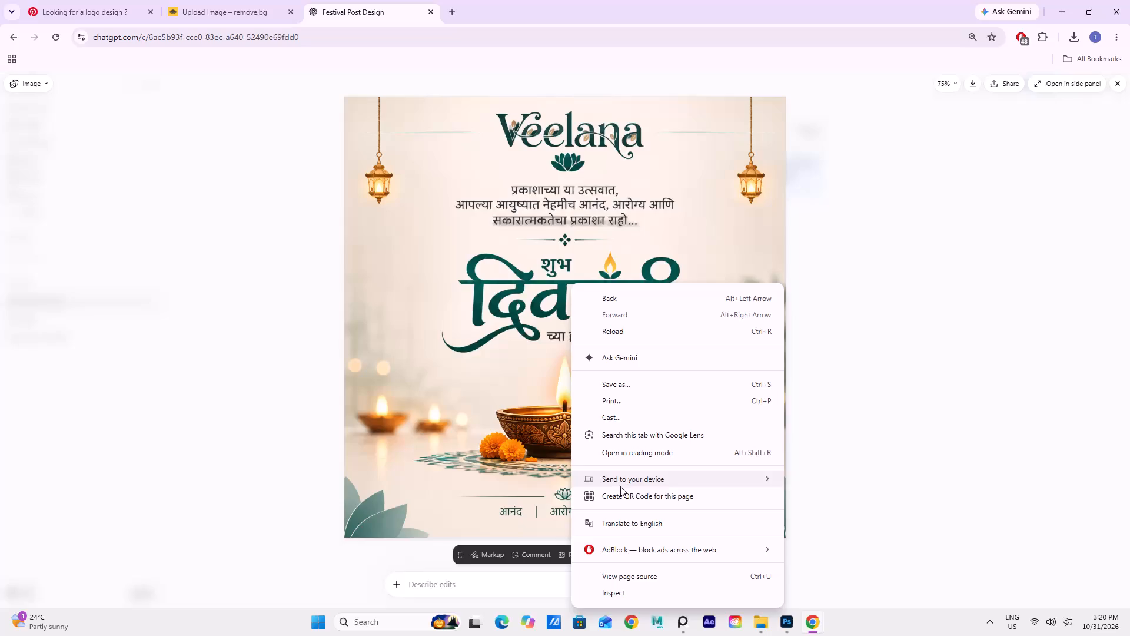
Copy the Veelana Diwali poster image from the ChatGPT image view.
right_click(454, 345)
left_click(517, 392)
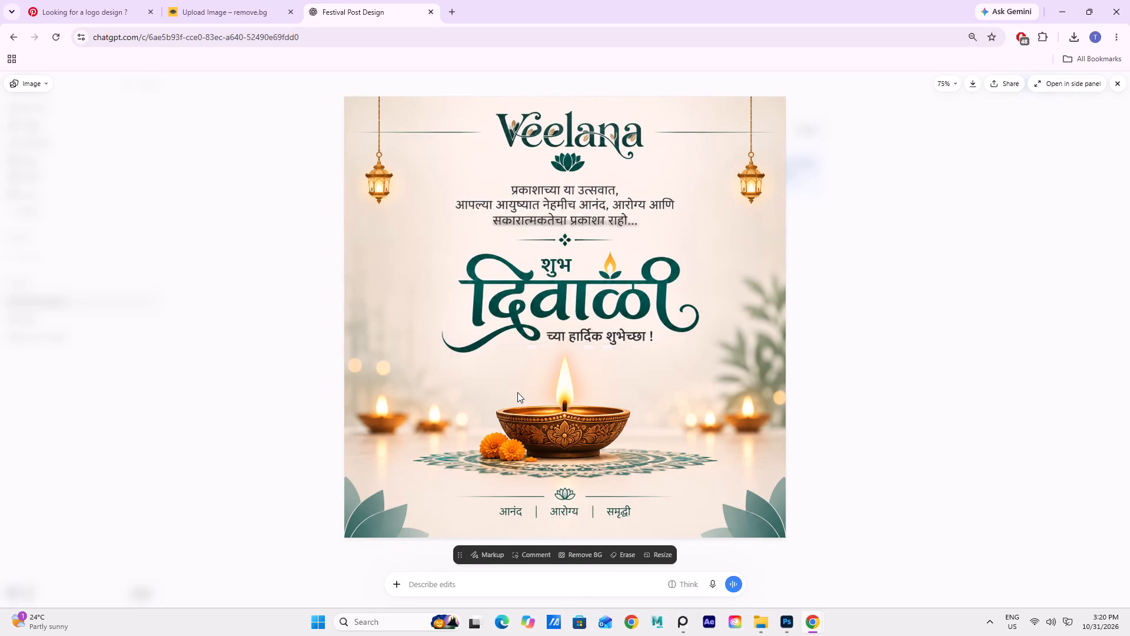
Switch to Photoshop, create a new 1254 × 1254 px document at 72 ppi, and paste the copied poster into it.
left_click(786, 627)
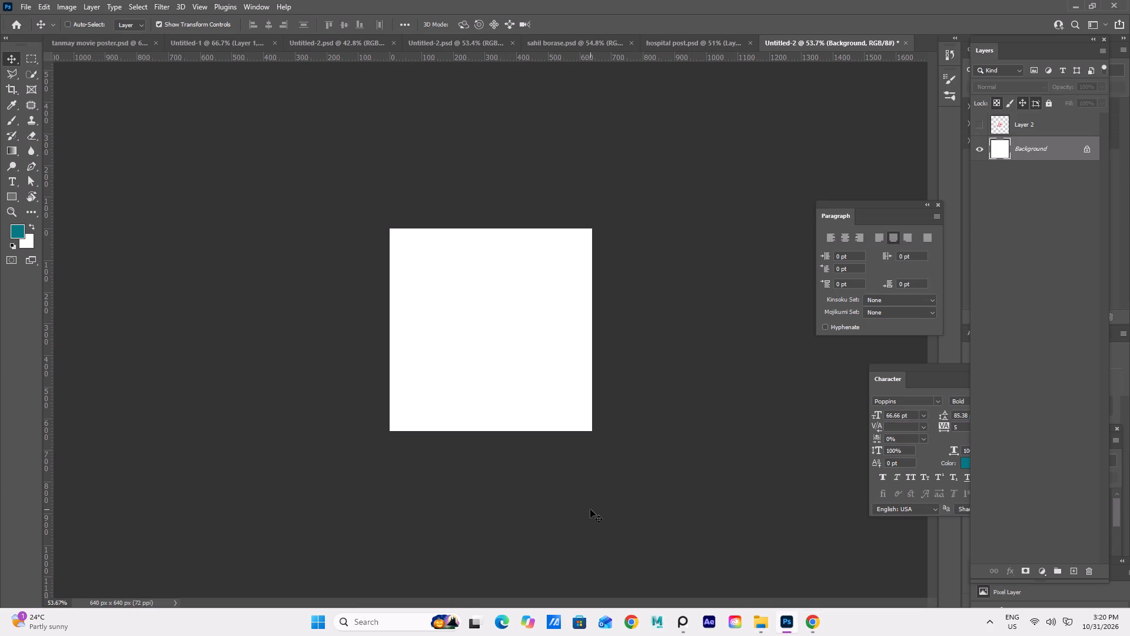
key("ctrl+super+v")
left_click(737, 422)
left_click(20, 5)
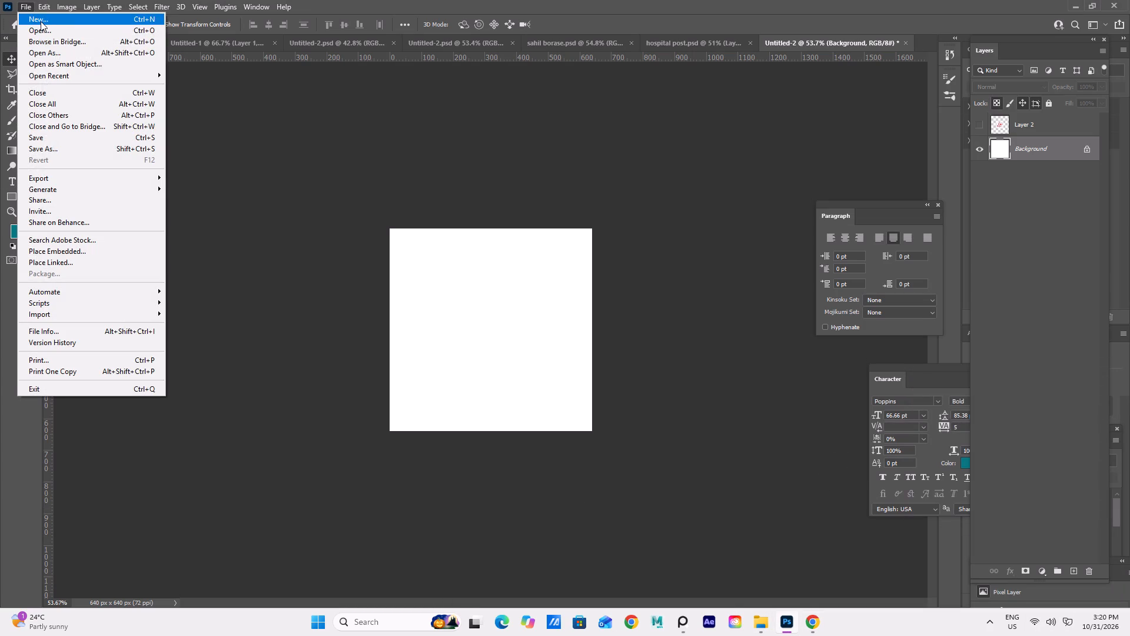
left_click(41, 21)
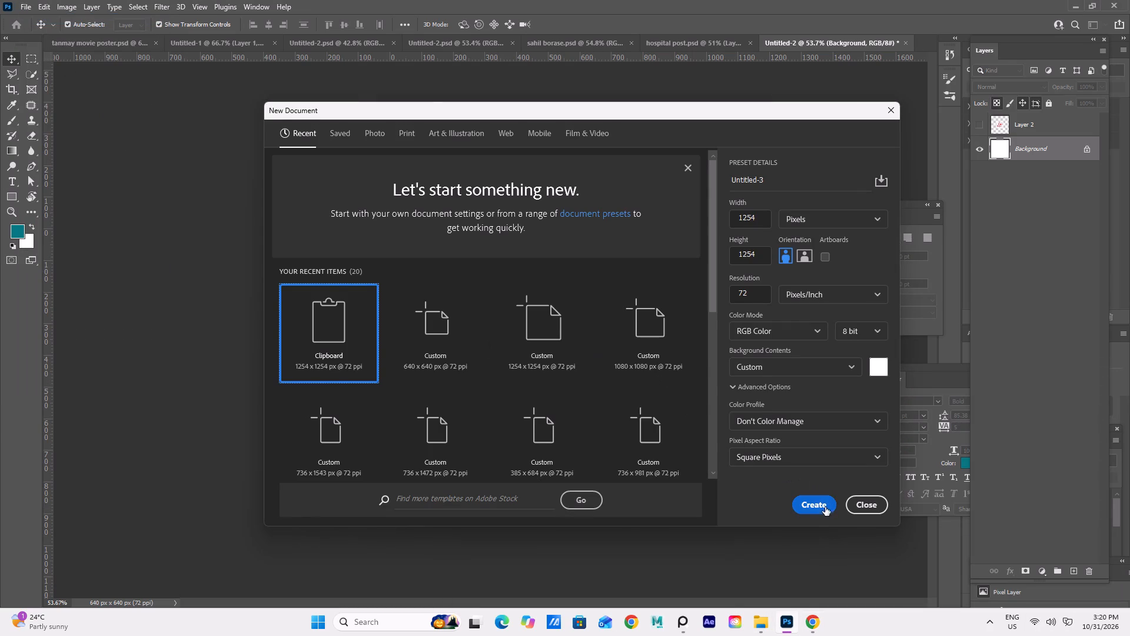
left_click(825, 503)
key("ctrl+v")
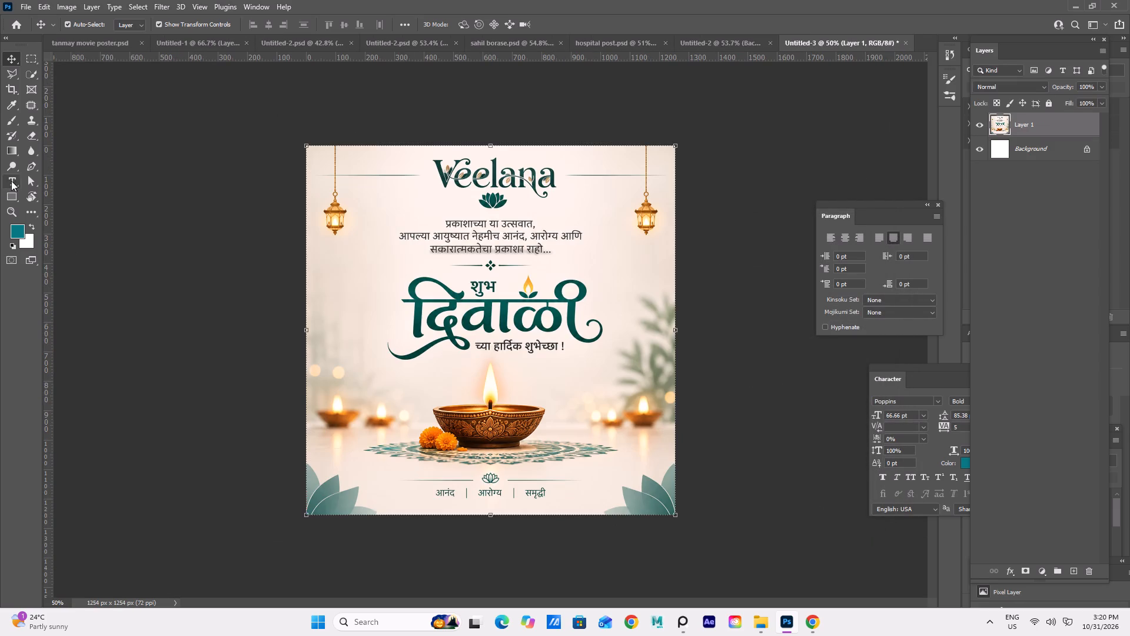
Paint over the three Marathi words along the poster's bottom edge with the Brush tool, using the sampled cream background colour.
left_click_drag(11, 123, 34, 119)
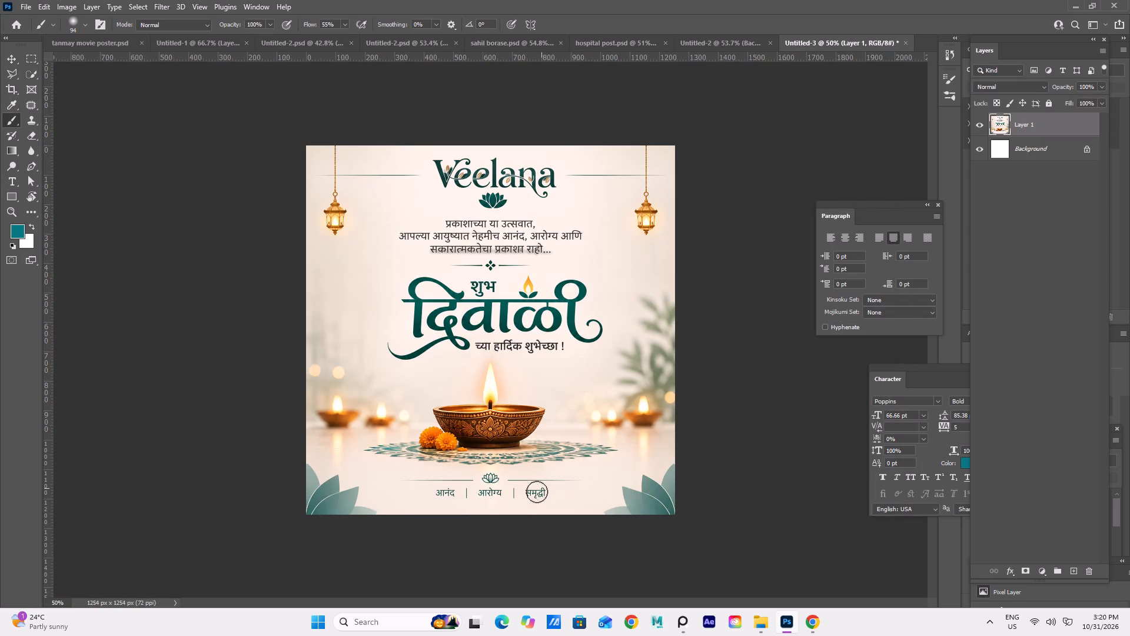
left_click(434, 496)
left_click(450, 501)
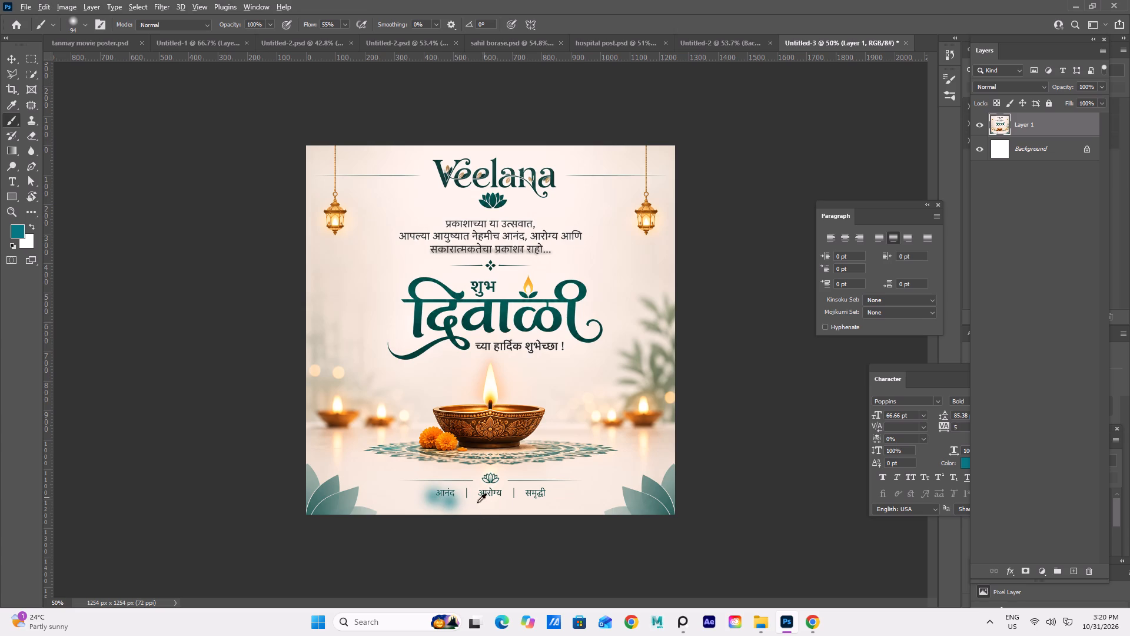
left_click(477, 506, "alt")
left_click_drag(445, 499, 427, 515)
left_click(439, 503)
left_click_drag(435, 502, 463, 503)
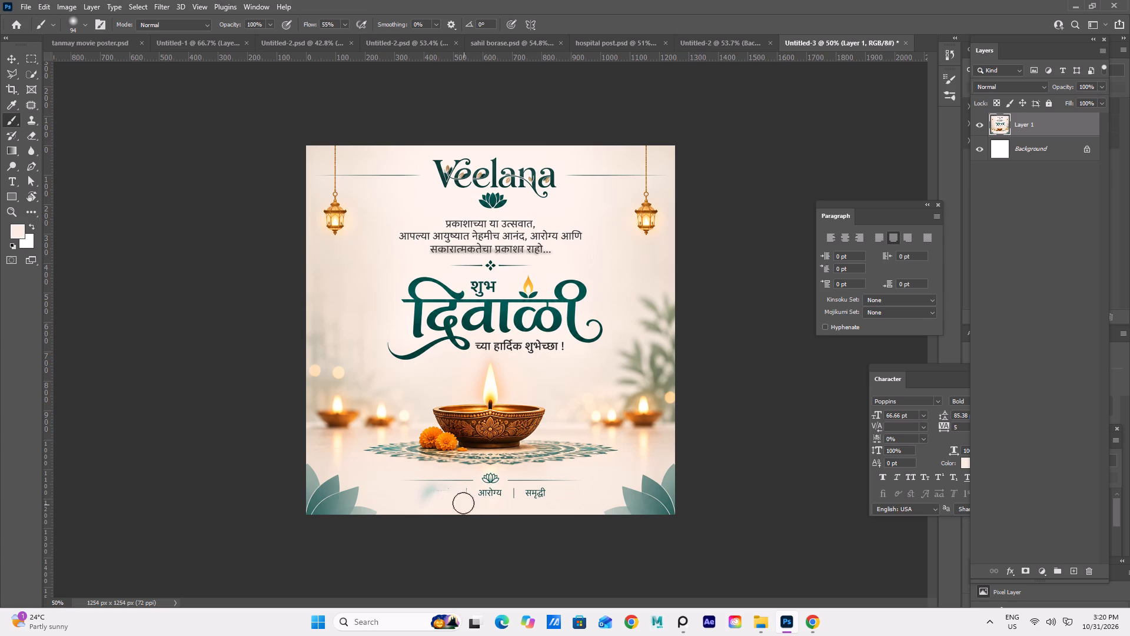
left_click_drag(463, 503, 466, 505)
left_click_drag(447, 496, 547, 498)
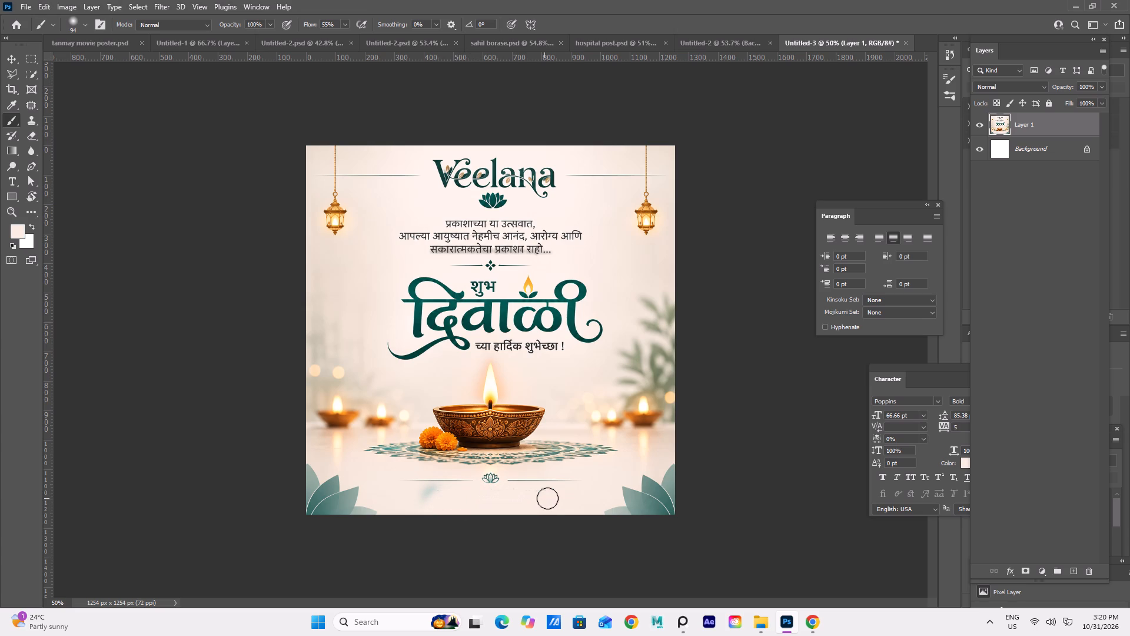
left_click_drag(547, 498, 539, 498)
triple_click(431, 497)
left_click_drag(429, 498, 441, 492)
left_click_drag(441, 492, 441, 493)
left_click_drag(426, 496, 474, 506)
Paint out the small lotus ornament and its divider lines below the rangoli with the cream background colour.
left_click_drag(410, 485, 486, 483)
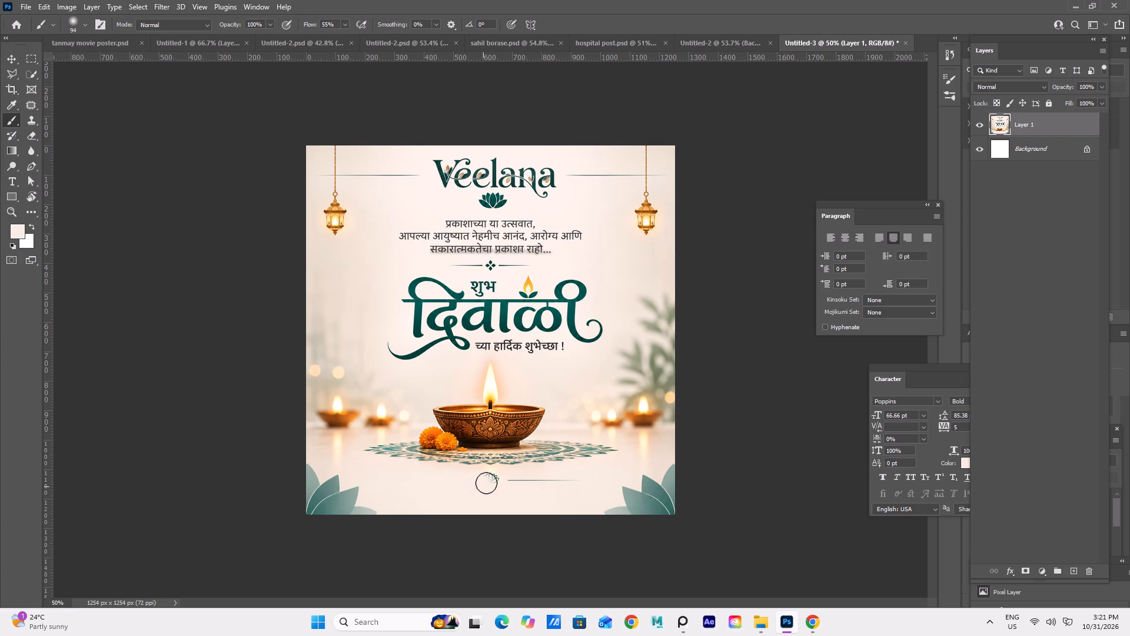
left_click_drag(486, 483, 583, 490)
left_click_drag(481, 487, 524, 487)
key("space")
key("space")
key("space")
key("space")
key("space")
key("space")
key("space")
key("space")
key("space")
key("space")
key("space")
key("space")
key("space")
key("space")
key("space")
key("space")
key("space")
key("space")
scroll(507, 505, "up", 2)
Enlarge the brush to 100 px and paint out the teal lotus petals in the poster's lower-right corner.
key("bracketright")
left_click(609, 514)
key("bracketright")
left_click_drag(612, 514, 656, 514)
key("bracketright")
key("bracketright")
key("bracketright")
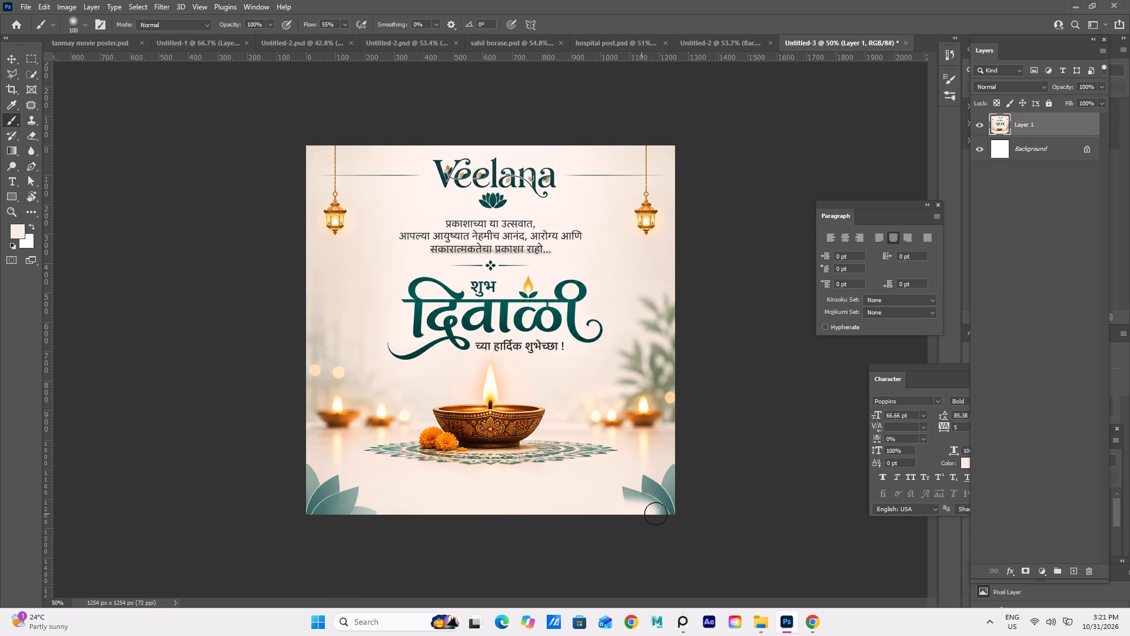
left_click_drag(656, 514, 649, 495)
key("bracketright")
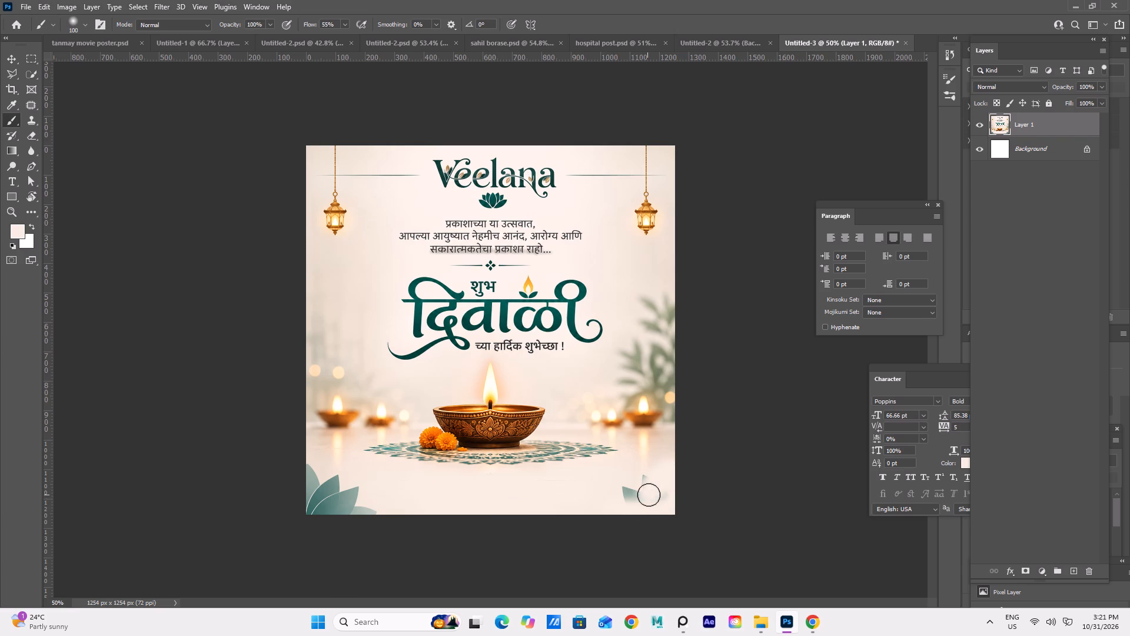
left_click_drag(649, 495, 620, 496)
Paint out the teal lotus petals in the poster's lower-left corner with the cream background colour.
left_click_drag(363, 508, 324, 505)
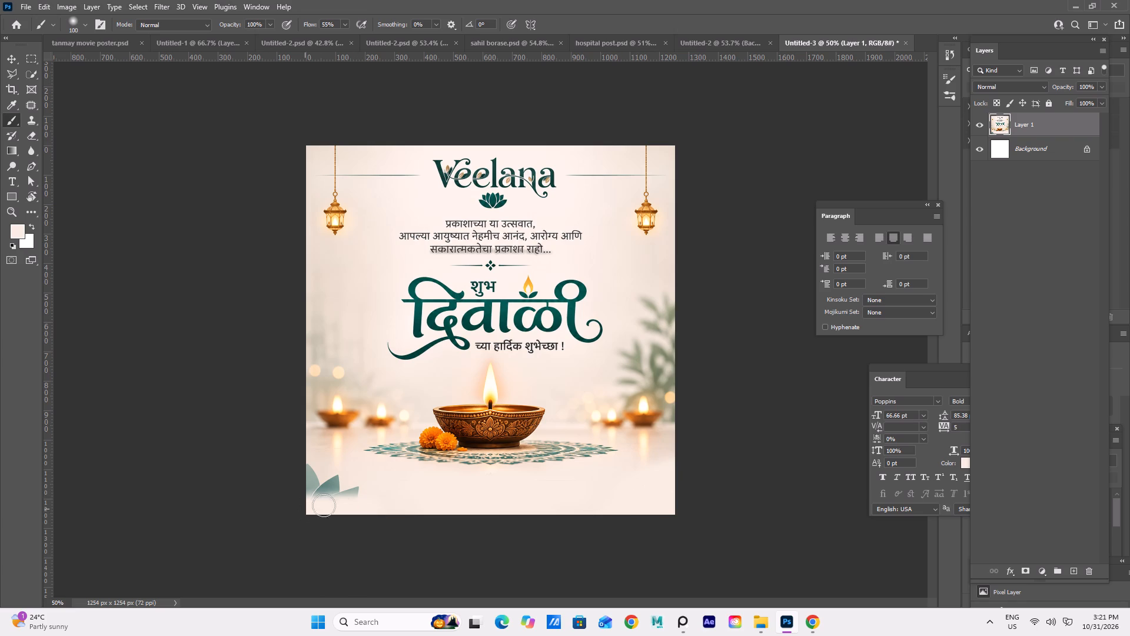
left_click_drag(324, 505, 330, 488)
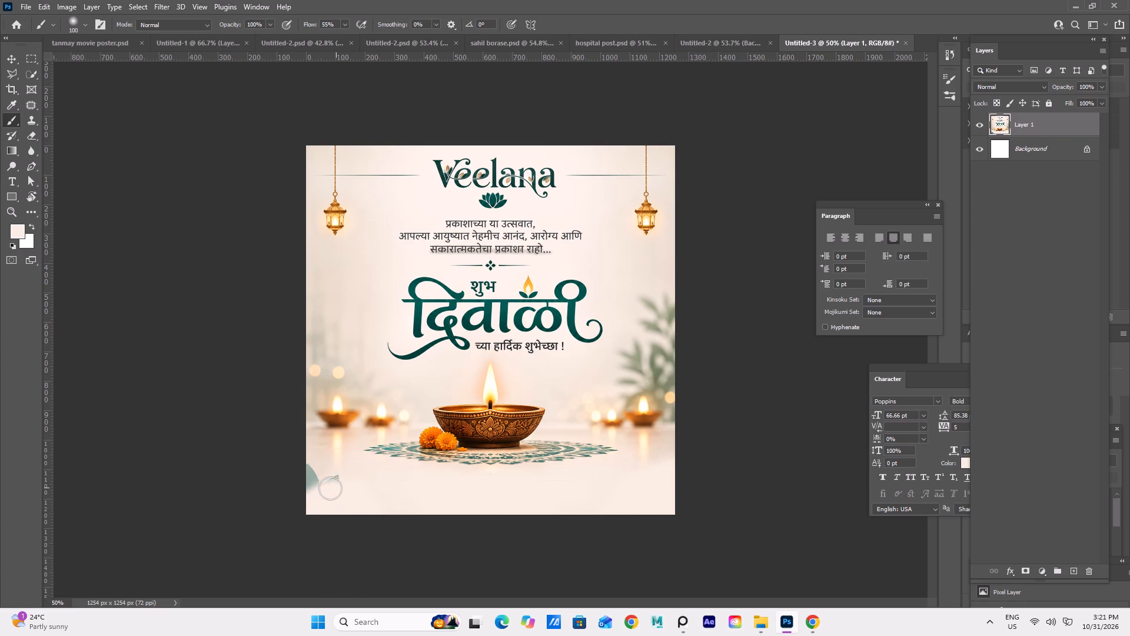
left_click_drag(330, 488, 333, 501)
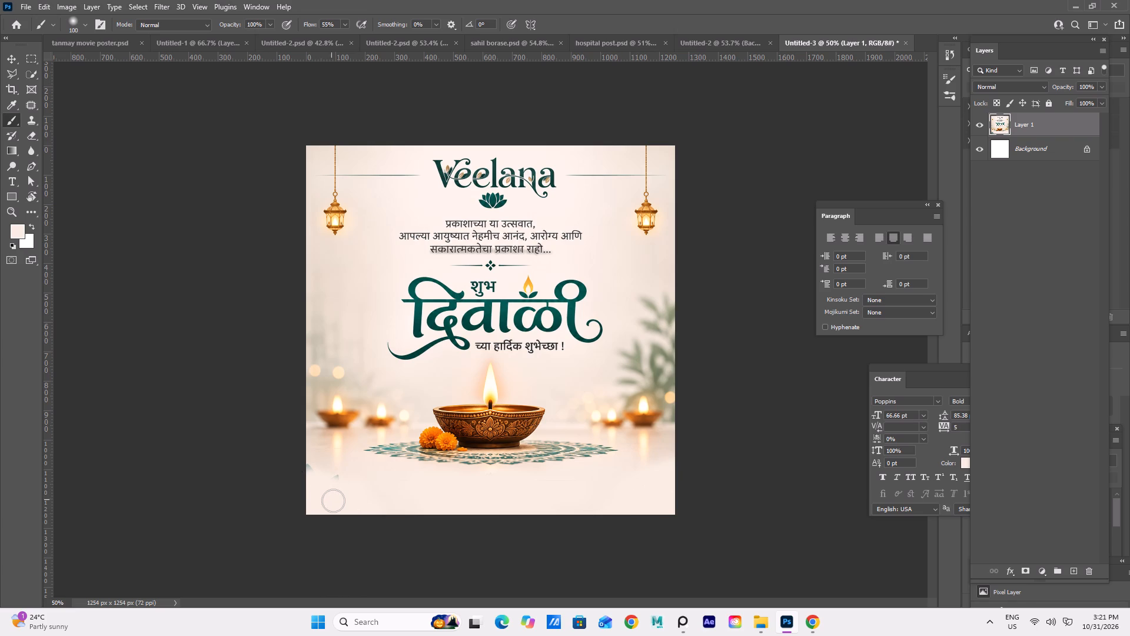
left_click_drag(333, 501, 304, 475)
left_click_drag(304, 475, 302, 526)
Paint out the thin horizontal line to the left of the Veelana logo, working around the lantern chain.
left_click(324, 173)
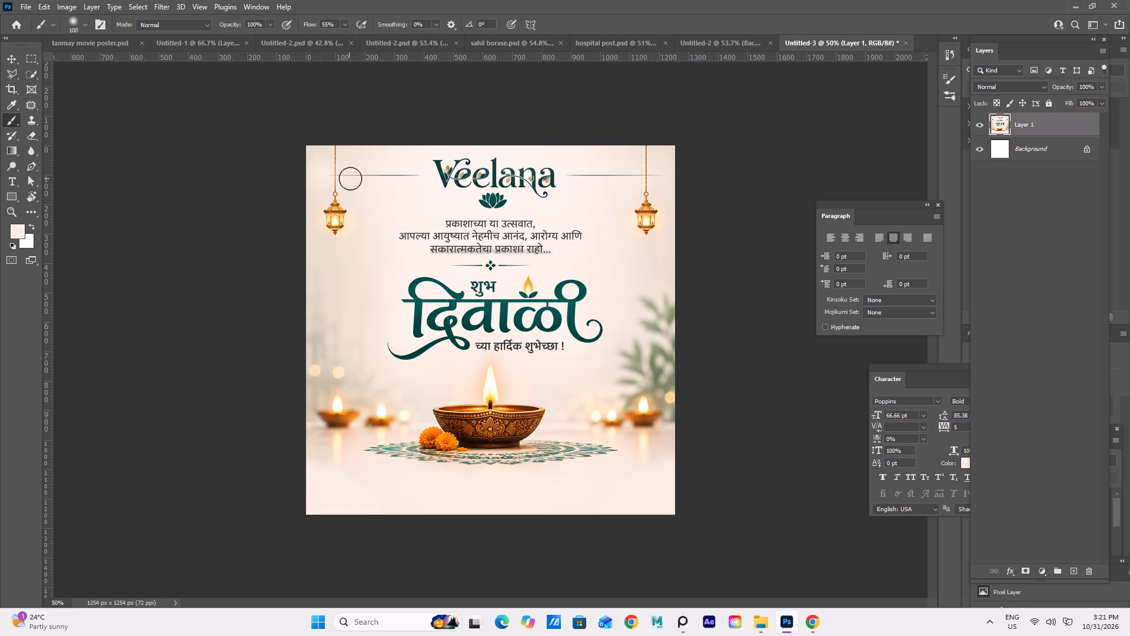
left_click(347, 176)
double_click(351, 177)
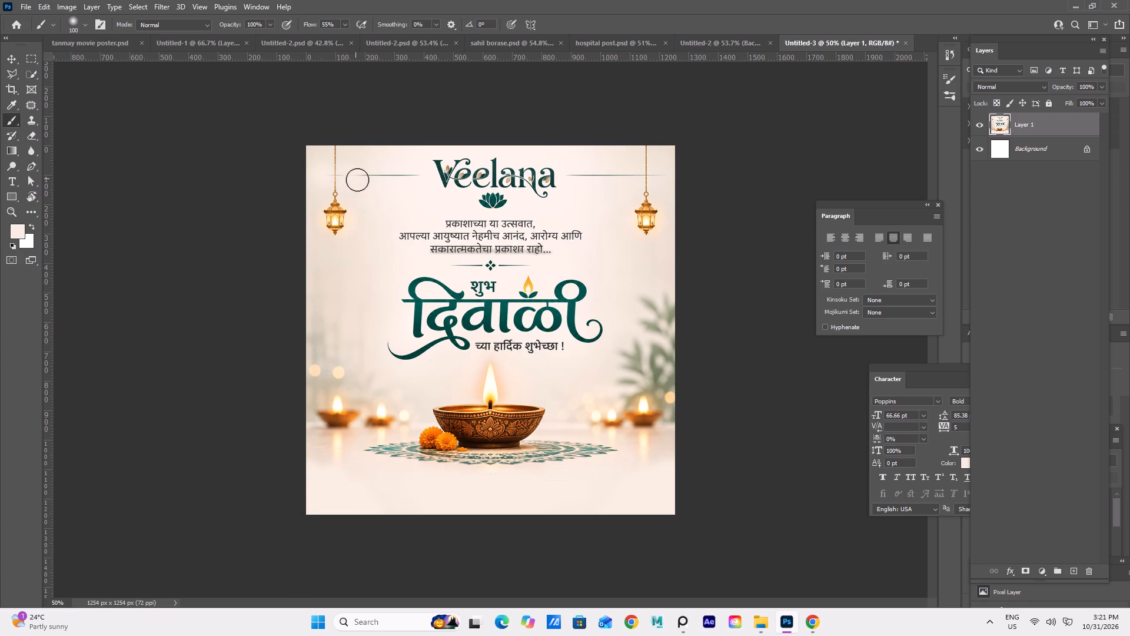
left_click(357, 180)
left_click_drag(360, 180, 367, 181)
left_click_drag(373, 181, 408, 181)
left_click(350, 180)
Paint out the thin horizontal line to the right of the Veelana logo on both sides of the lantern chain.
left_click_drag(572, 177, 614, 179)
left_click_drag(614, 179, 634, 178)
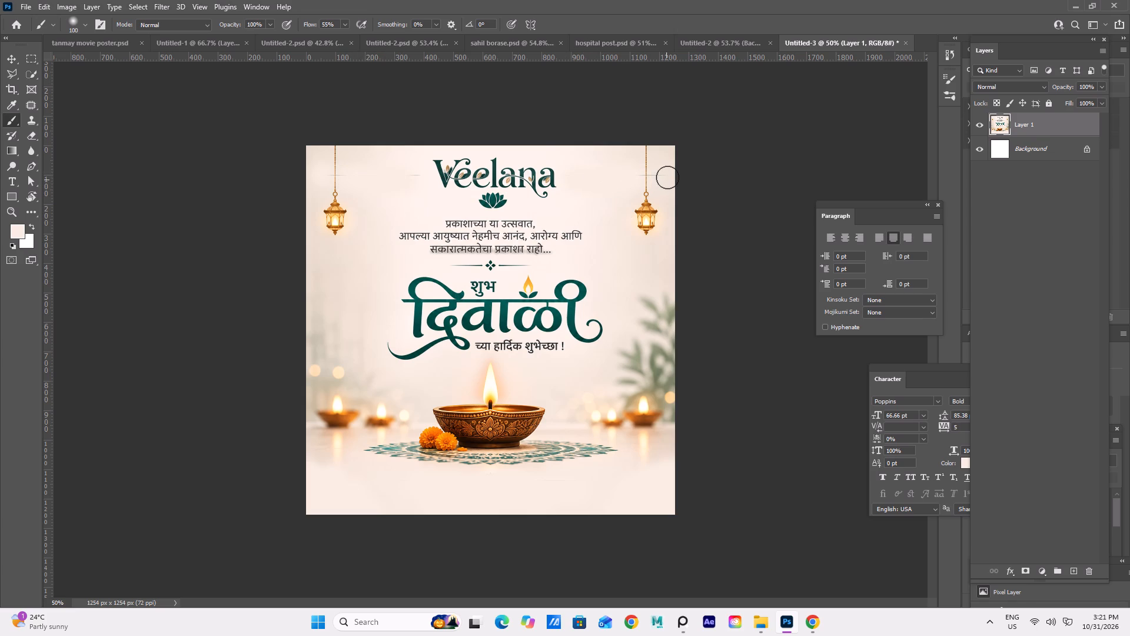
left_click(667, 178)
double_click(663, 177)
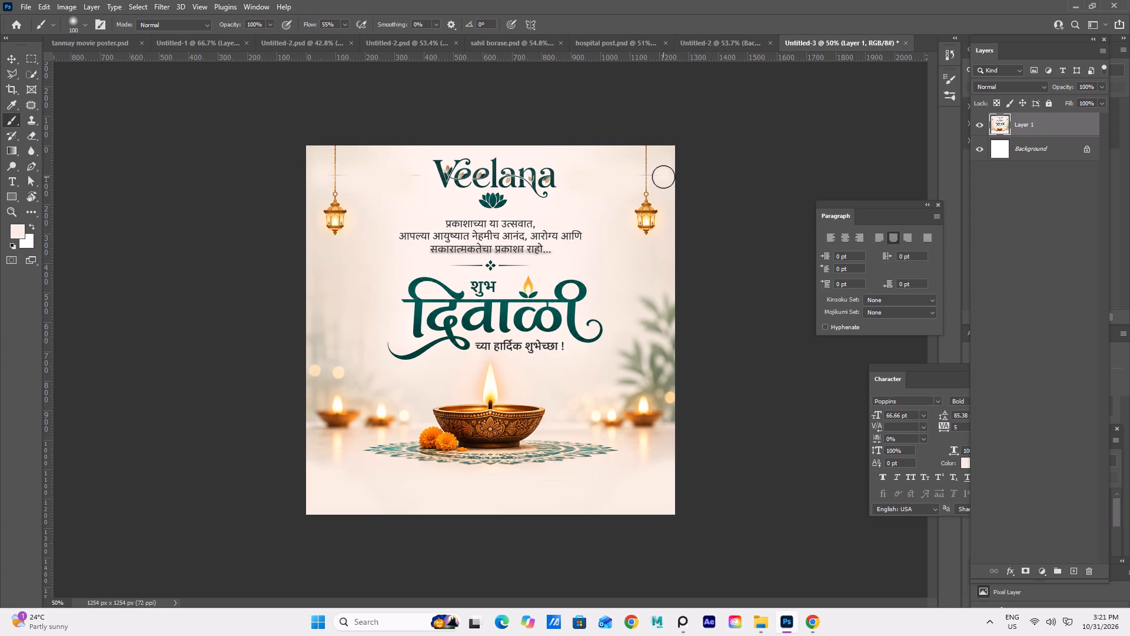
left_click(662, 180)
left_click(664, 176)
Brush away the remaining line traces beside the right lantern chain and left of the Veelana logo.
scroll(621, 188, "up", 2, "alt")
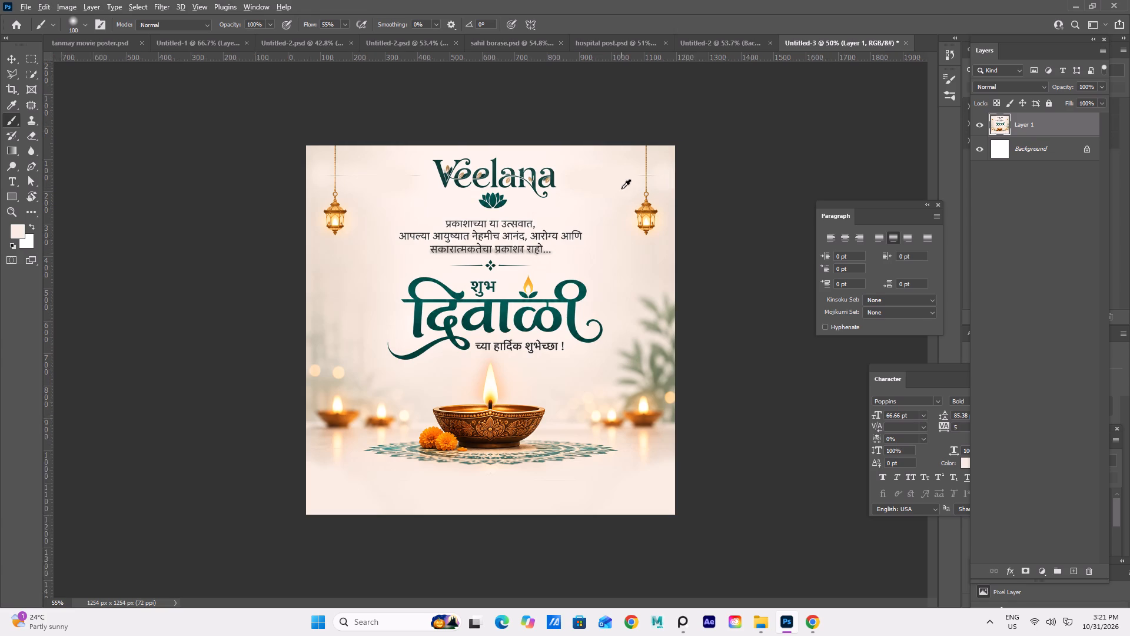
scroll(621, 188, "up", 3, "alt")
scroll(777, 87, "up", 3, "alt")
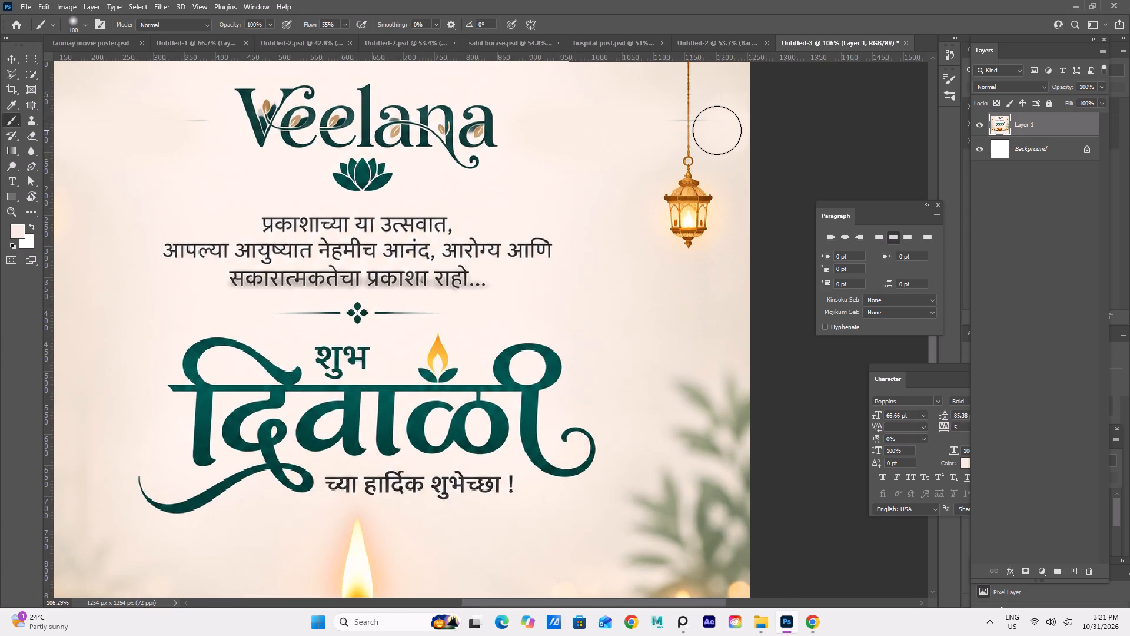
left_click(718, 129)
left_click(723, 120)
left_click_drag(723, 119, 719, 127)
double_click(719, 126)
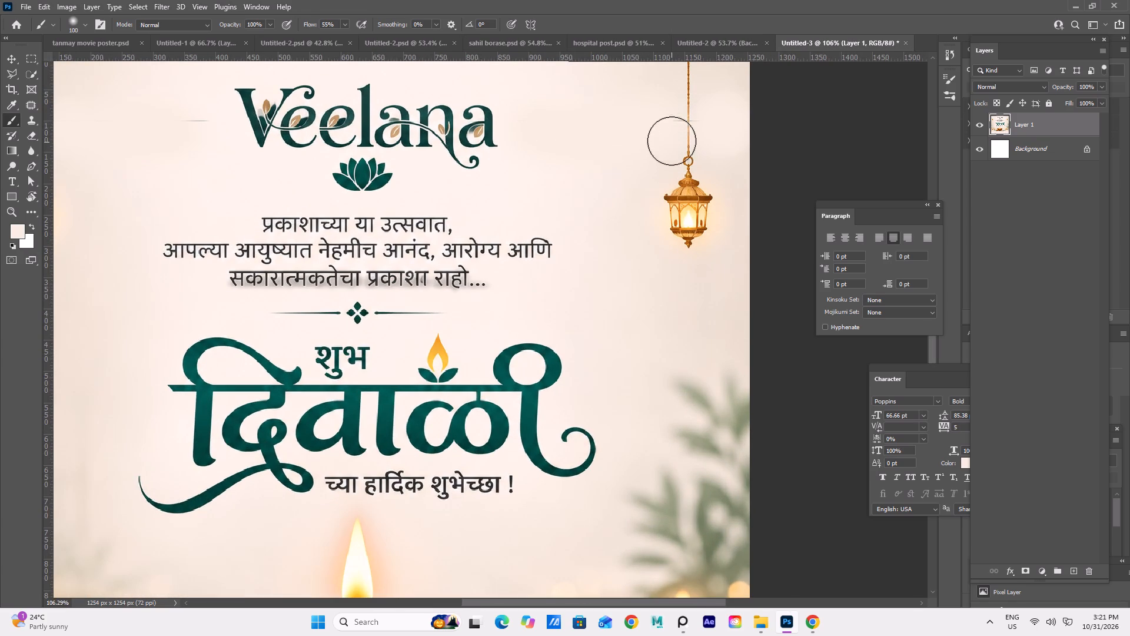
left_click(658, 122)
left_click(661, 118)
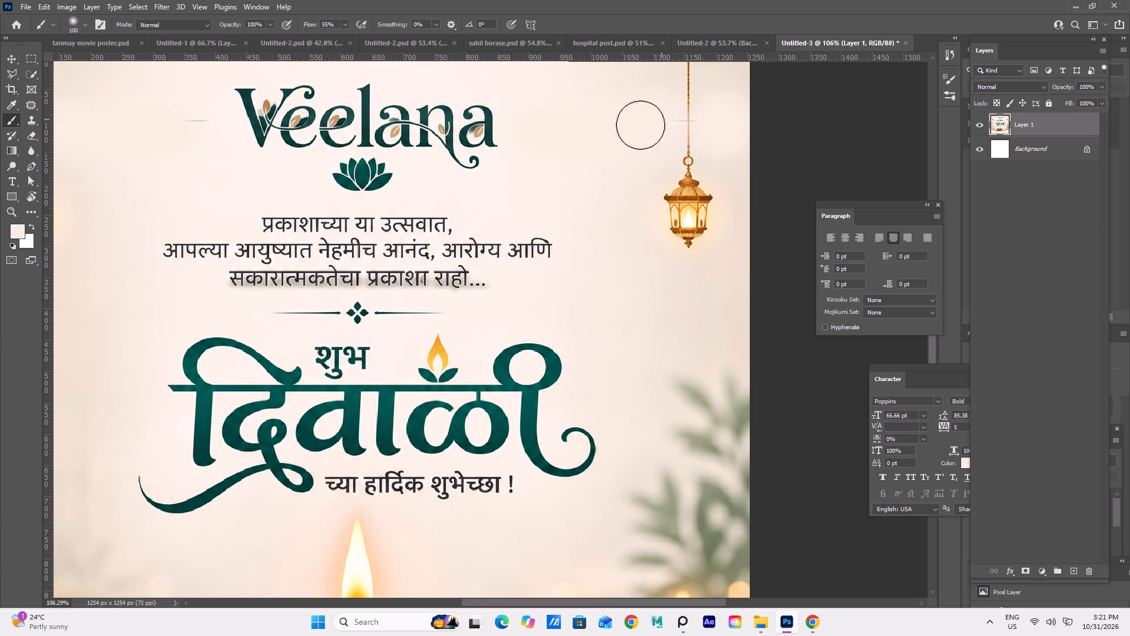
left_click_drag(206, 134, 174, 140)
left_click_drag(190, 124, 174, 137)
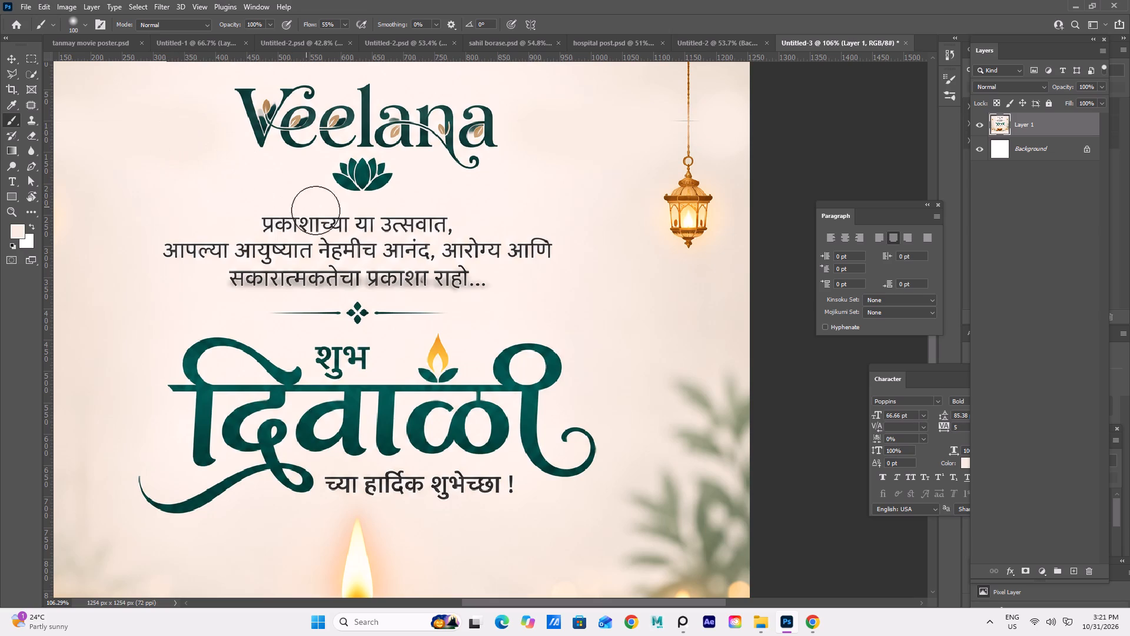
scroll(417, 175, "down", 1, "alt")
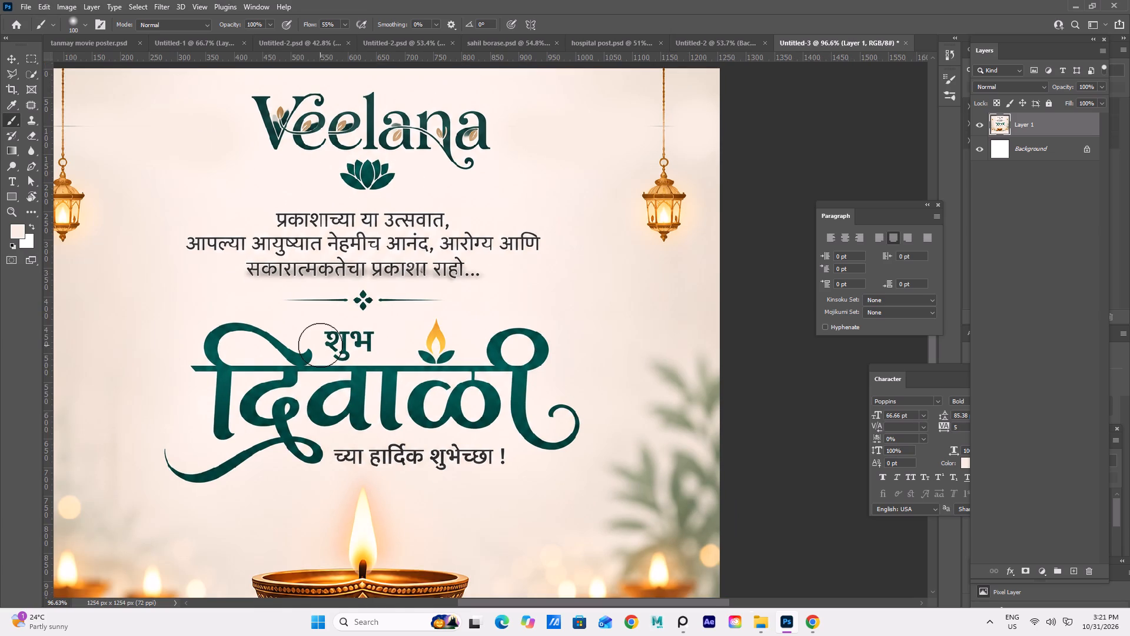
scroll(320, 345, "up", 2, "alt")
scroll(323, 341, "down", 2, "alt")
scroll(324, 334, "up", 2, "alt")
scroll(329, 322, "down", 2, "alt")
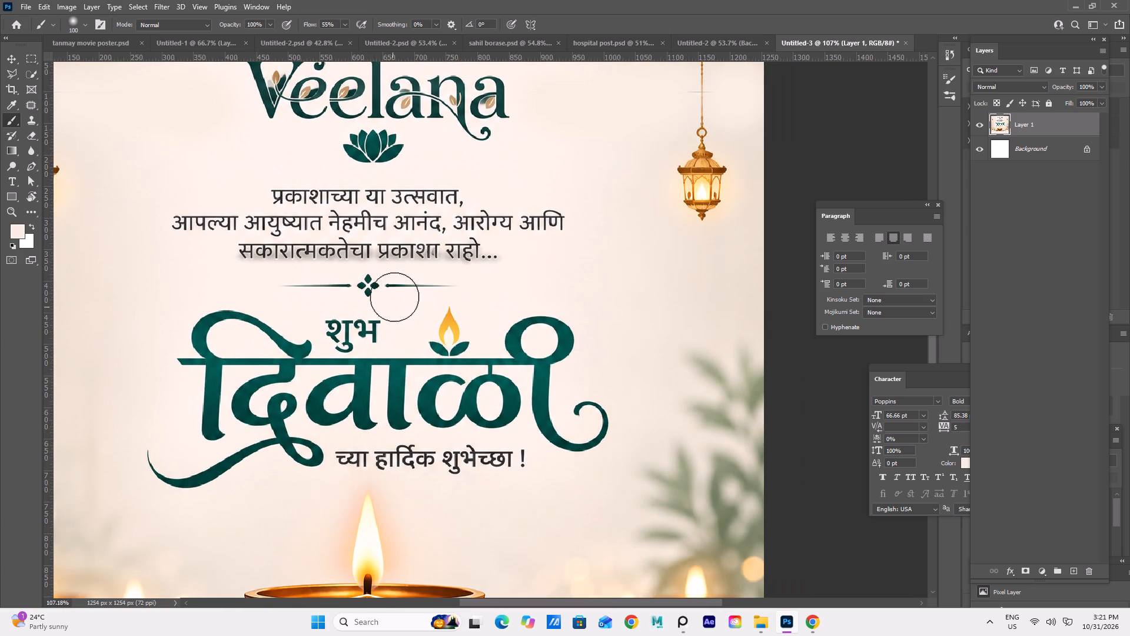
Paint out the small four-petal ornament between the Marathi message and the शुभ दिवाळी title with the cream background colour.
scroll(360, 289, "down", 2, "alt")
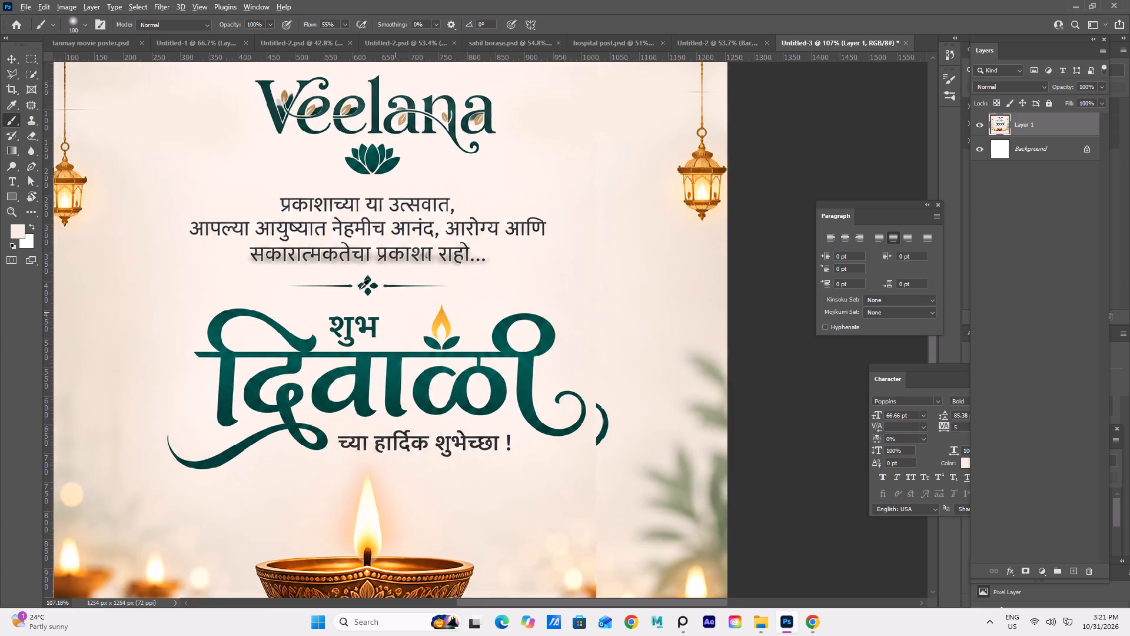
scroll(360, 289, "down", 1, "alt")
scroll(360, 289, "up", 3, "alt")
key("bracketleft")
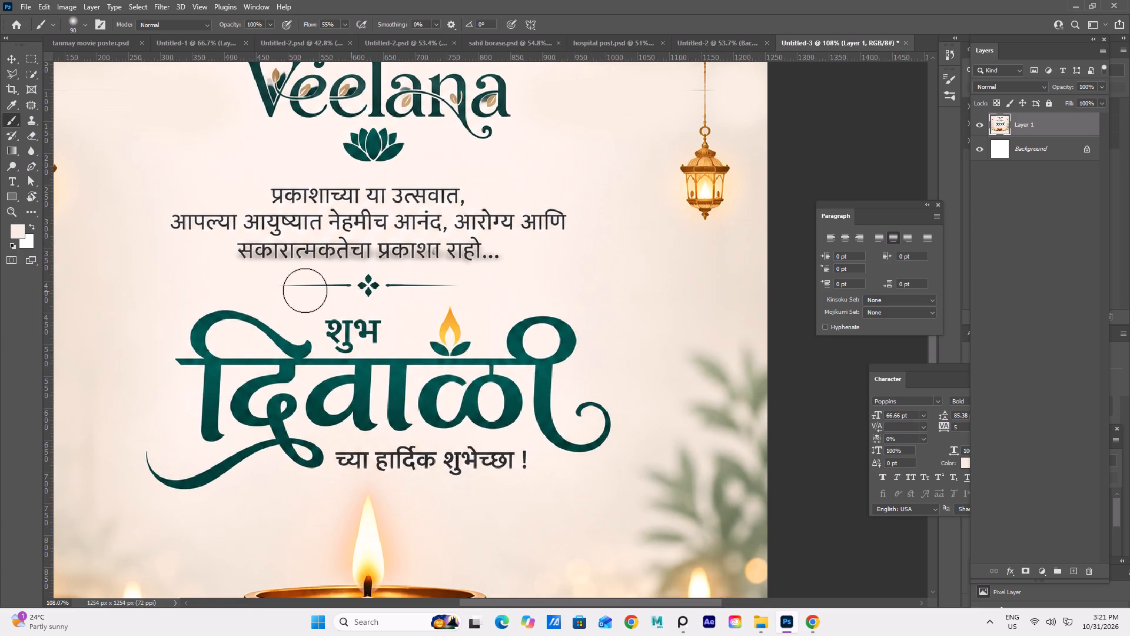
key("bracketleft")
type("[[[[")
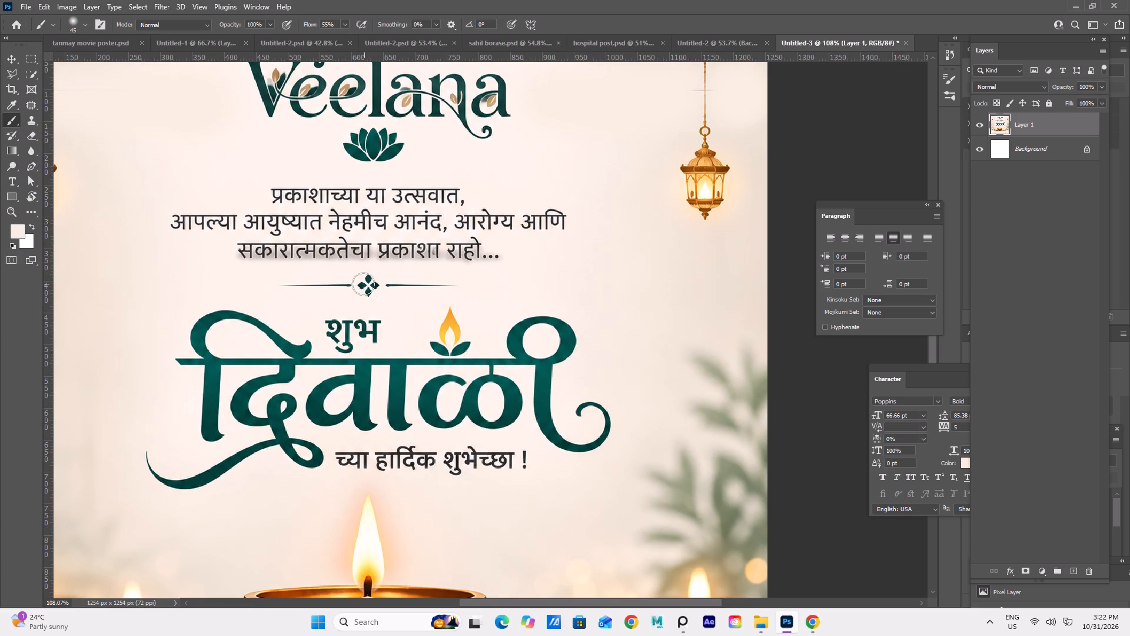
left_click(367, 288)
double_click(368, 284)
left_click(368, 291)
double_click(368, 283)
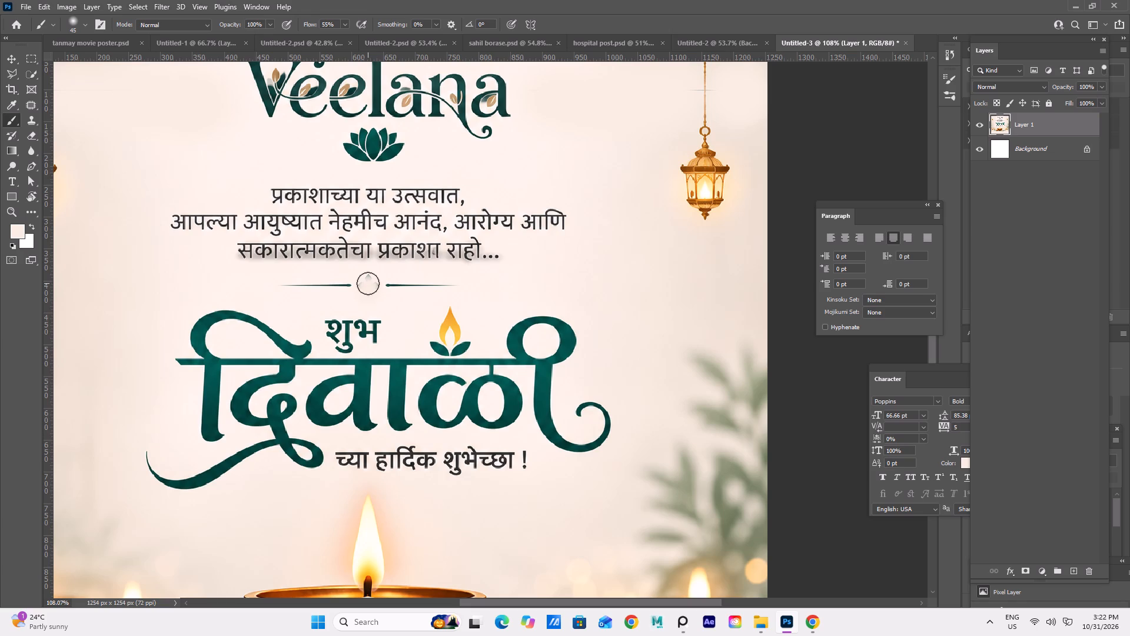
left_click_drag(368, 276, 368, 282)
triple_click(368, 282)
left_click(368, 283)
left_click(363, 286)
Paint out the two thin divider lines on either side of the removed ornament above the शुभ दिवाळी title.
left_click_drag(278, 285, 436, 292)
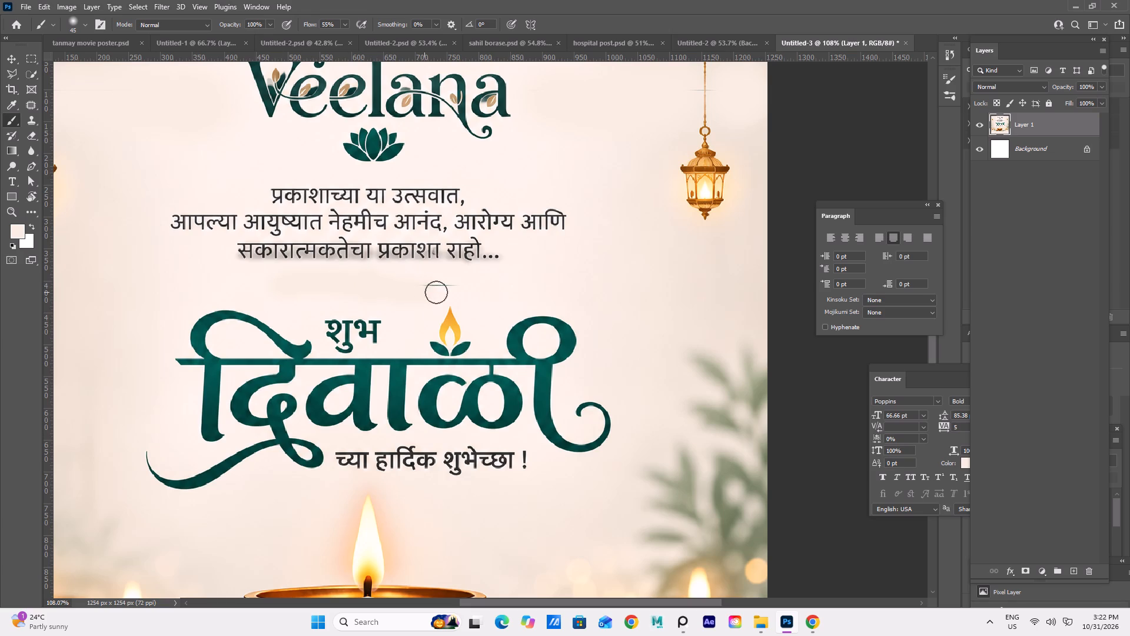
left_click_drag(436, 292, 460, 292)
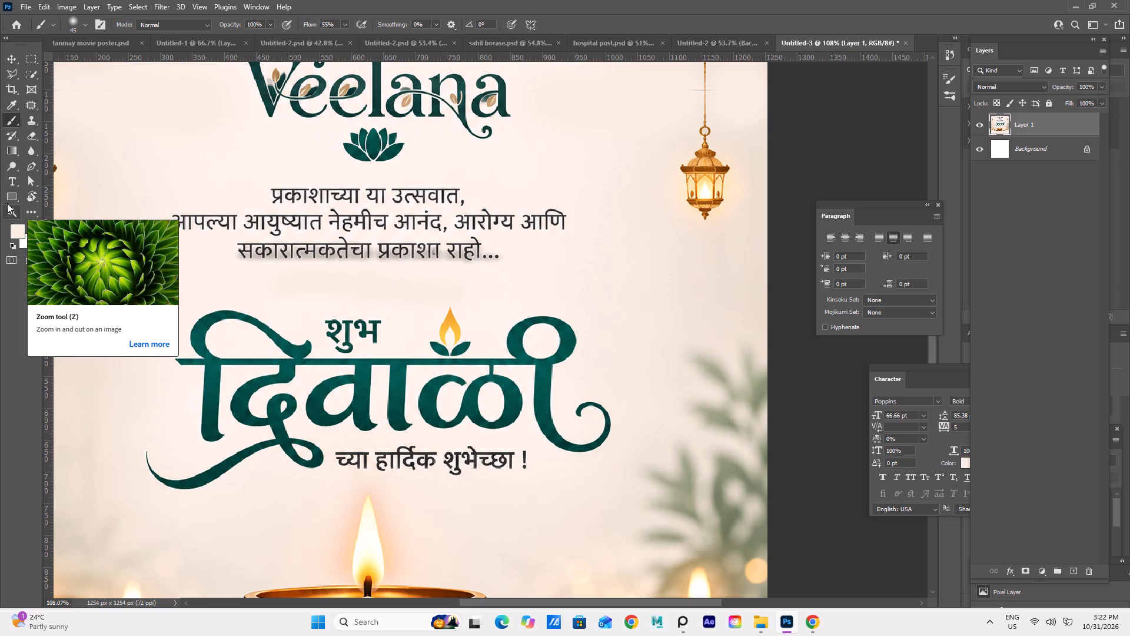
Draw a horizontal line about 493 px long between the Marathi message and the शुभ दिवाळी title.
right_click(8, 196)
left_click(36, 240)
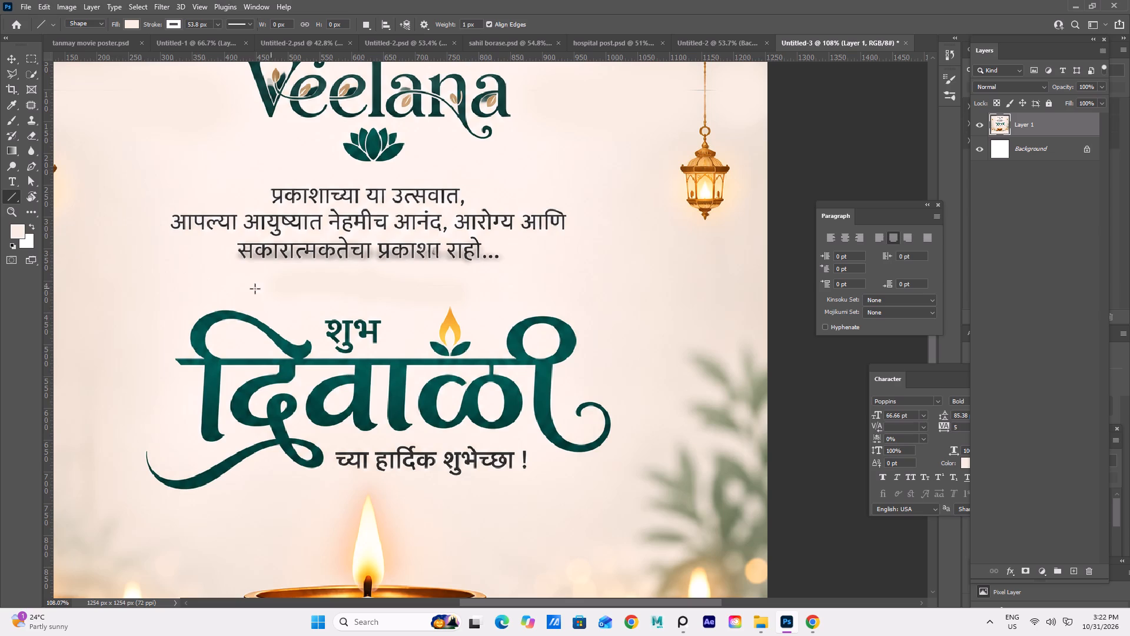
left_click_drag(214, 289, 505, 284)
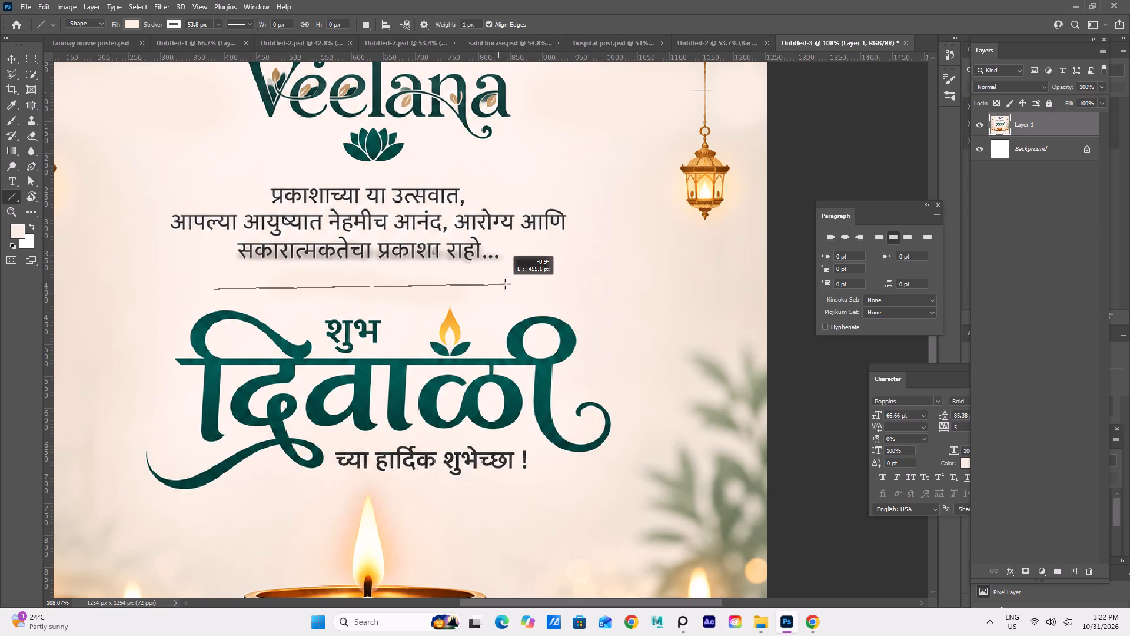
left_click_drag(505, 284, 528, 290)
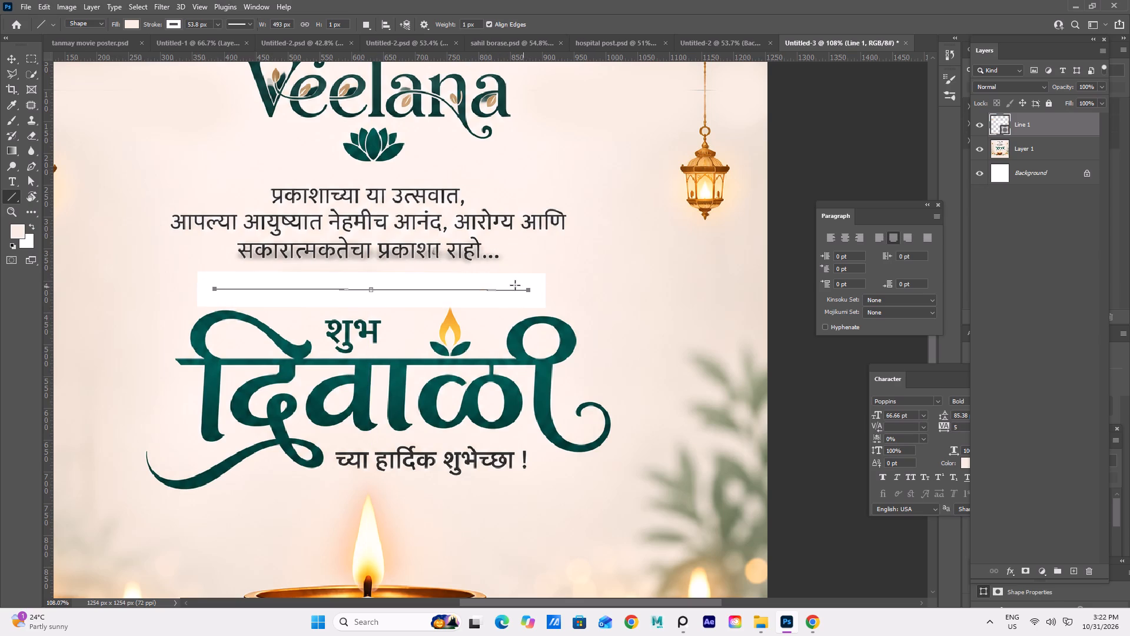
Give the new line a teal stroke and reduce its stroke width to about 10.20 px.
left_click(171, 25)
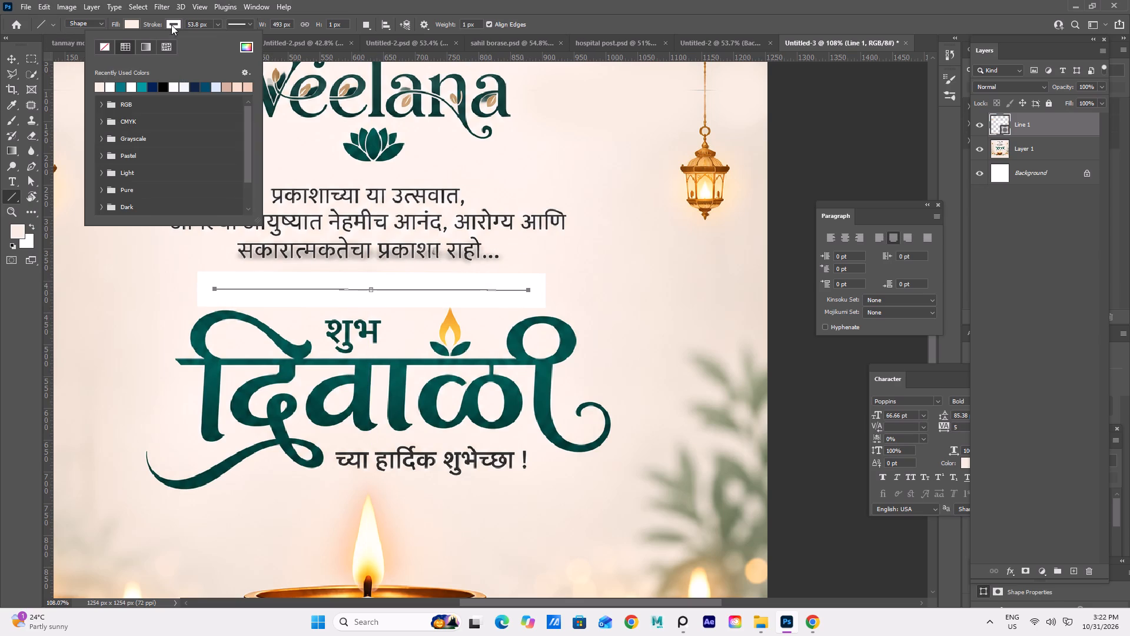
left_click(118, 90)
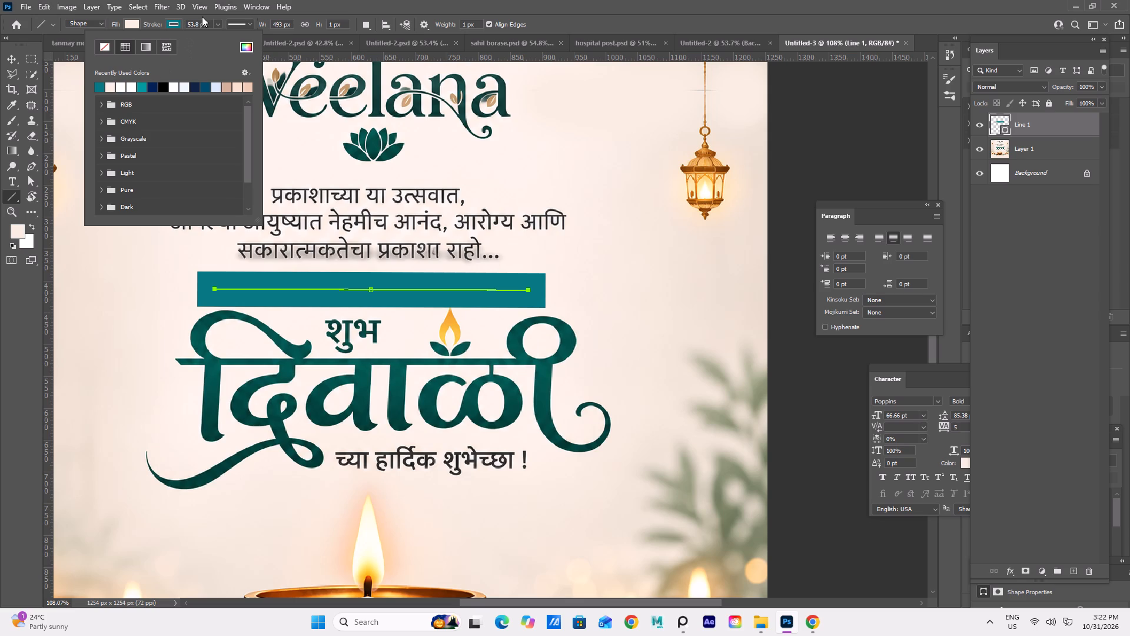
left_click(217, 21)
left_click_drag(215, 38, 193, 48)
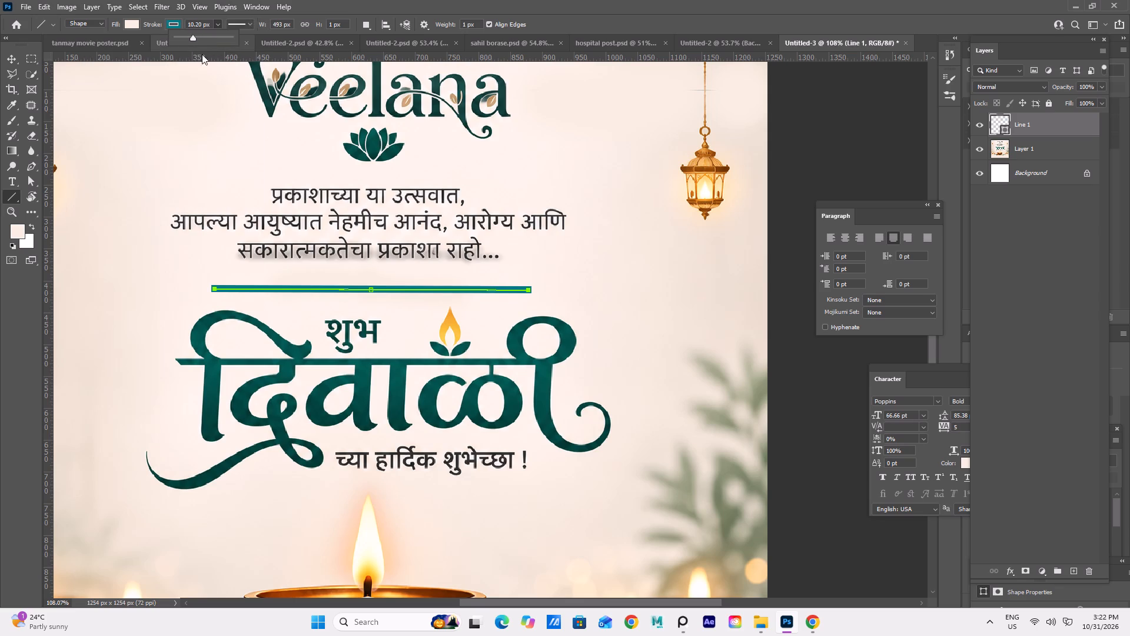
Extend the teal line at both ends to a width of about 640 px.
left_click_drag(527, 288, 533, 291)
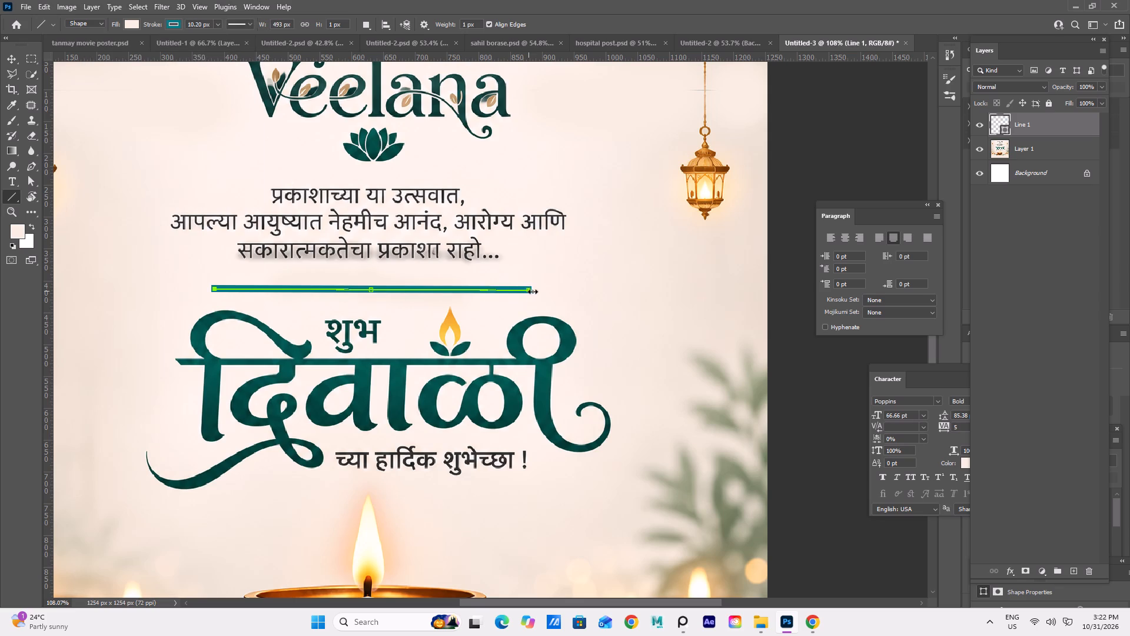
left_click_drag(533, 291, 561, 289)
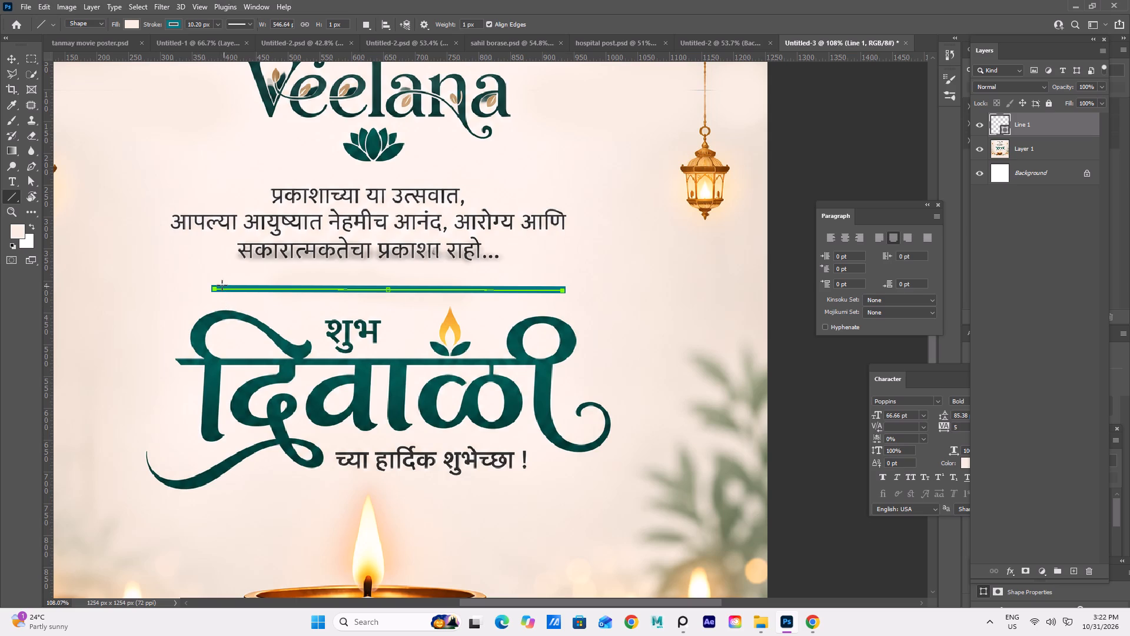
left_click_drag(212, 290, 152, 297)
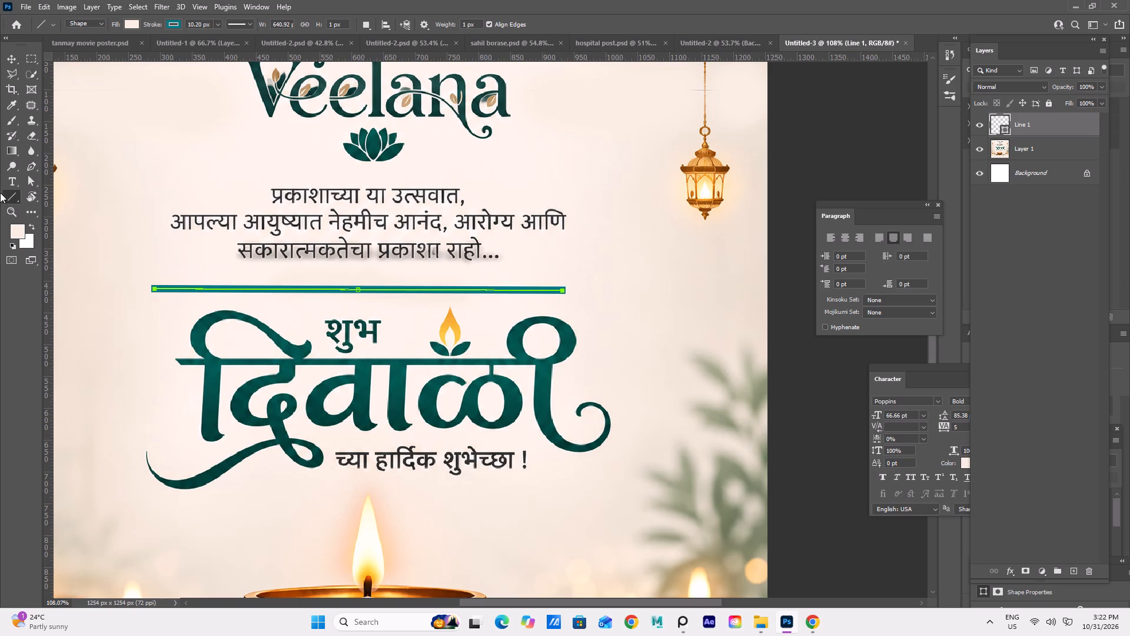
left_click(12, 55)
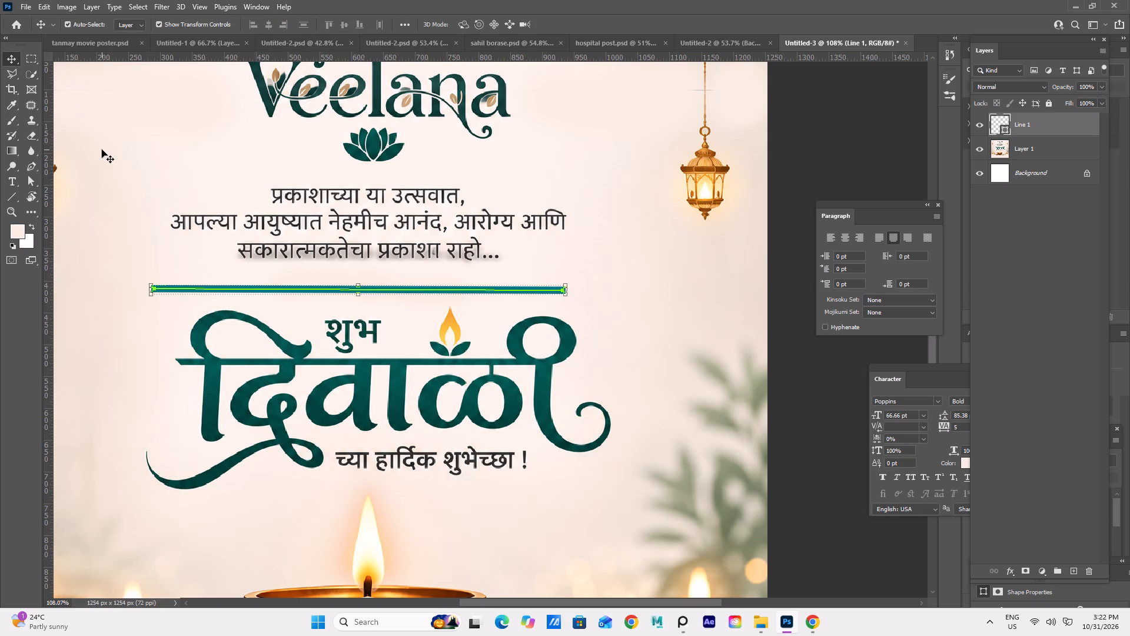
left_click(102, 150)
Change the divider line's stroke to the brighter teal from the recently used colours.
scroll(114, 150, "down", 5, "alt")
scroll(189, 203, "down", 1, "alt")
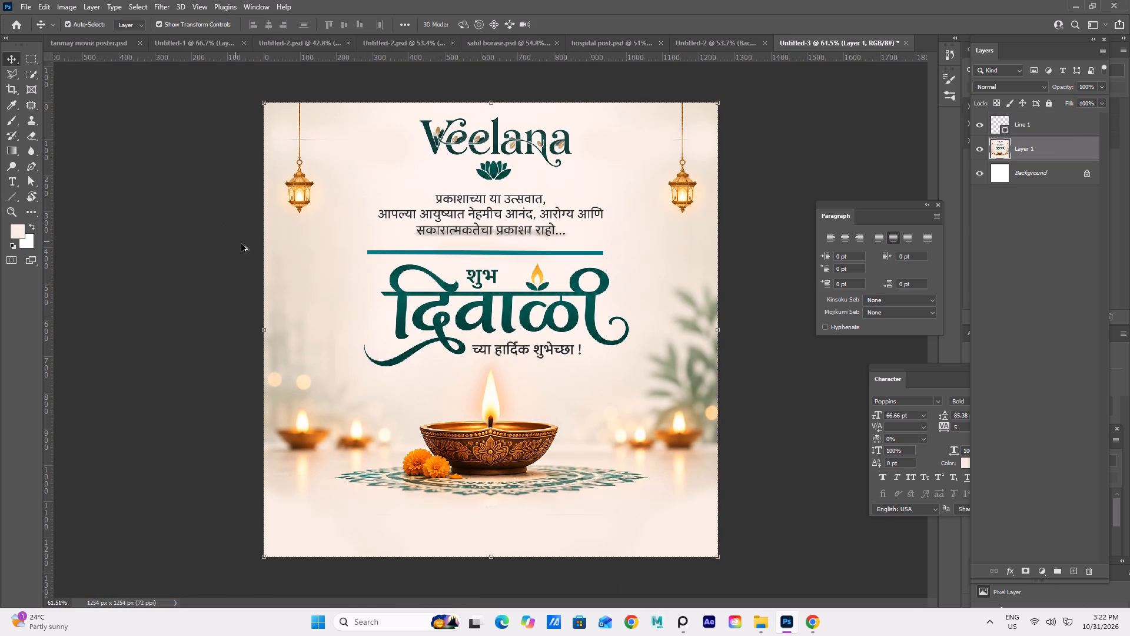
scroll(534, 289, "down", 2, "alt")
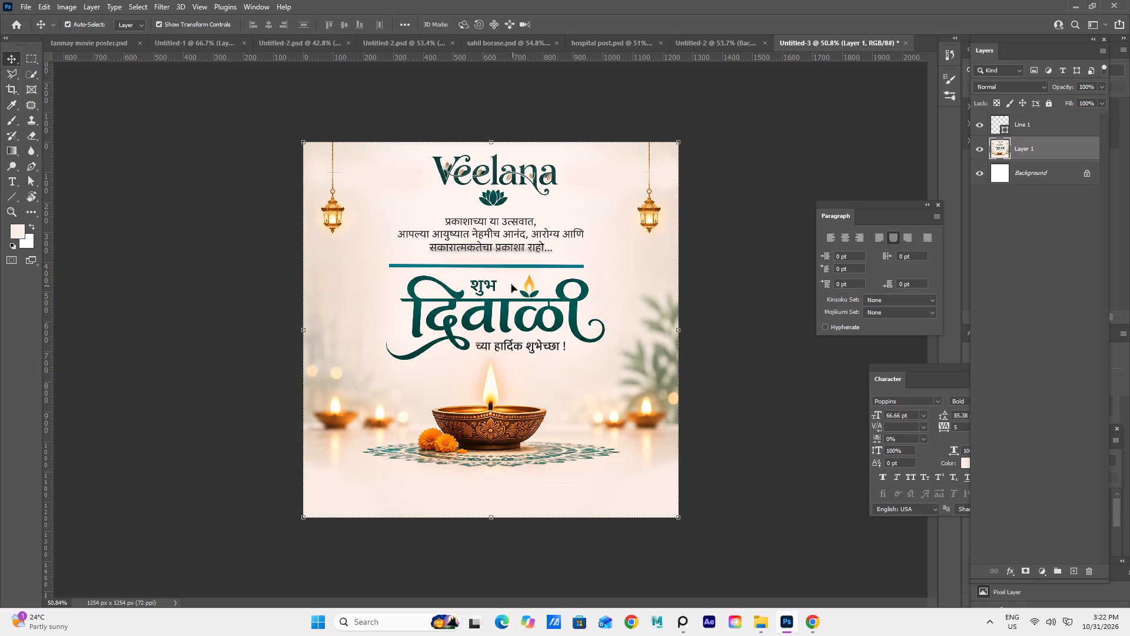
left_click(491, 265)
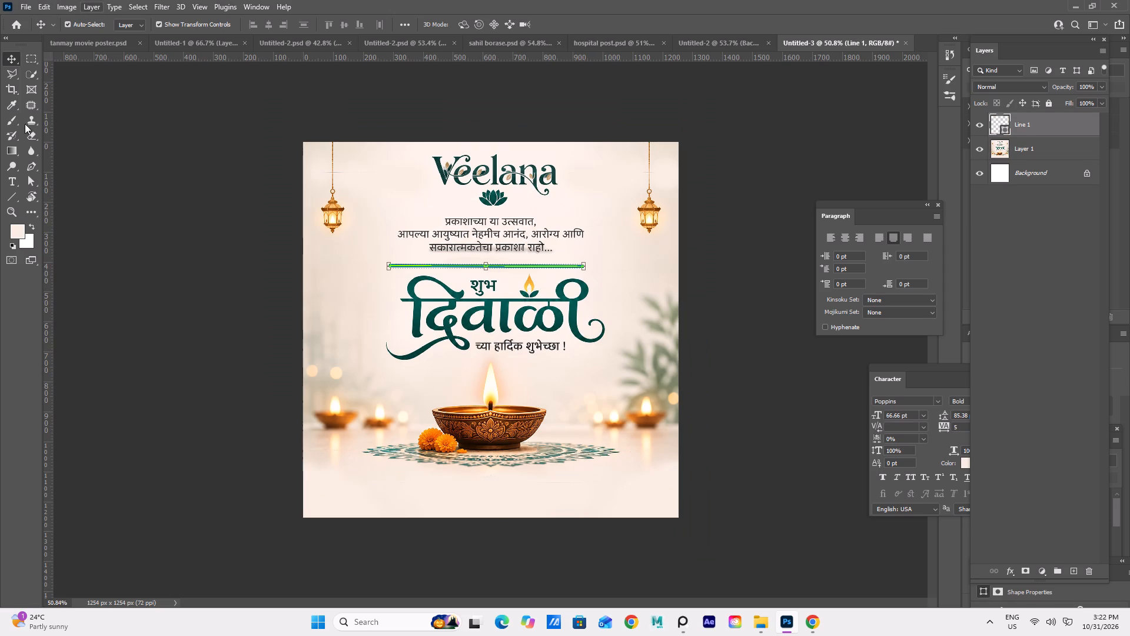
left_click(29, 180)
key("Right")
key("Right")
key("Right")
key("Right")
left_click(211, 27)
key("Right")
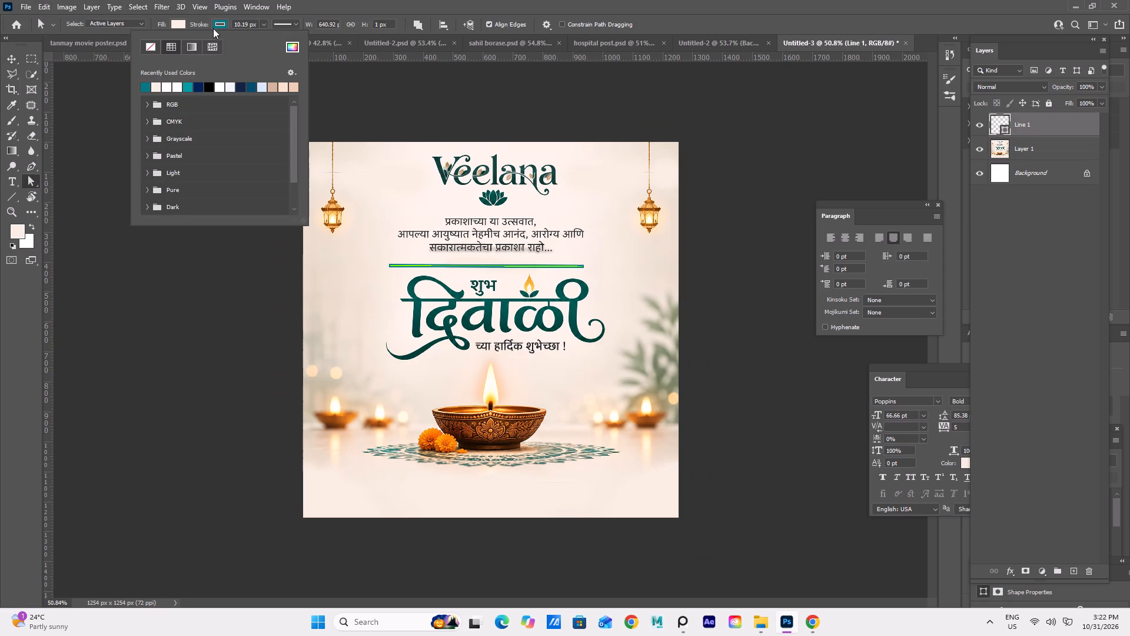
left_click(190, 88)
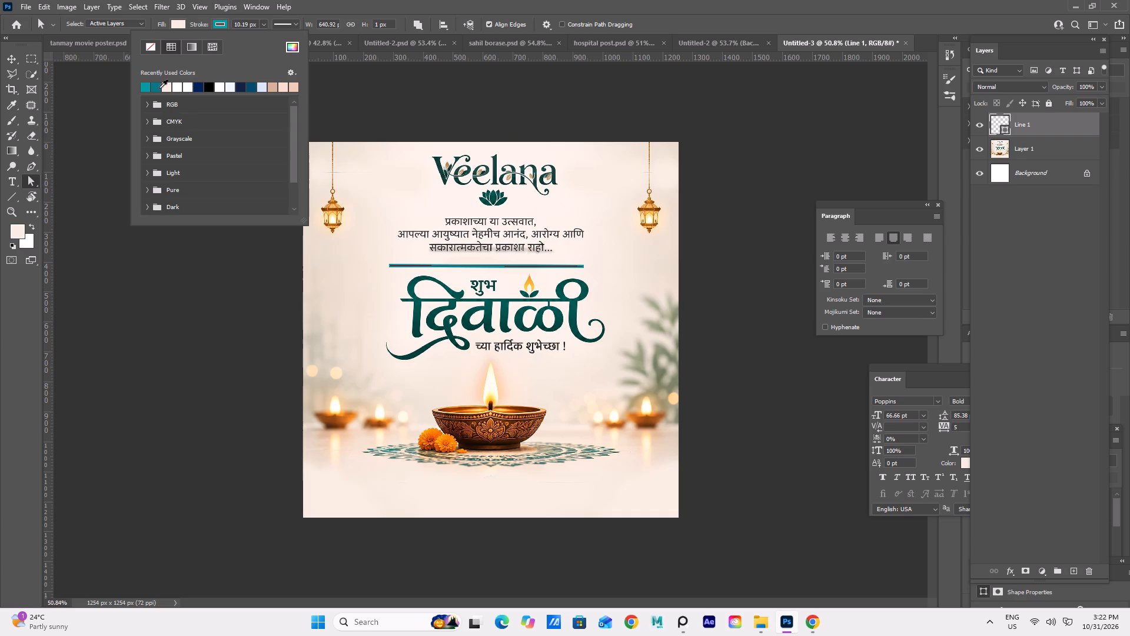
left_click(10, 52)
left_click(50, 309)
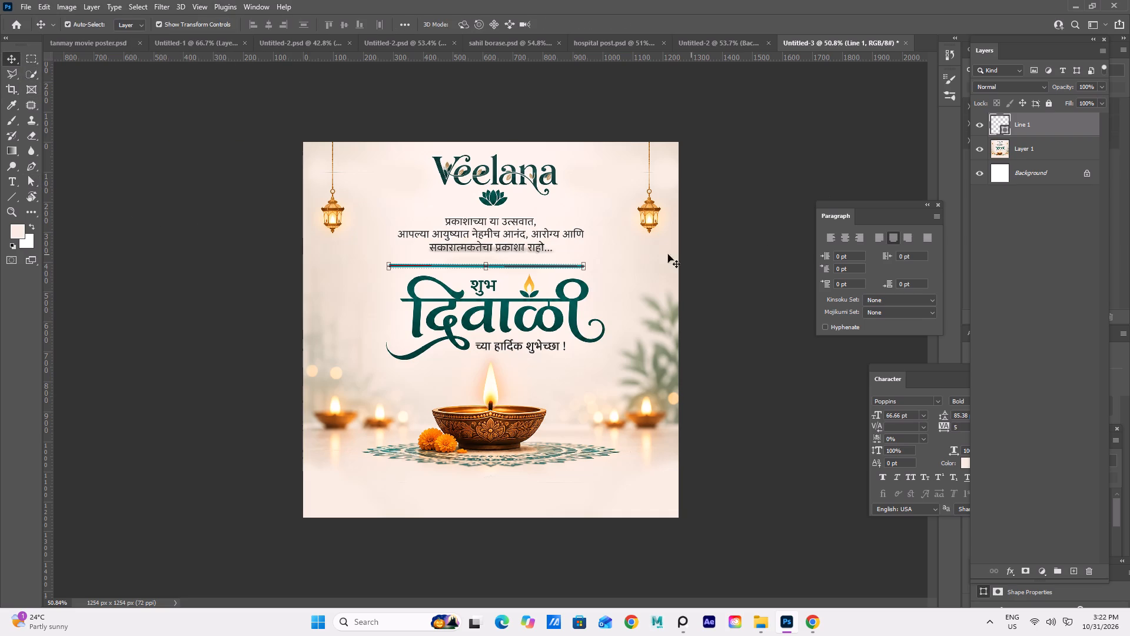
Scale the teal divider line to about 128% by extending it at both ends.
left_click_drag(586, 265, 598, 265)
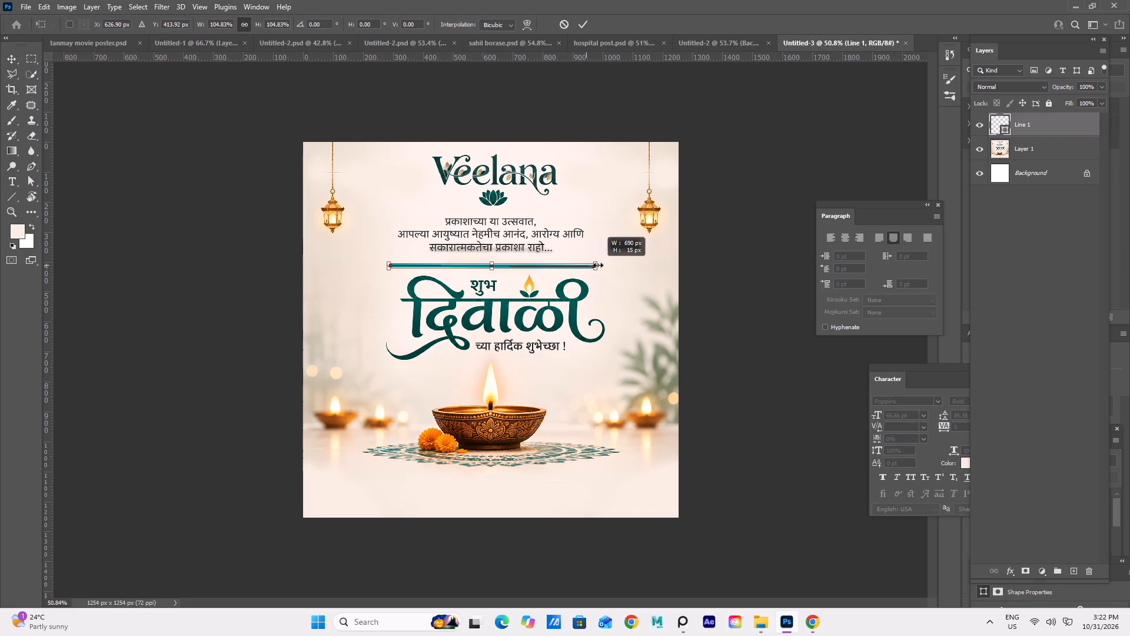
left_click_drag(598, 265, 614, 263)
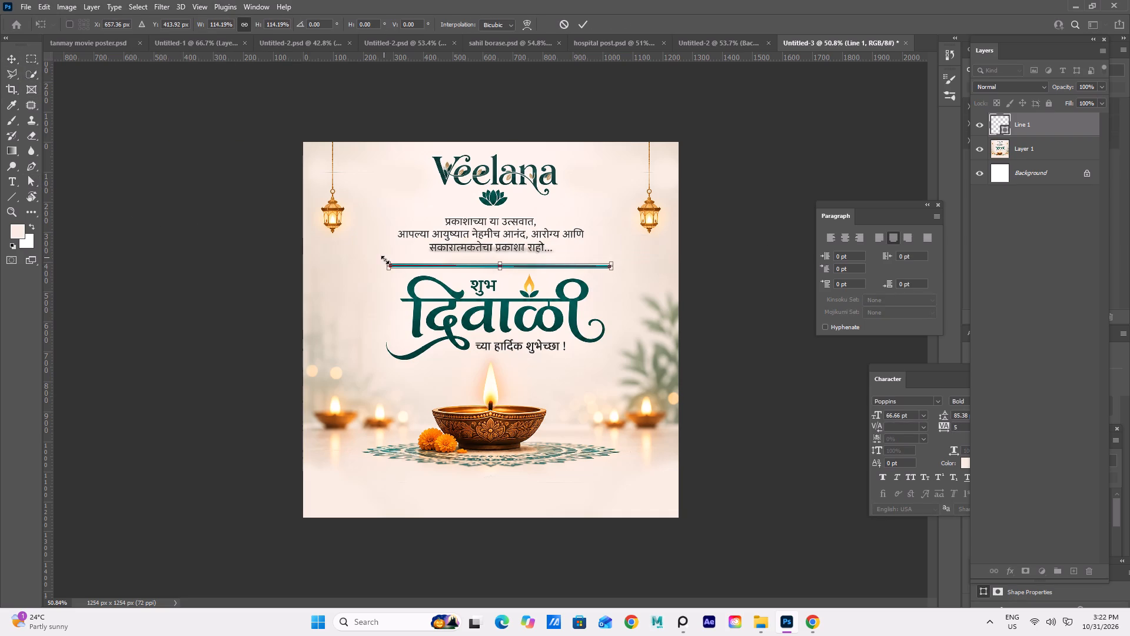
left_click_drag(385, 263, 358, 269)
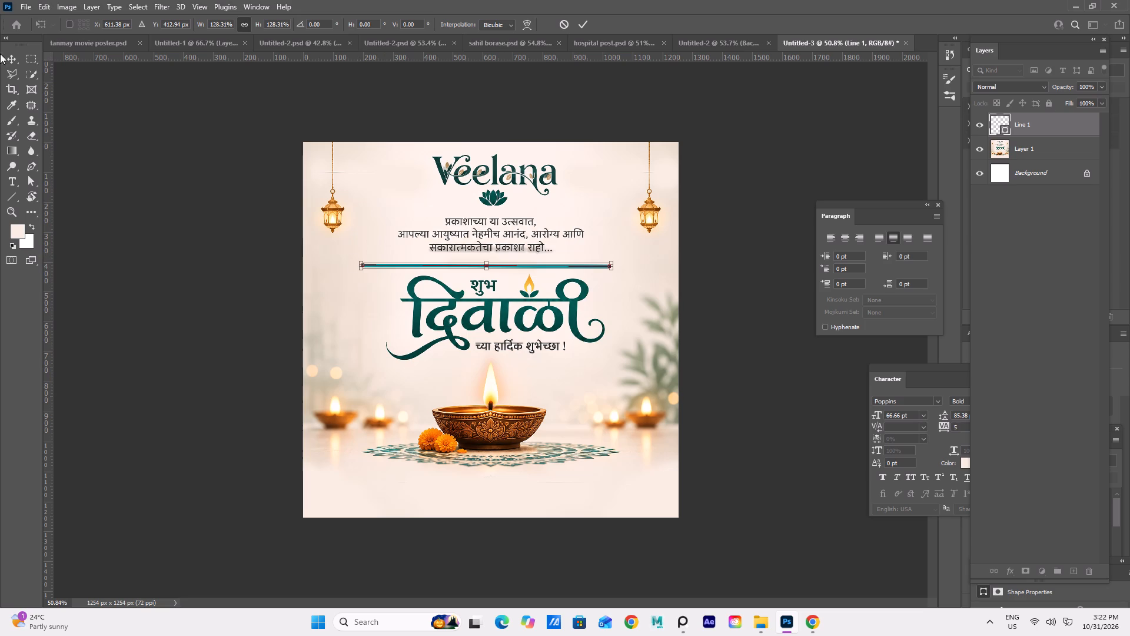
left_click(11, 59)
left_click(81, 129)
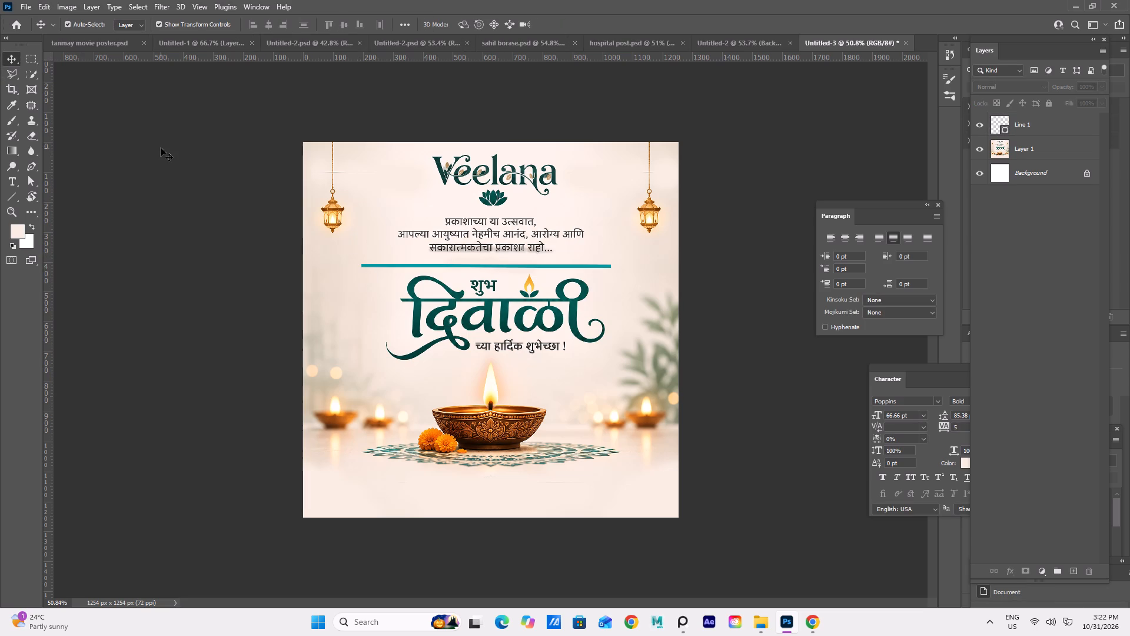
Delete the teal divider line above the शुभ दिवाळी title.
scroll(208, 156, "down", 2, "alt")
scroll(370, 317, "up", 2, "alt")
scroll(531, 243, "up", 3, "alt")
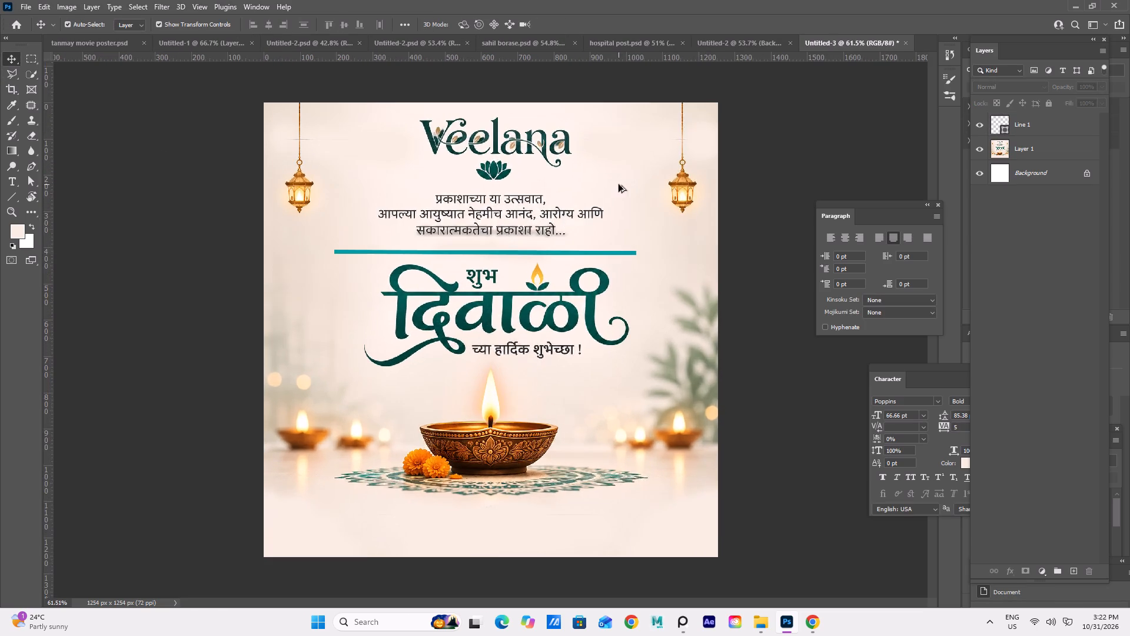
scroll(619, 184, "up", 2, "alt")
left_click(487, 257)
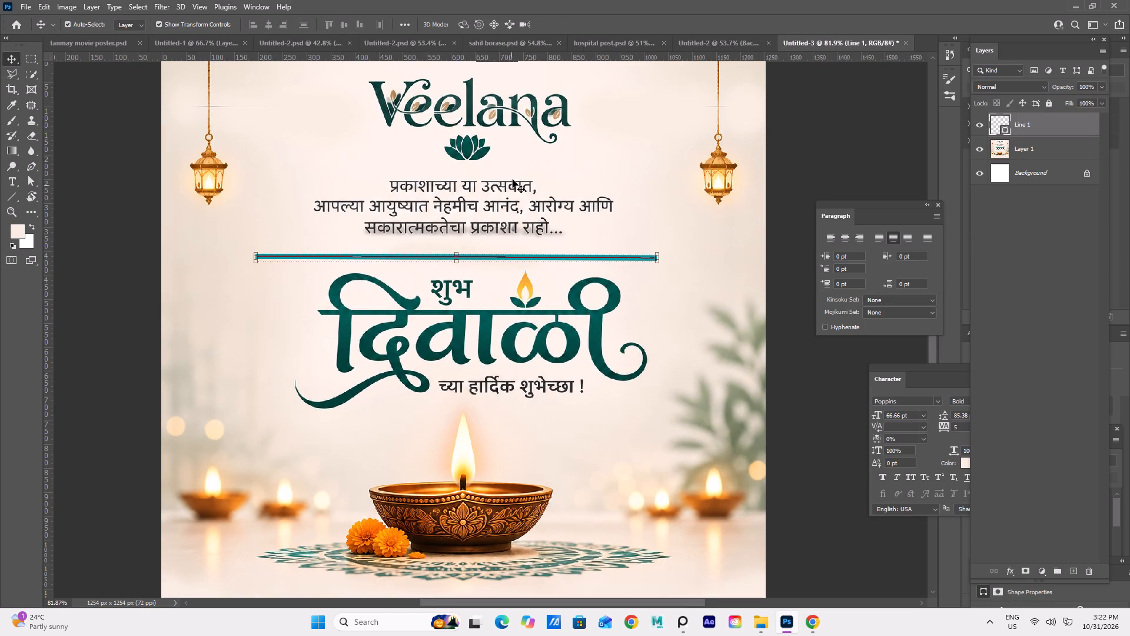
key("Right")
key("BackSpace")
Nudge the poster image layer slightly to the right.
key("Right")
key("Right")
key("Right")
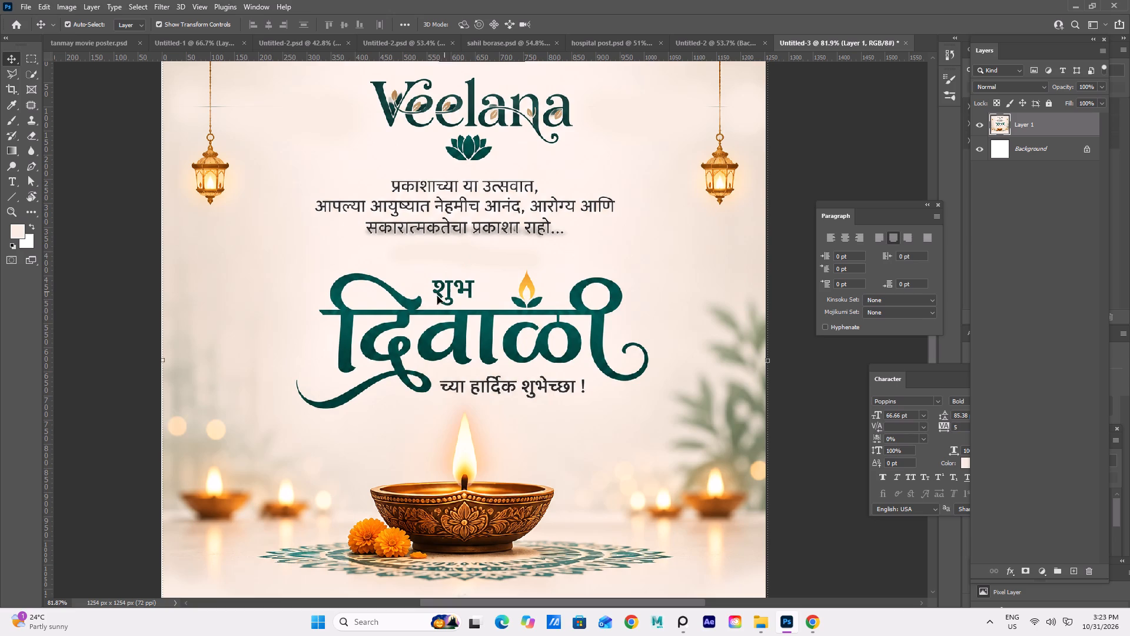
Draw a rectangle shape about 1261 px wide and 71 px high along the poster's bottom edge.
scroll(406, 163, "down", 5)
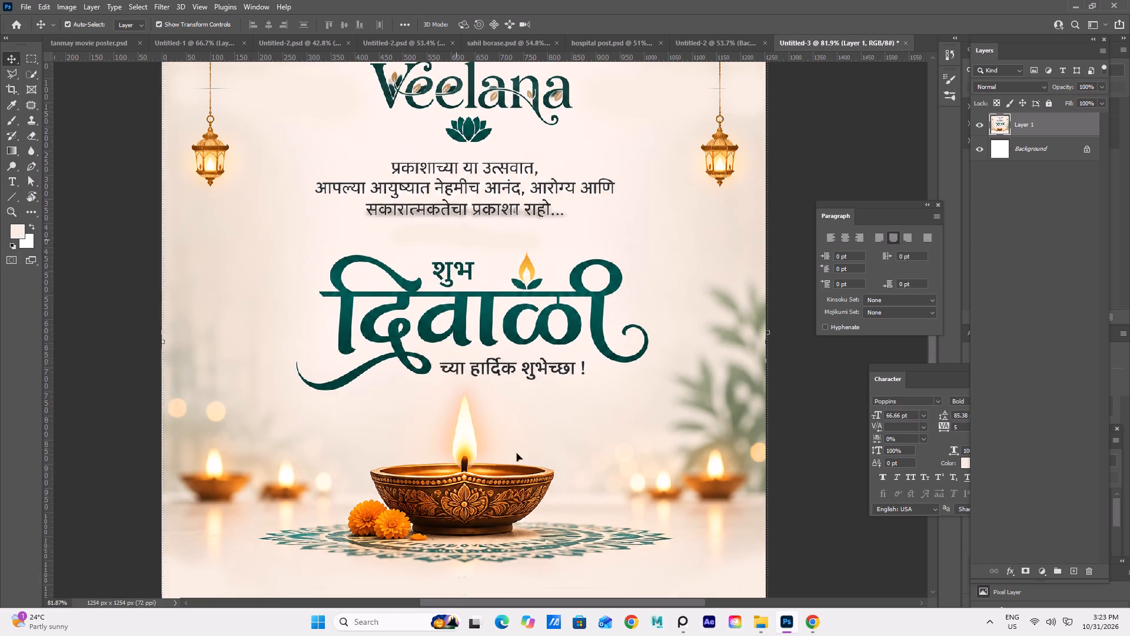
scroll(517, 453, "down", 8)
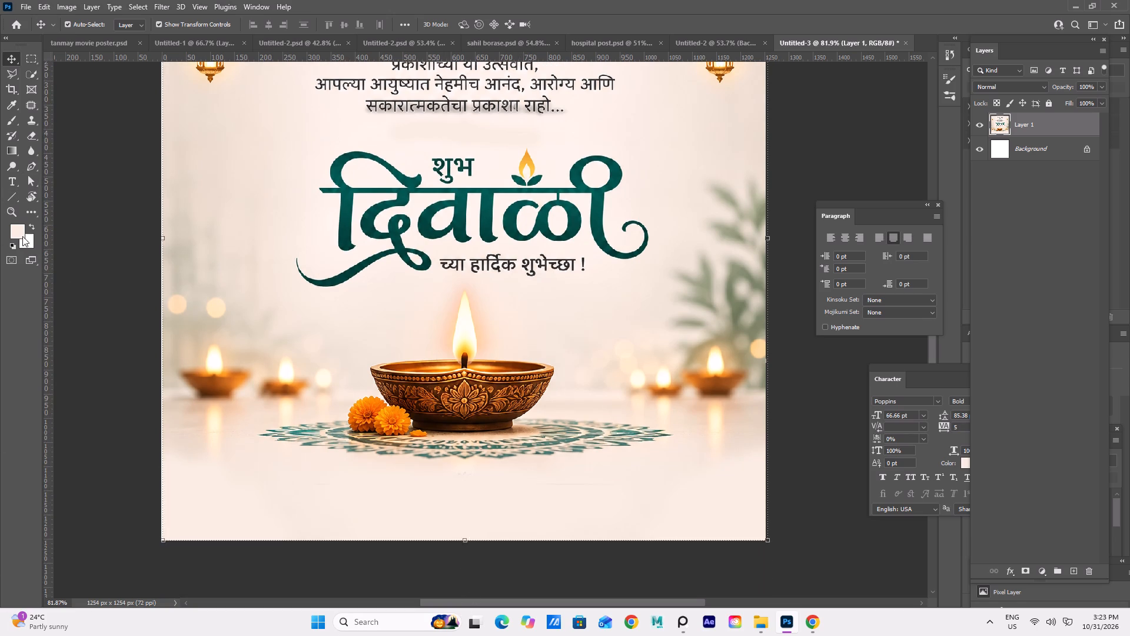
left_click(5, 150)
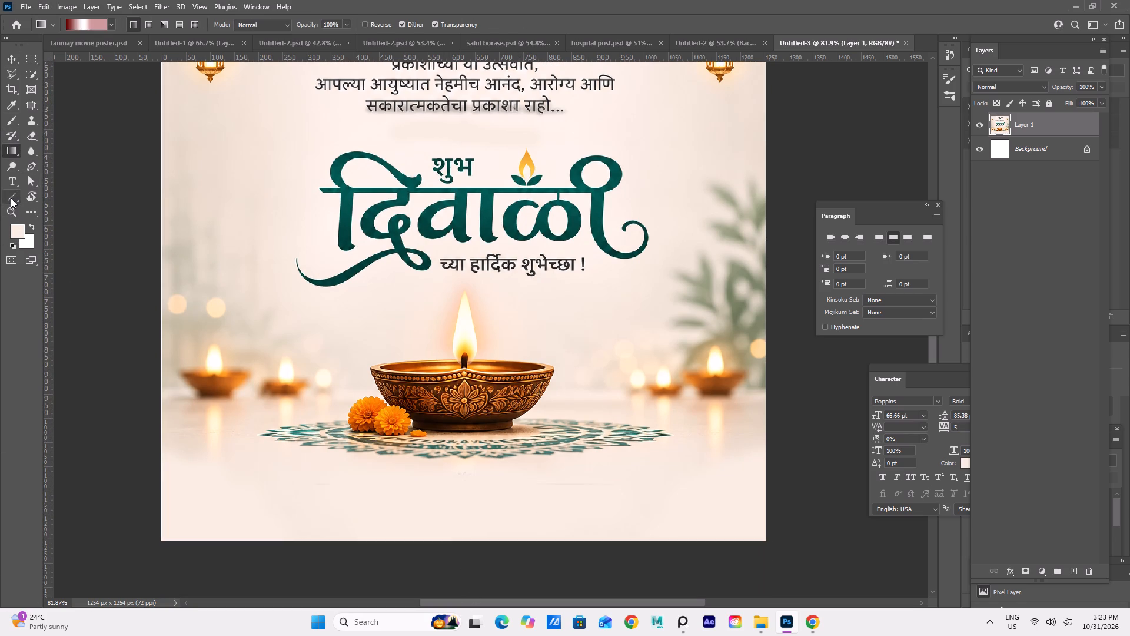
left_click(11, 198)
right_click(9, 193)
left_click(48, 196)
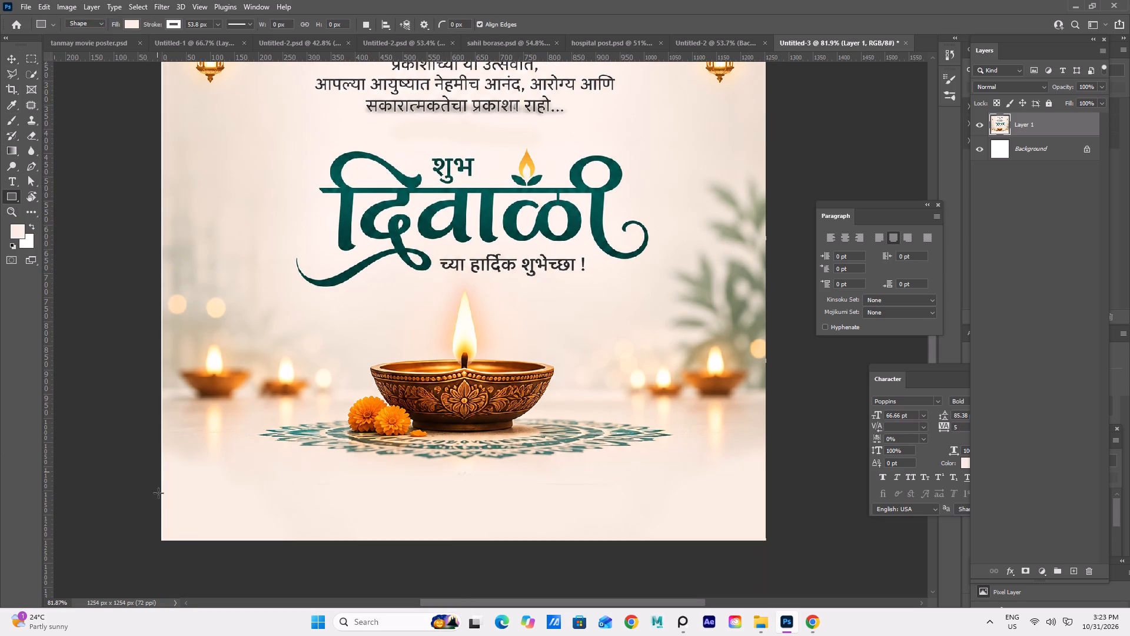
left_click_drag(163, 508, 770, 541)
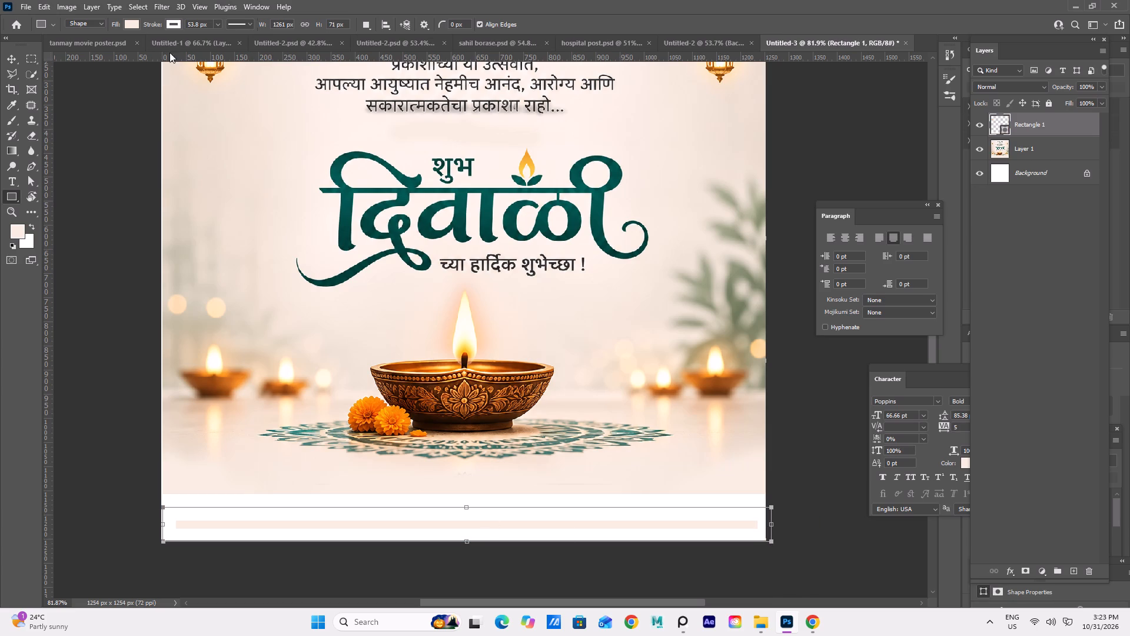
Fill the bottom rectangle with the bright teal from the recently used colours.
left_click(132, 22)
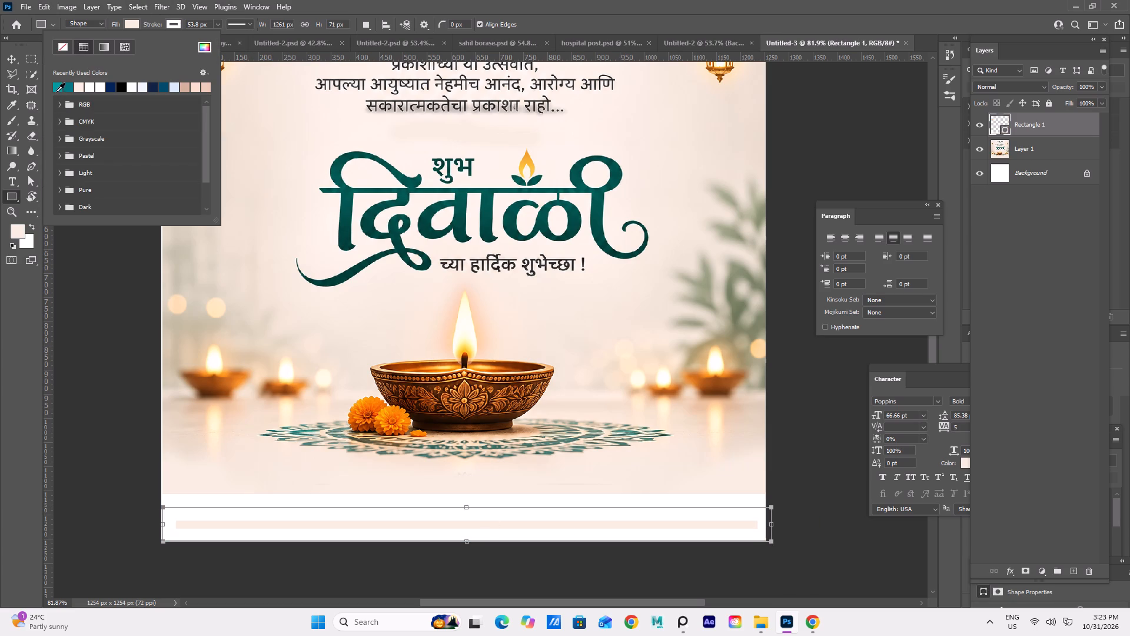
left_click(56, 92)
left_click(6, 257)
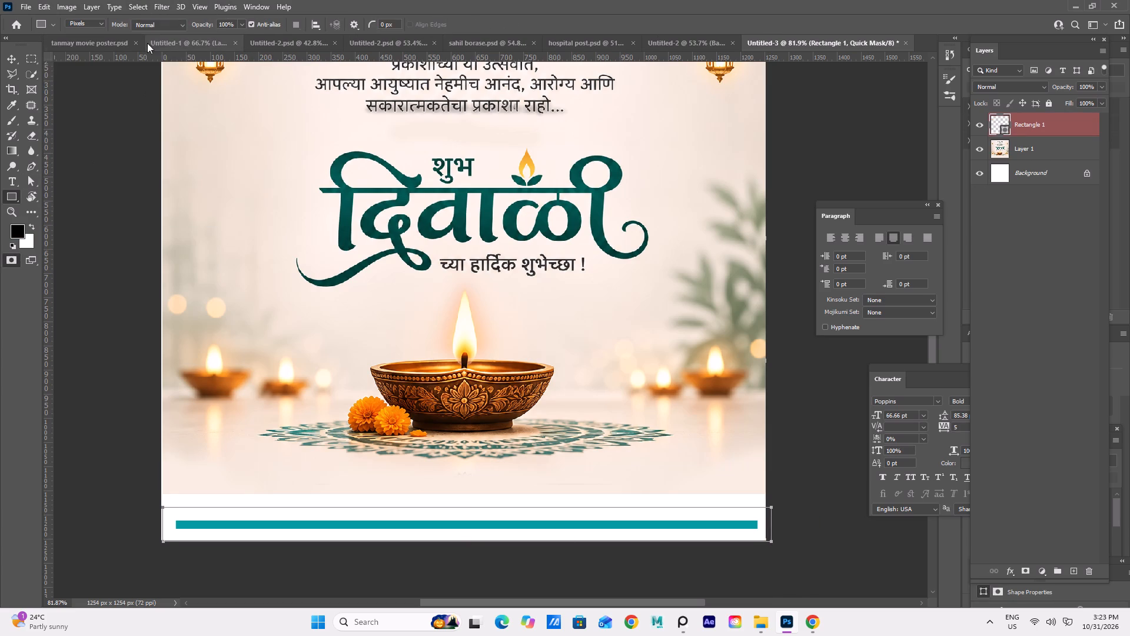
Remove the white stroke from the bottom rectangle.
left_click(32, 177)
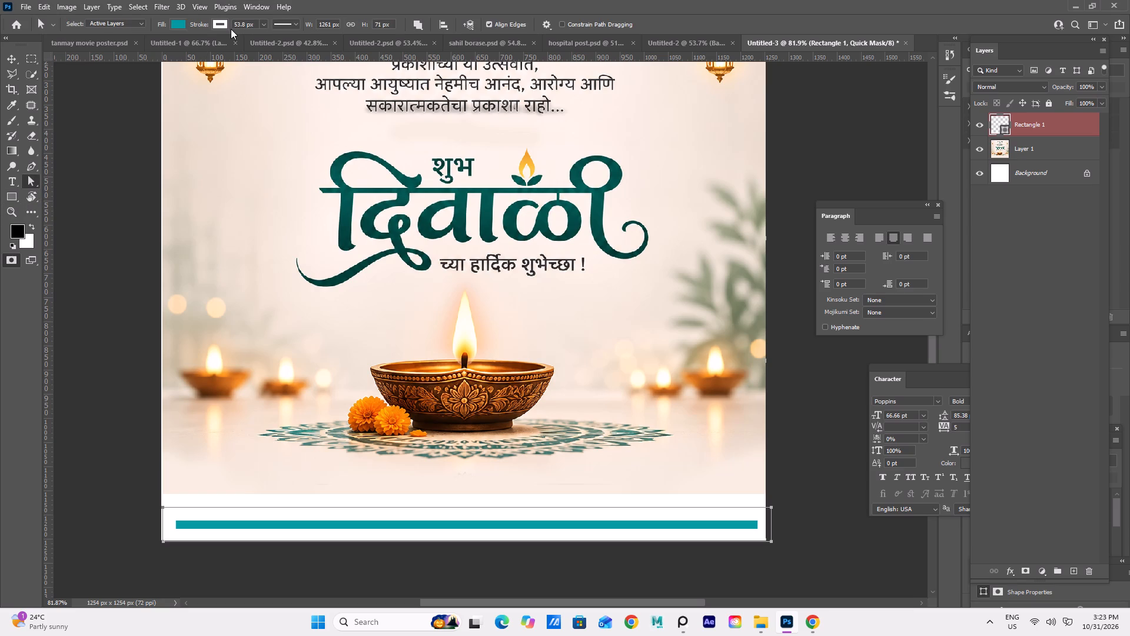
left_click(216, 29)
left_click(150, 42)
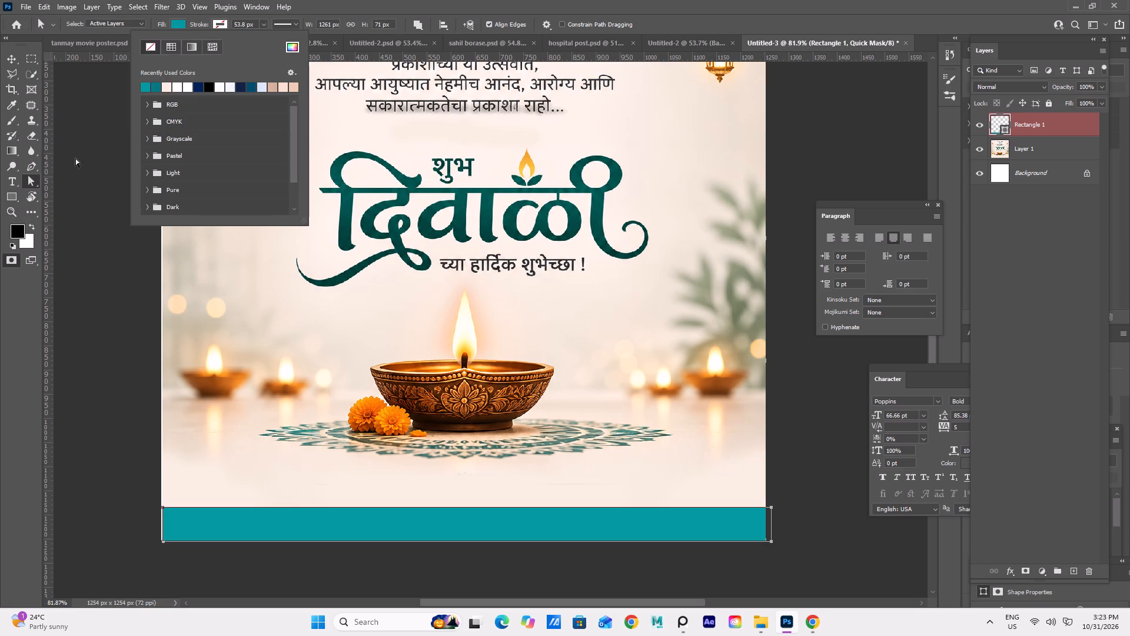
left_click(0, 289)
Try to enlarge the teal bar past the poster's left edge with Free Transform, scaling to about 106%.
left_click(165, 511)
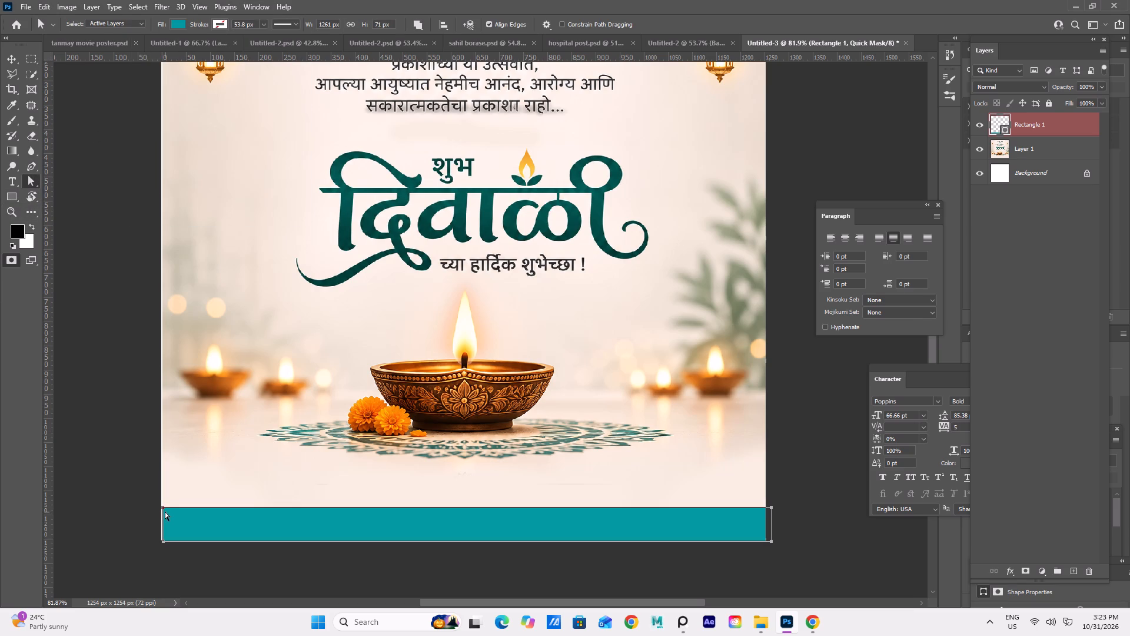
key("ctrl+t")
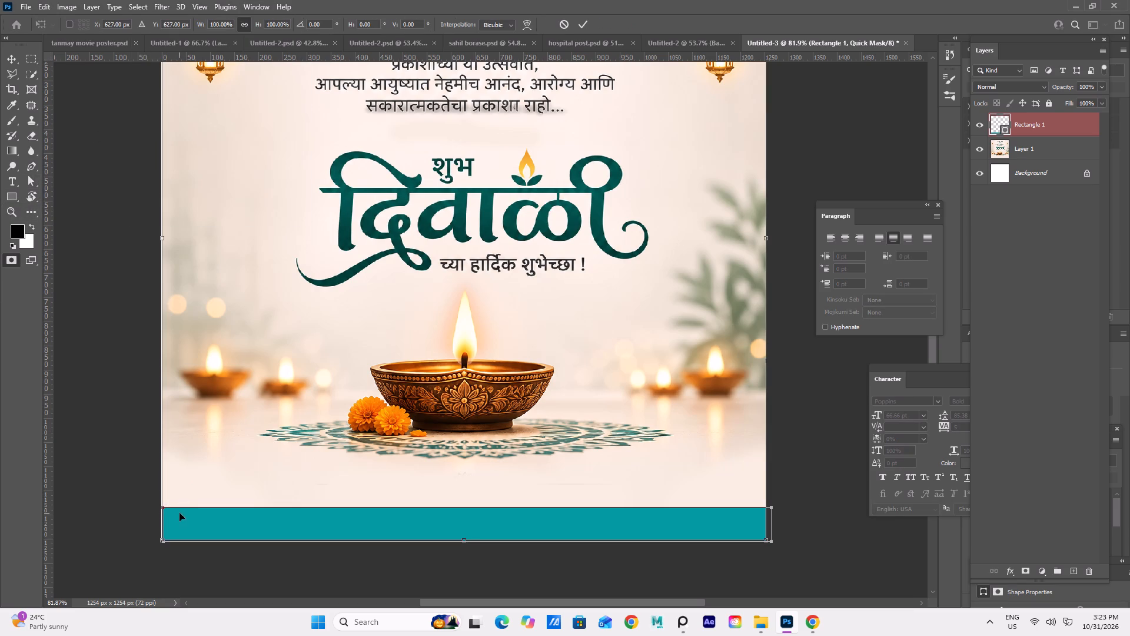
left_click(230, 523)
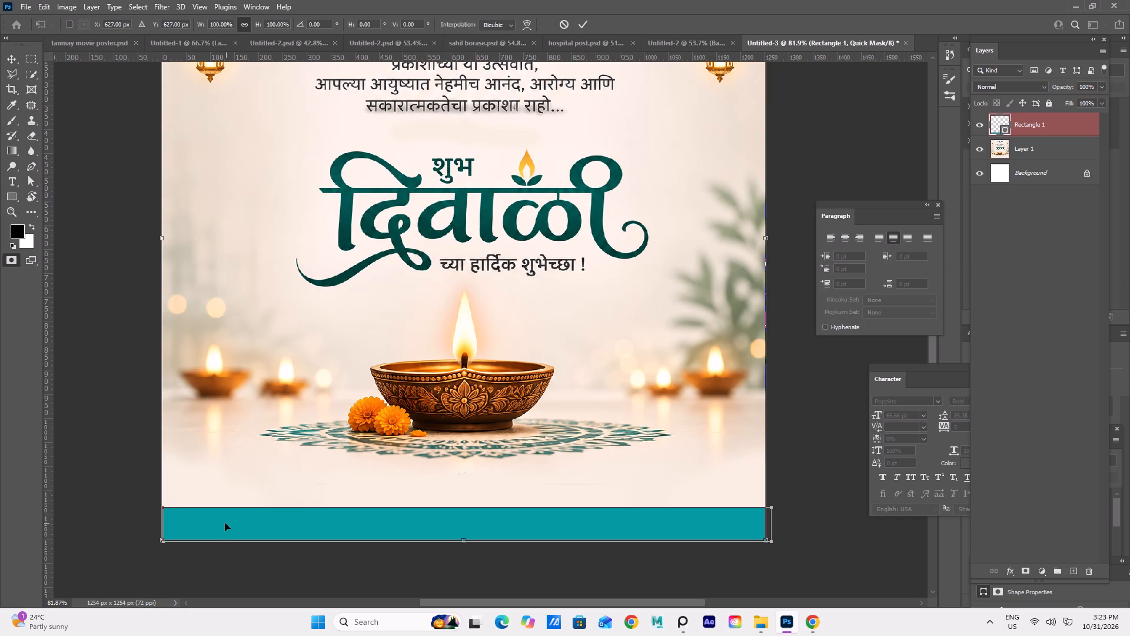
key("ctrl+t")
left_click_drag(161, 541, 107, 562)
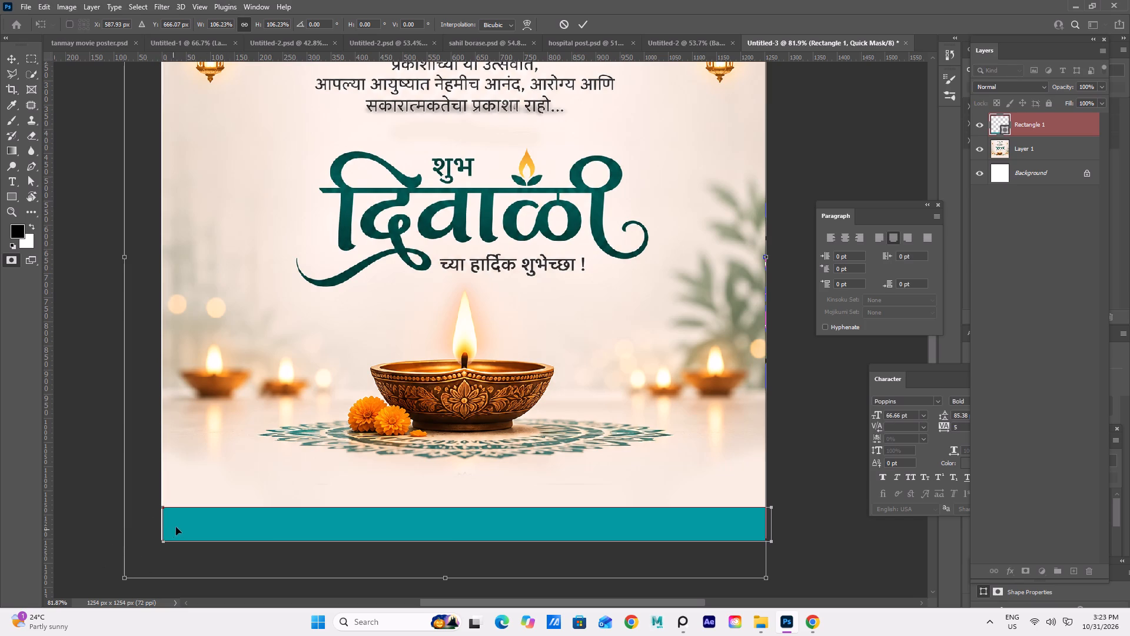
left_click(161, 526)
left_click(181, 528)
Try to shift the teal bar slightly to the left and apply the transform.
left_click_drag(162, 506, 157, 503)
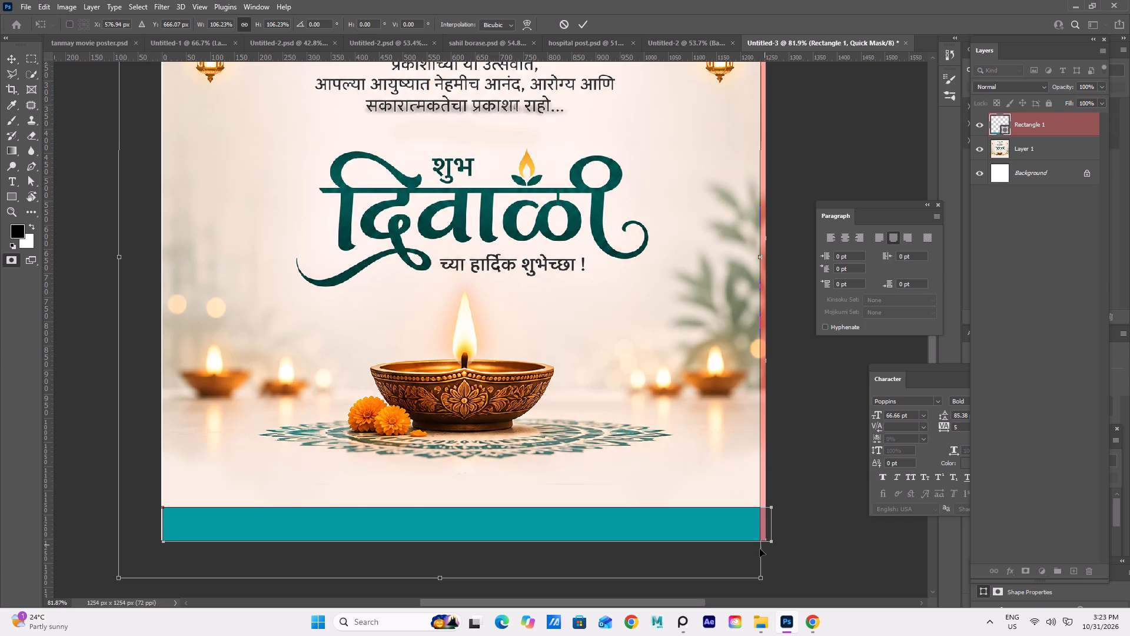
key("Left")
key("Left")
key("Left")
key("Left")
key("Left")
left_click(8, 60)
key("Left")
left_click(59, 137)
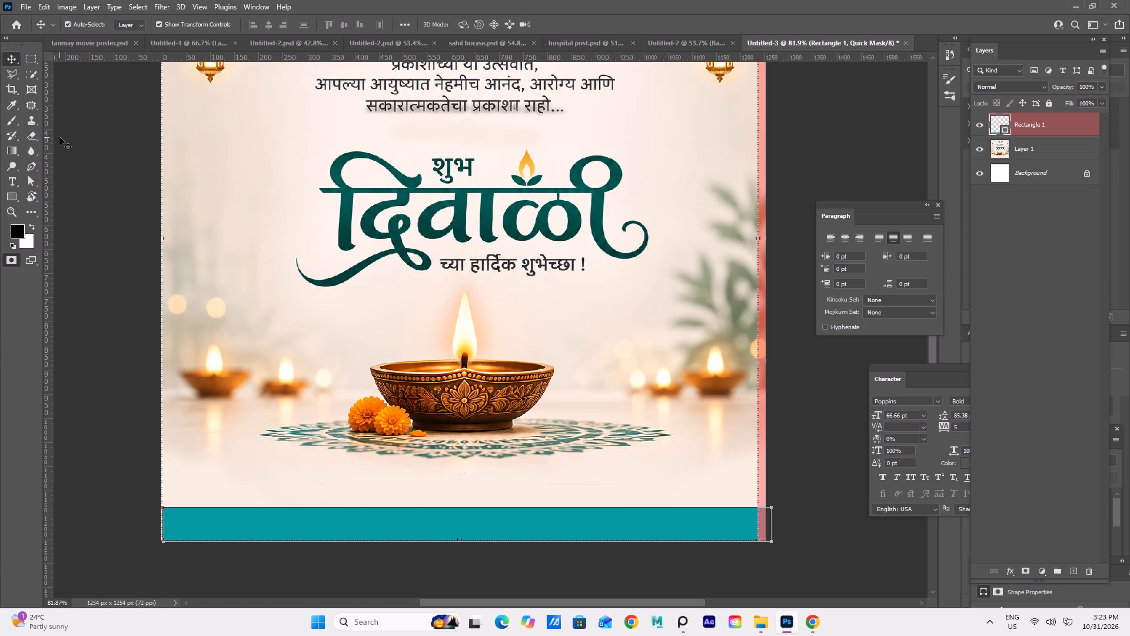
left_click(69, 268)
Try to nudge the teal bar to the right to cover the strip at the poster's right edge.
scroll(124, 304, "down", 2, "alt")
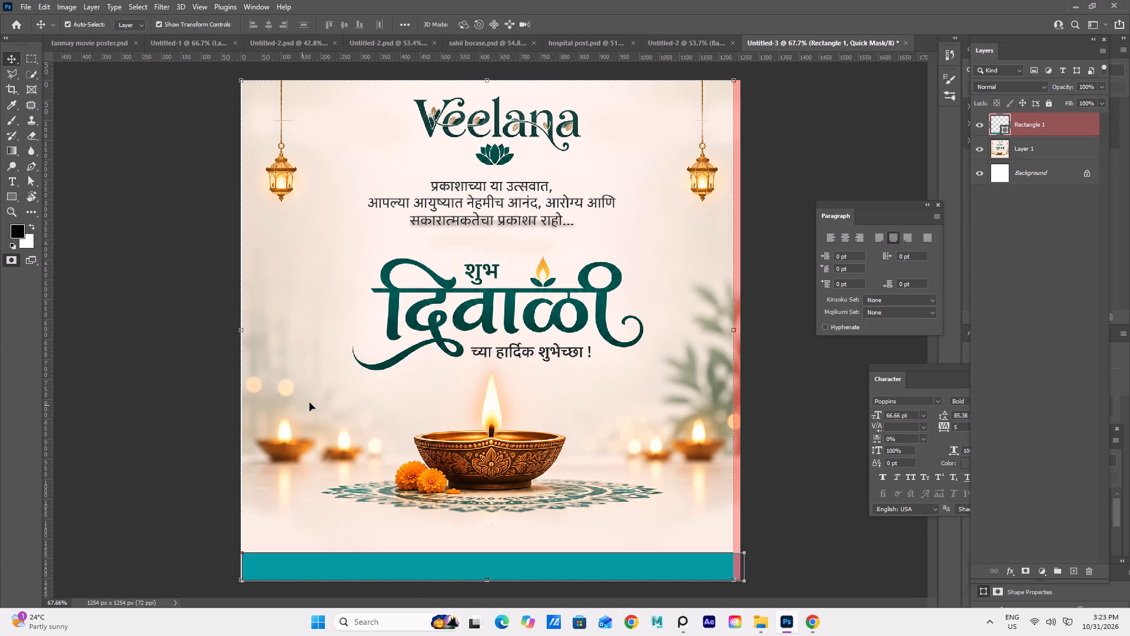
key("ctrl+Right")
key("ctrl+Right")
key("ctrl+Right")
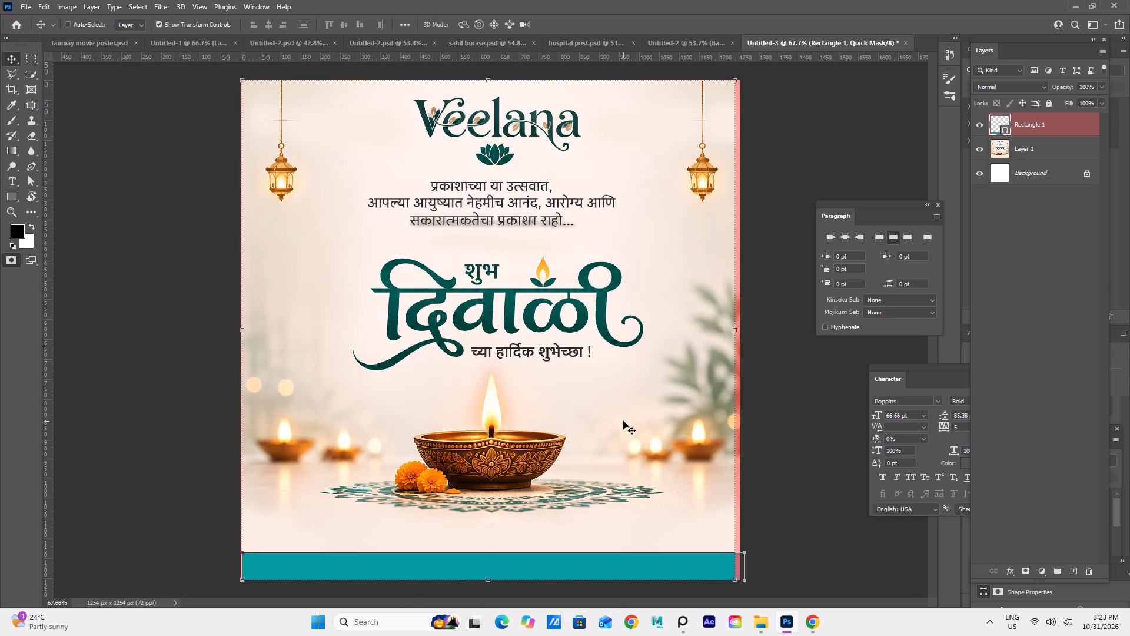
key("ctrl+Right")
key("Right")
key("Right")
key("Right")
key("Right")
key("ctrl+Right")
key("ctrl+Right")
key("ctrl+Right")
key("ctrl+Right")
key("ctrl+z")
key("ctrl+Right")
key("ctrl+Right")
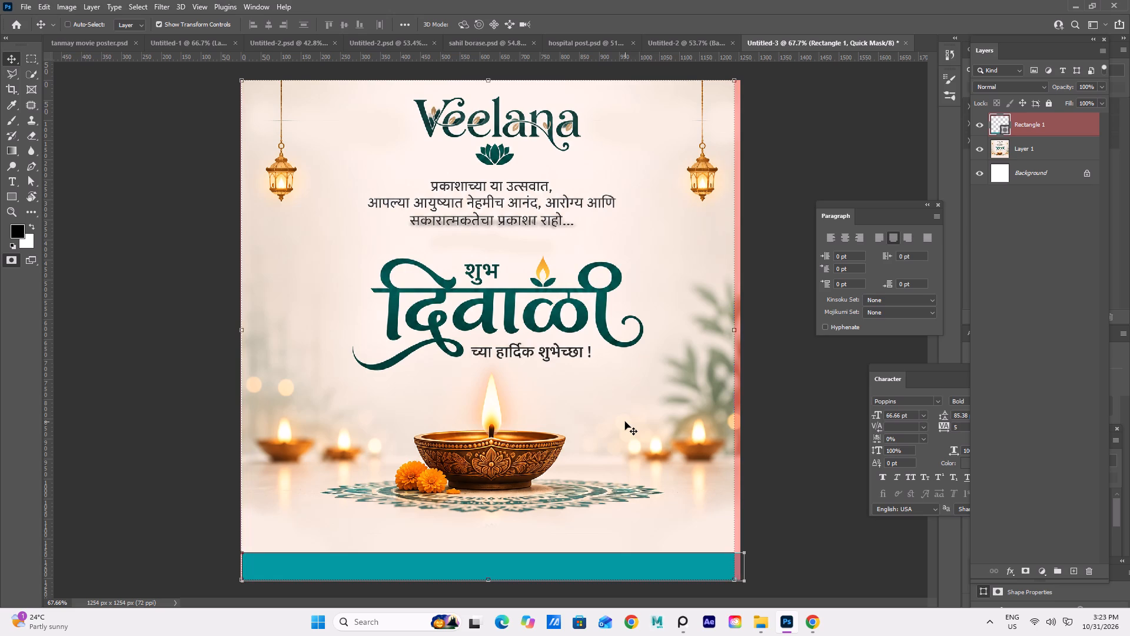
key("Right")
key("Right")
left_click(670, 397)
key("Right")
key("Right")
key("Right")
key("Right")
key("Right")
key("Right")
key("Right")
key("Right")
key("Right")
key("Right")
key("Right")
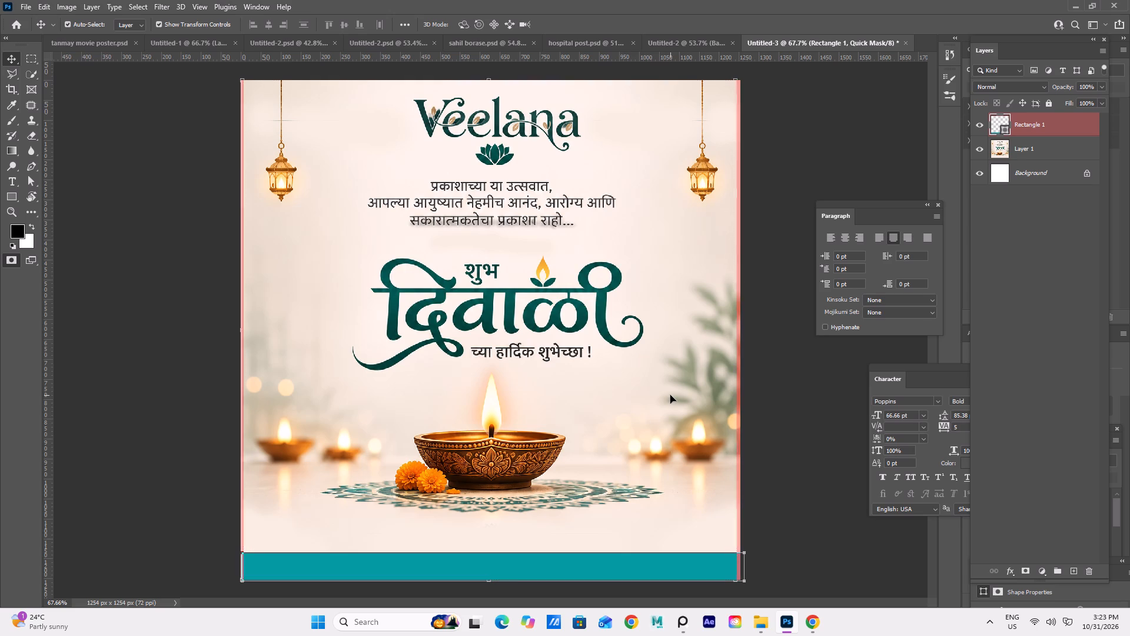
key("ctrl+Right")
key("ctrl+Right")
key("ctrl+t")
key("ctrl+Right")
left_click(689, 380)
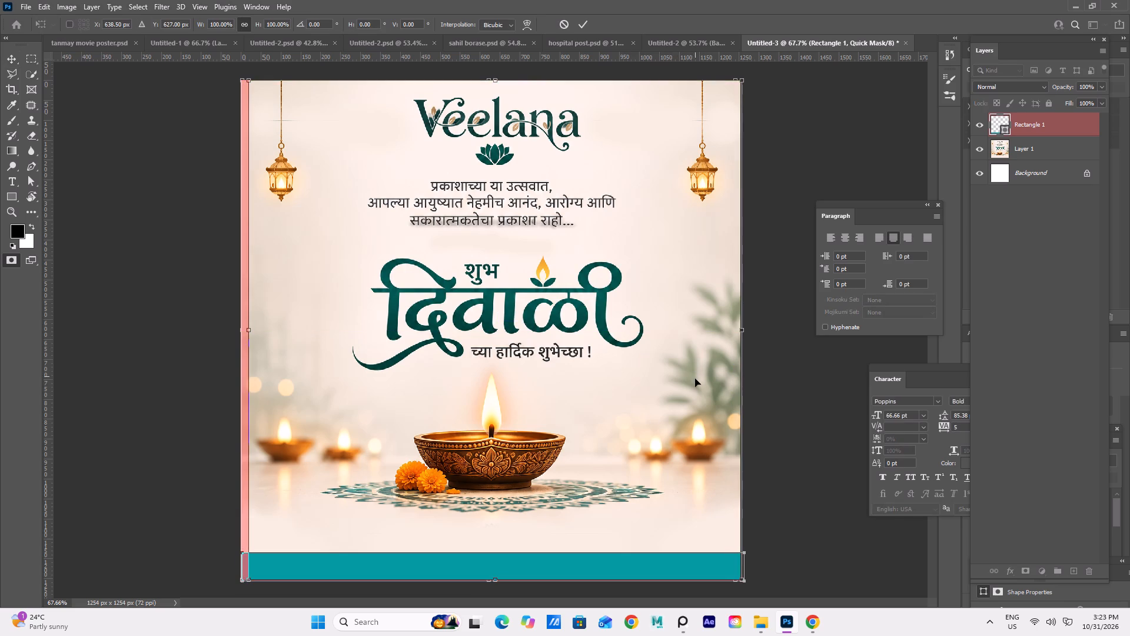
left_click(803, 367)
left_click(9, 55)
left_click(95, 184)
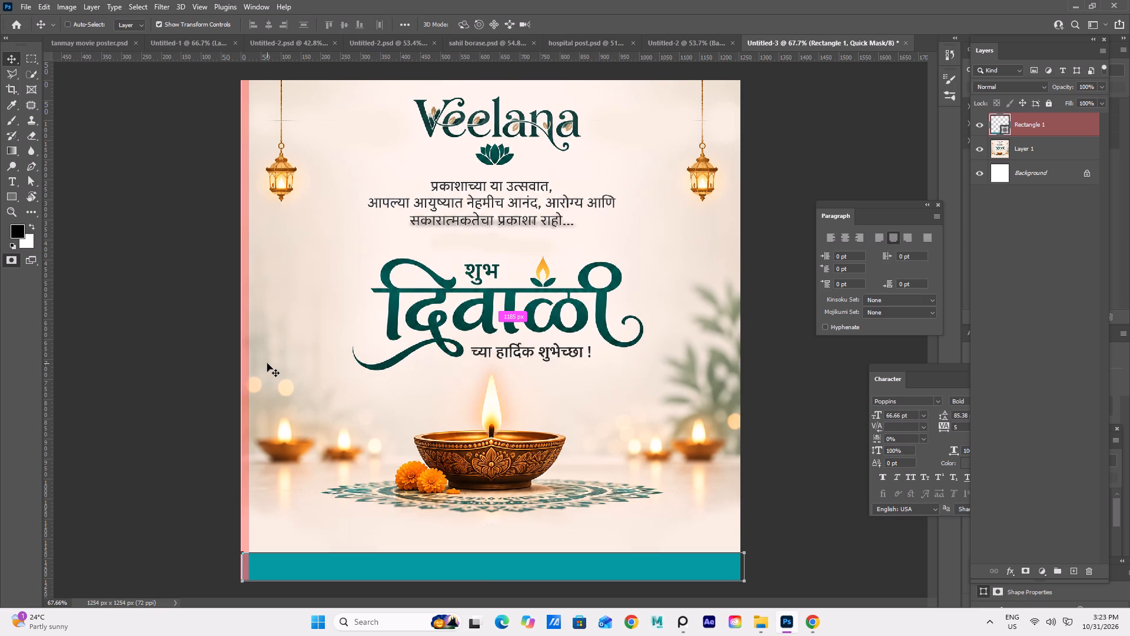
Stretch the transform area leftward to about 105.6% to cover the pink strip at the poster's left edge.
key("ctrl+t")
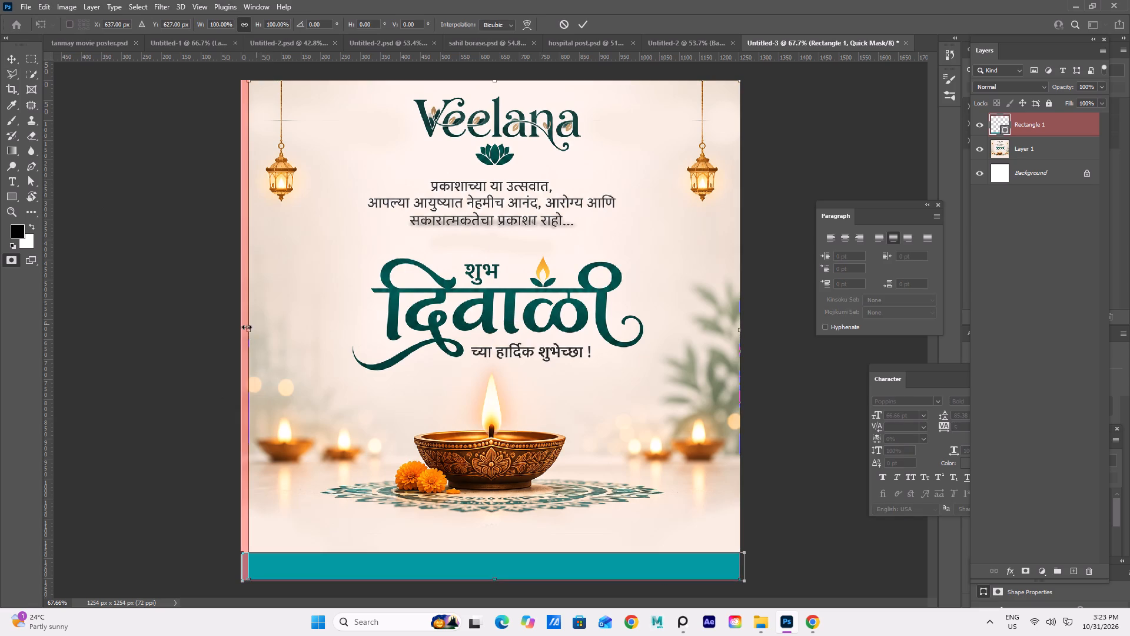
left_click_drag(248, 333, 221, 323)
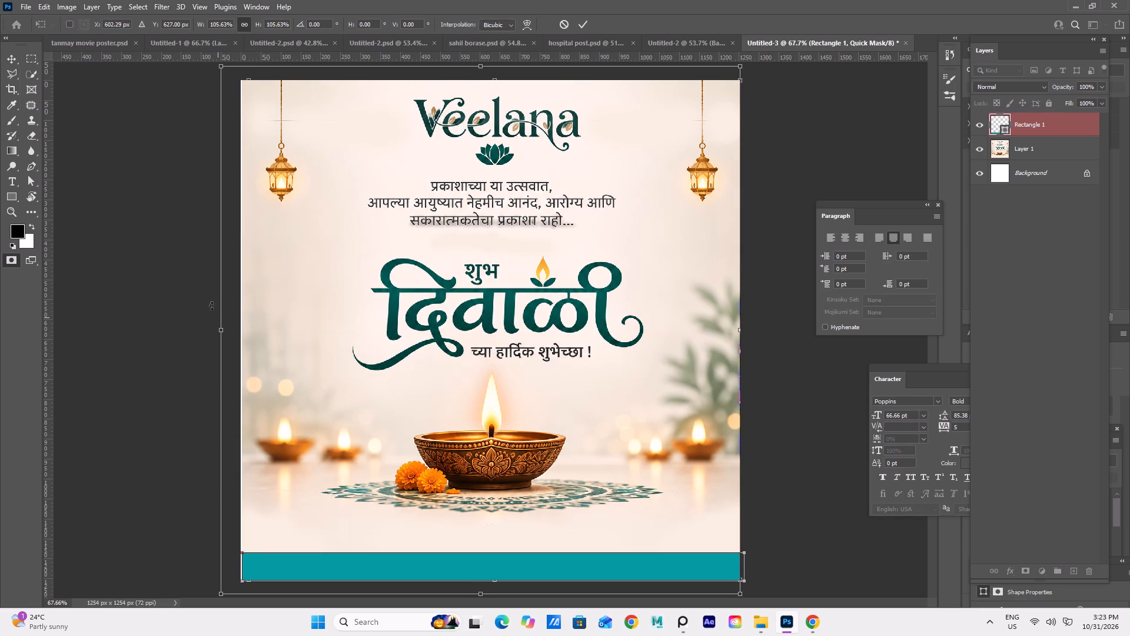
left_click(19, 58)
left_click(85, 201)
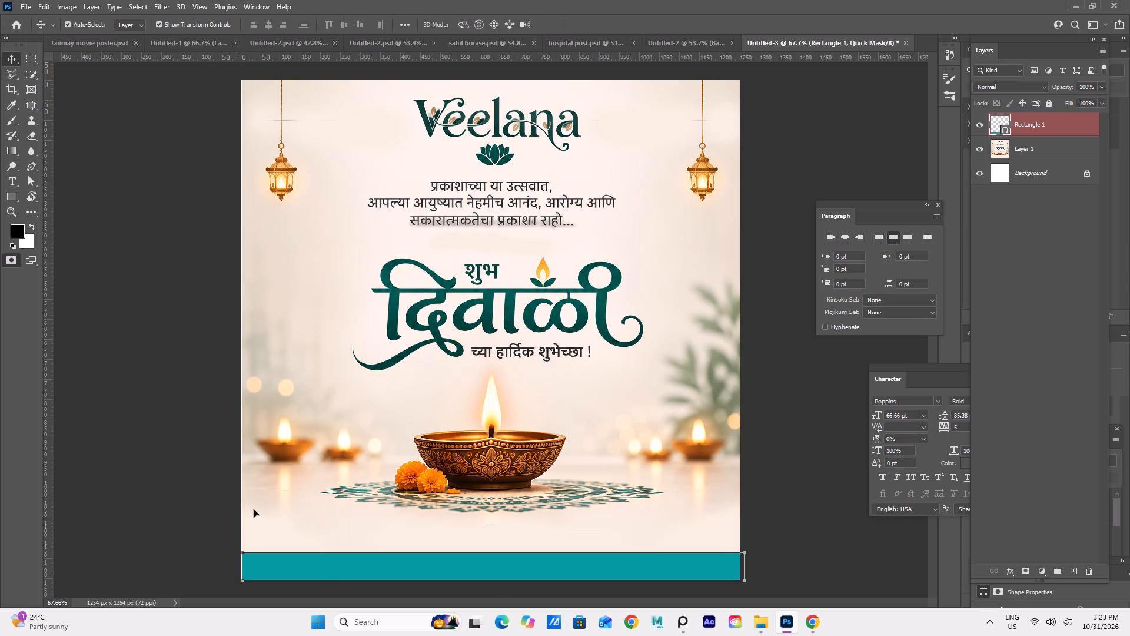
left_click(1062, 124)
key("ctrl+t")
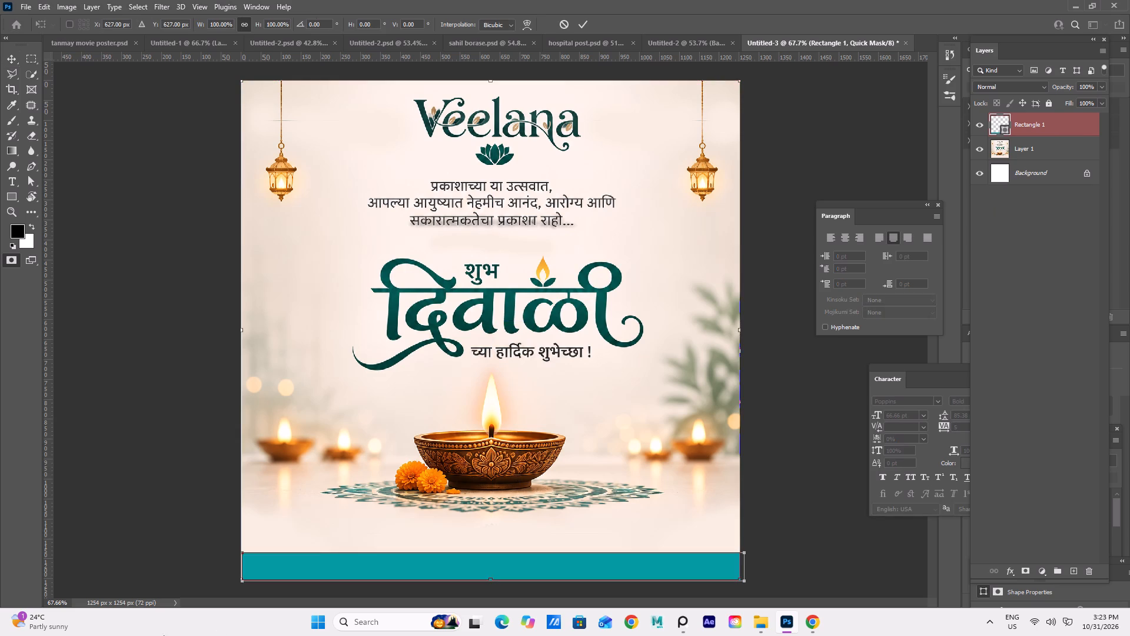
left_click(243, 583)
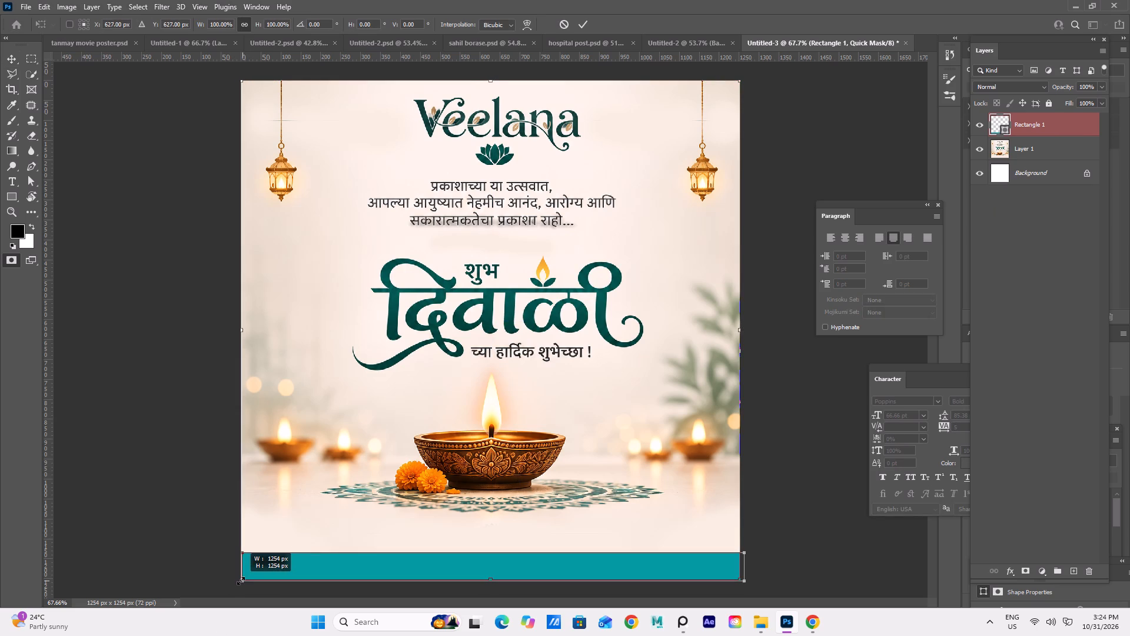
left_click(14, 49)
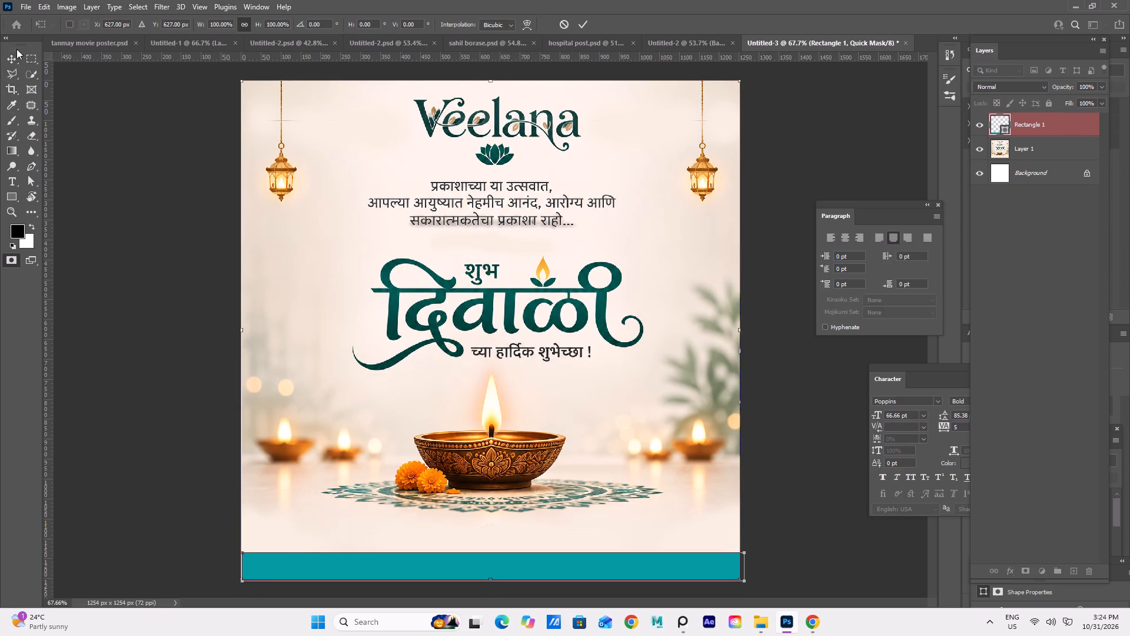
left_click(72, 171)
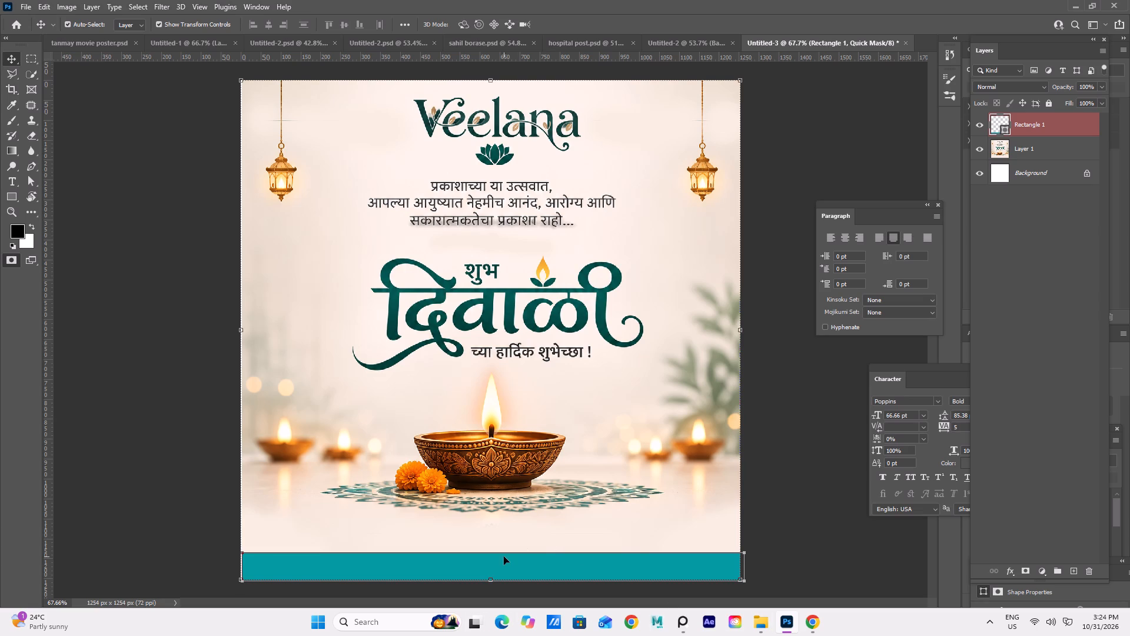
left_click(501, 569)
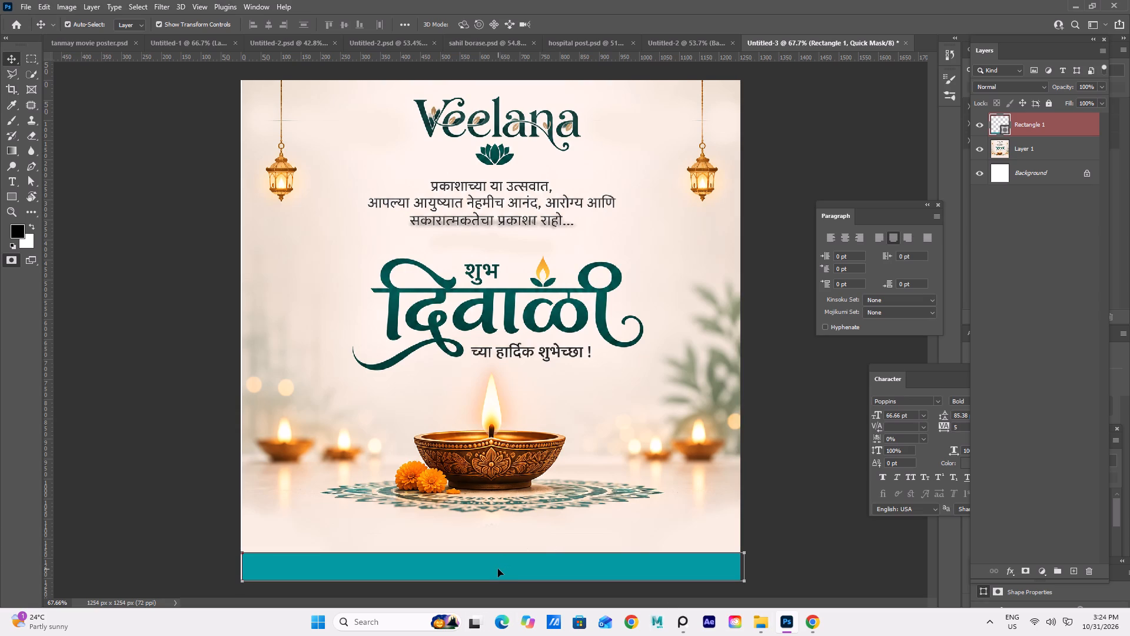
Draw a pixel rectangle over the right half of the teal bar, reaching the poster's bottom-right corner.
left_click(6, 195)
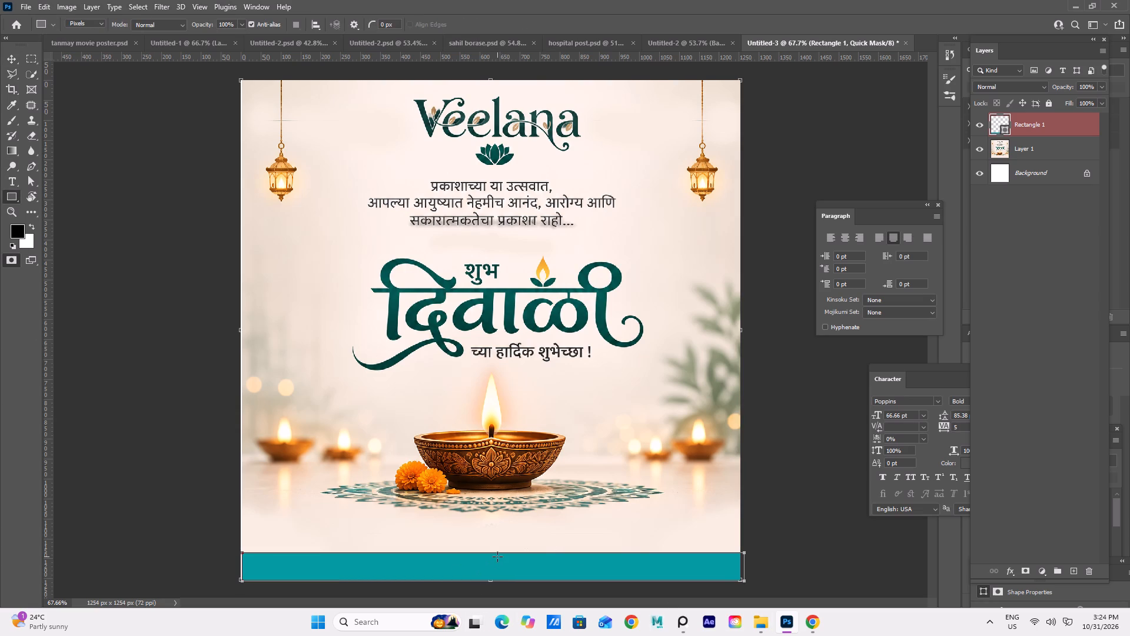
left_click_drag(496, 553, 739, 578)
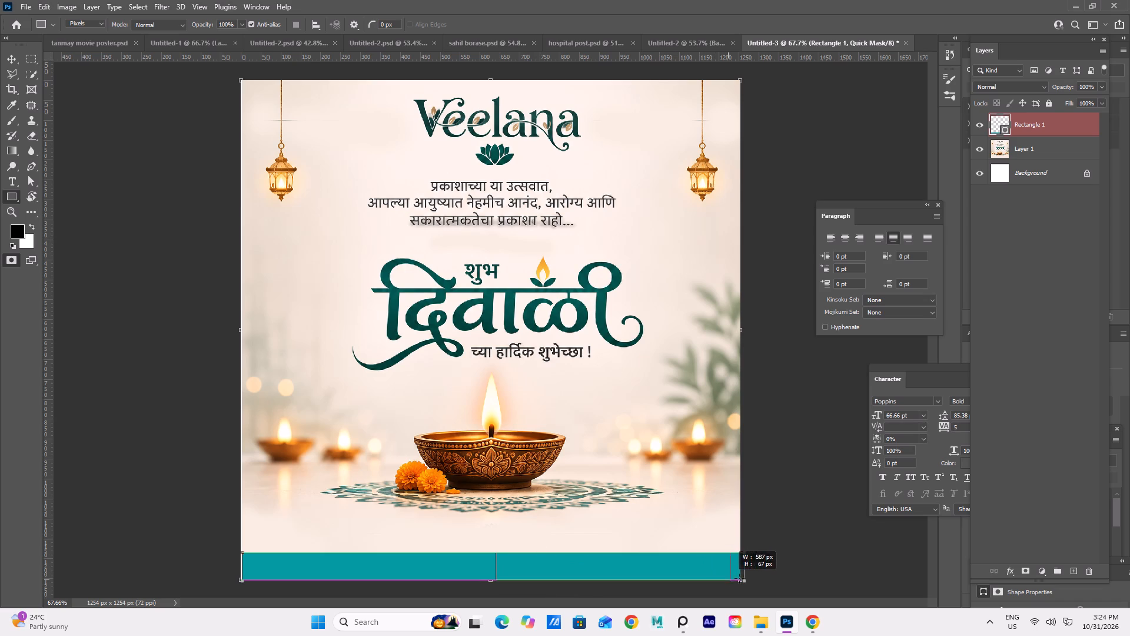
left_click_drag(739, 578, 747, 585)
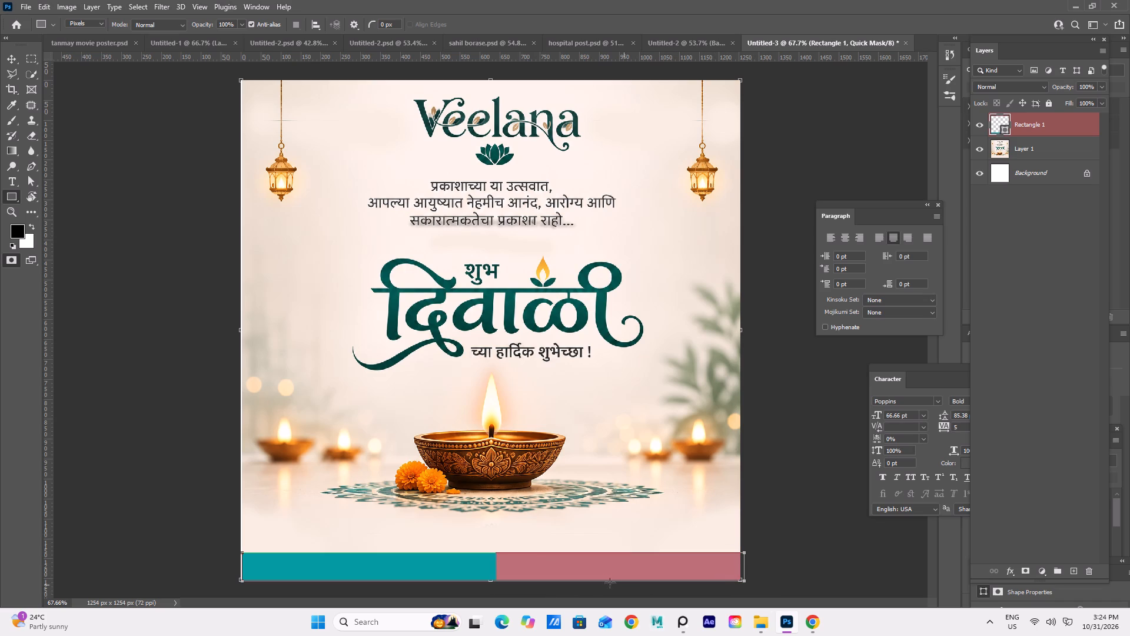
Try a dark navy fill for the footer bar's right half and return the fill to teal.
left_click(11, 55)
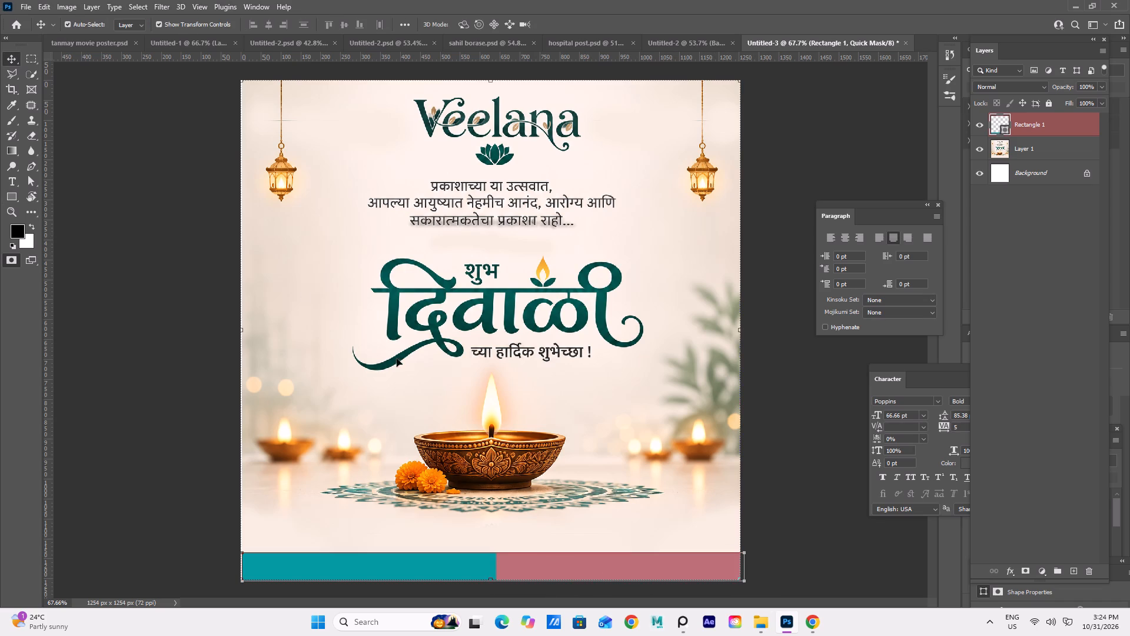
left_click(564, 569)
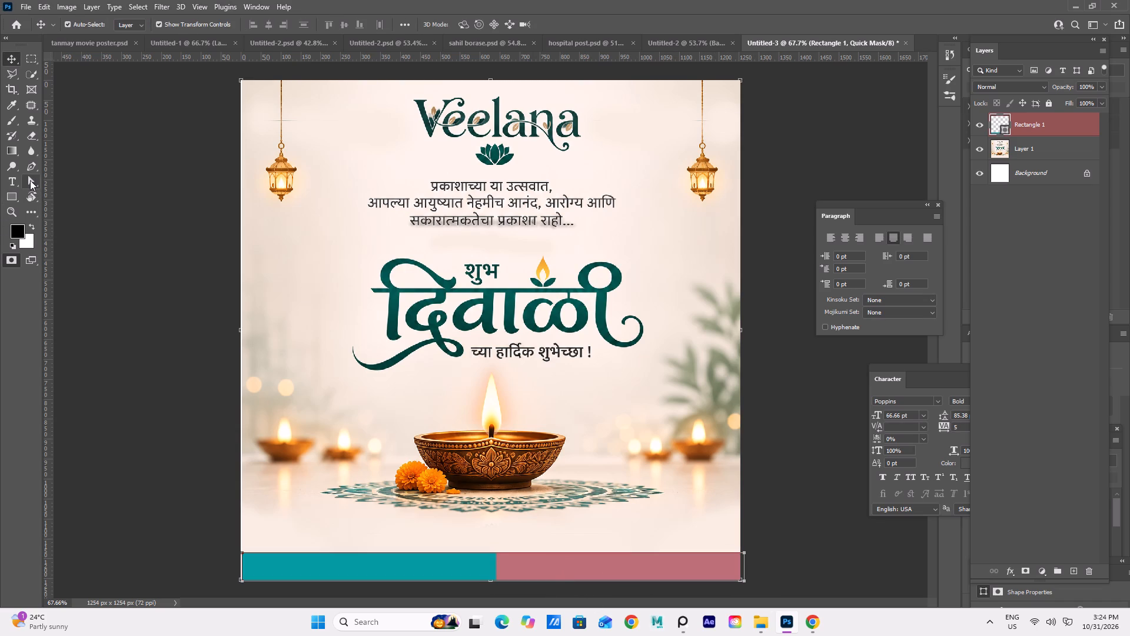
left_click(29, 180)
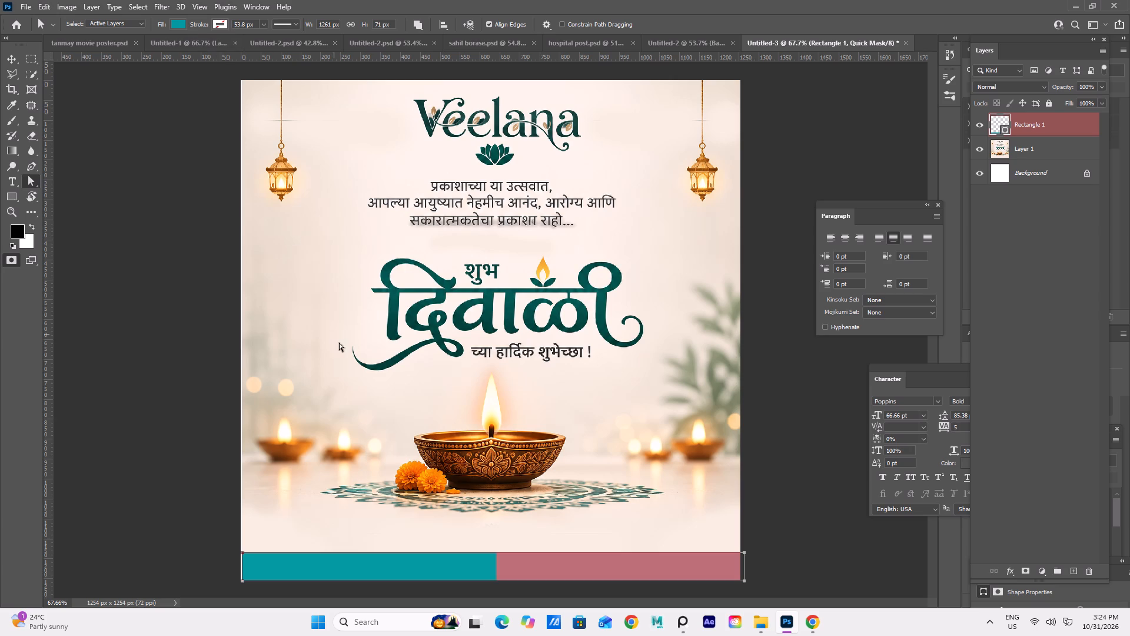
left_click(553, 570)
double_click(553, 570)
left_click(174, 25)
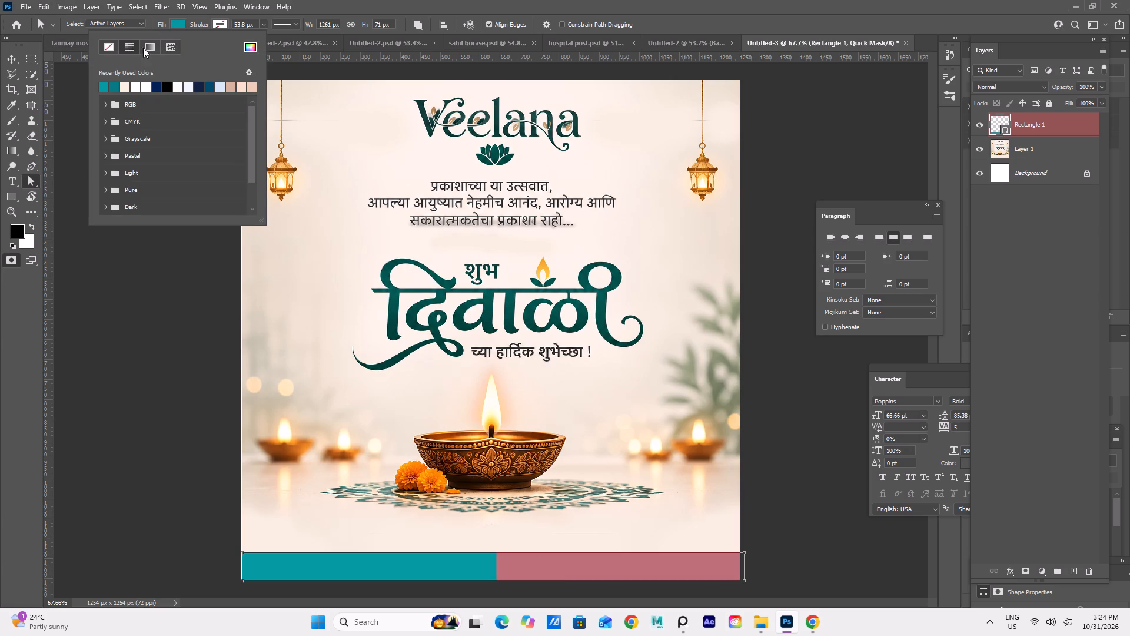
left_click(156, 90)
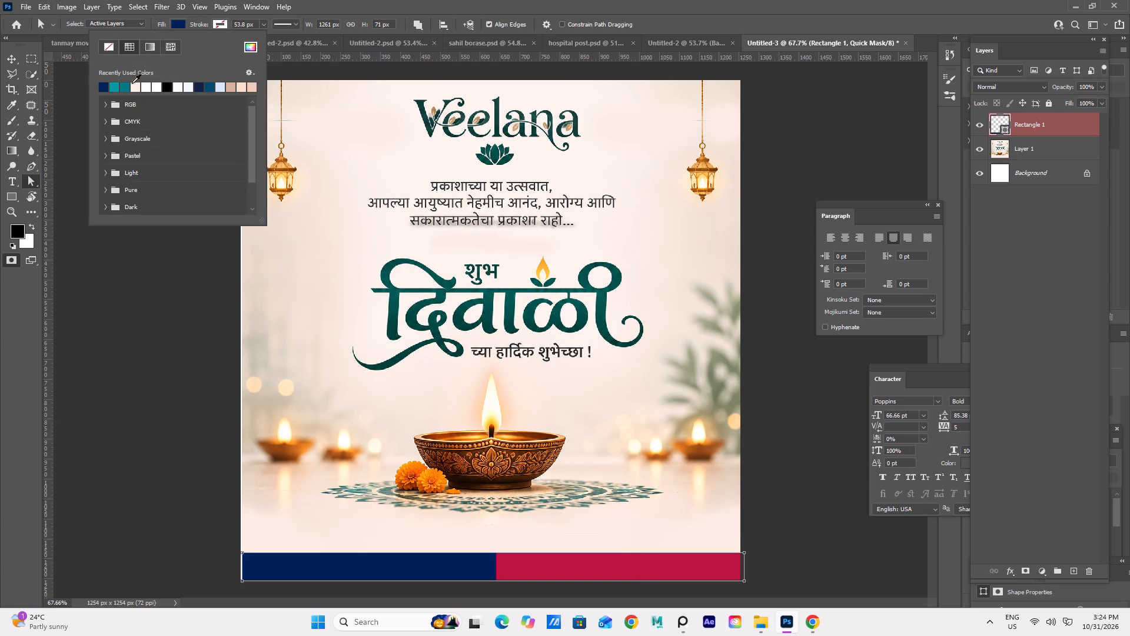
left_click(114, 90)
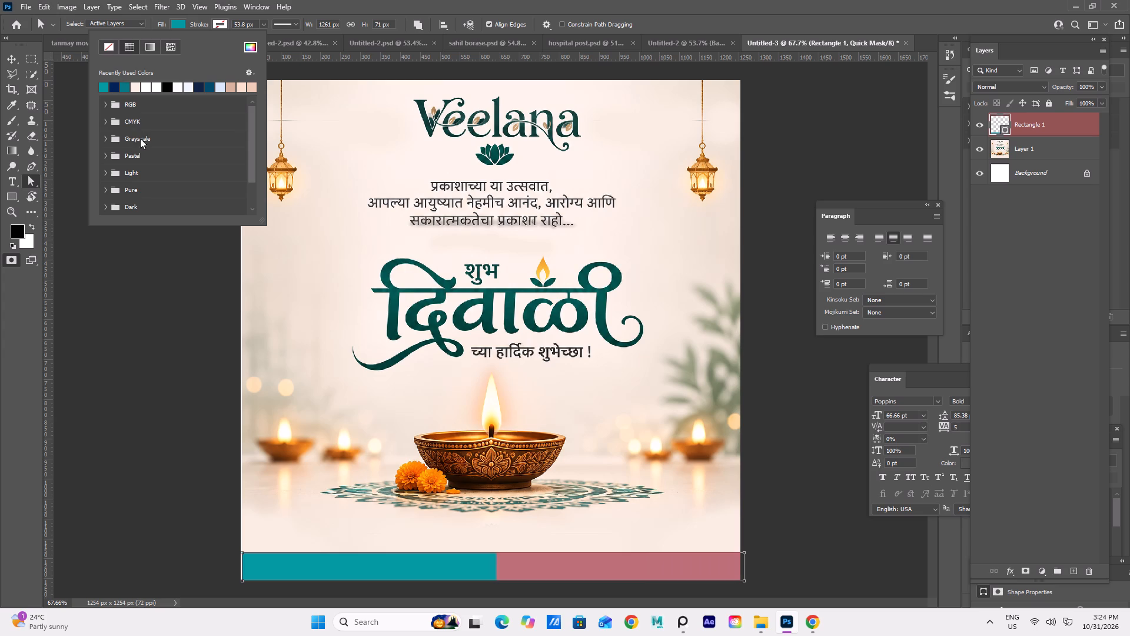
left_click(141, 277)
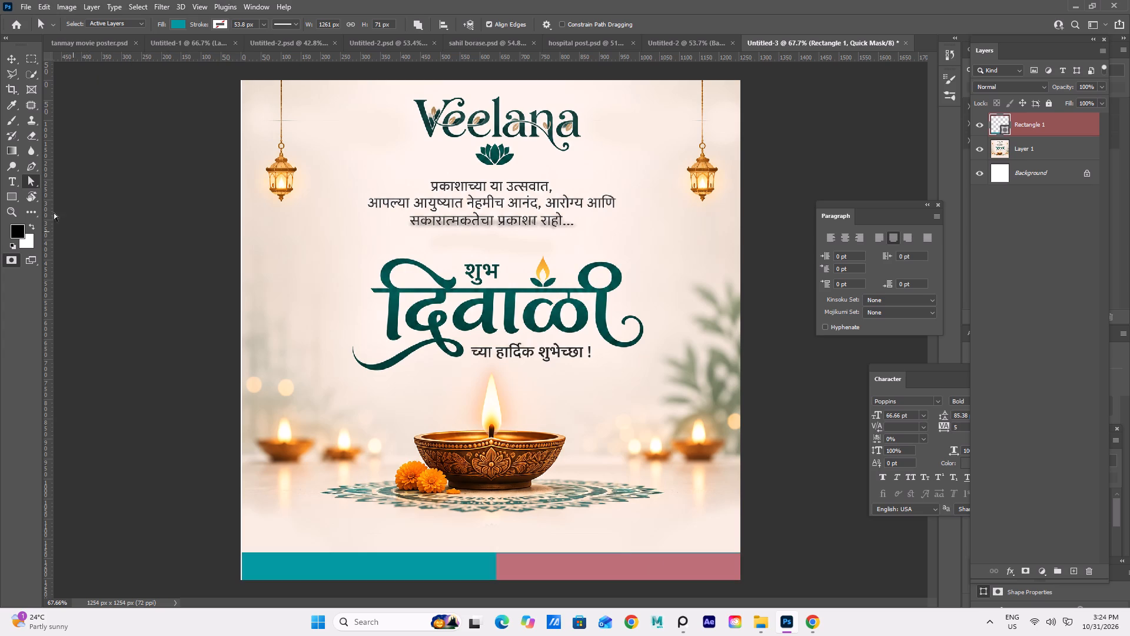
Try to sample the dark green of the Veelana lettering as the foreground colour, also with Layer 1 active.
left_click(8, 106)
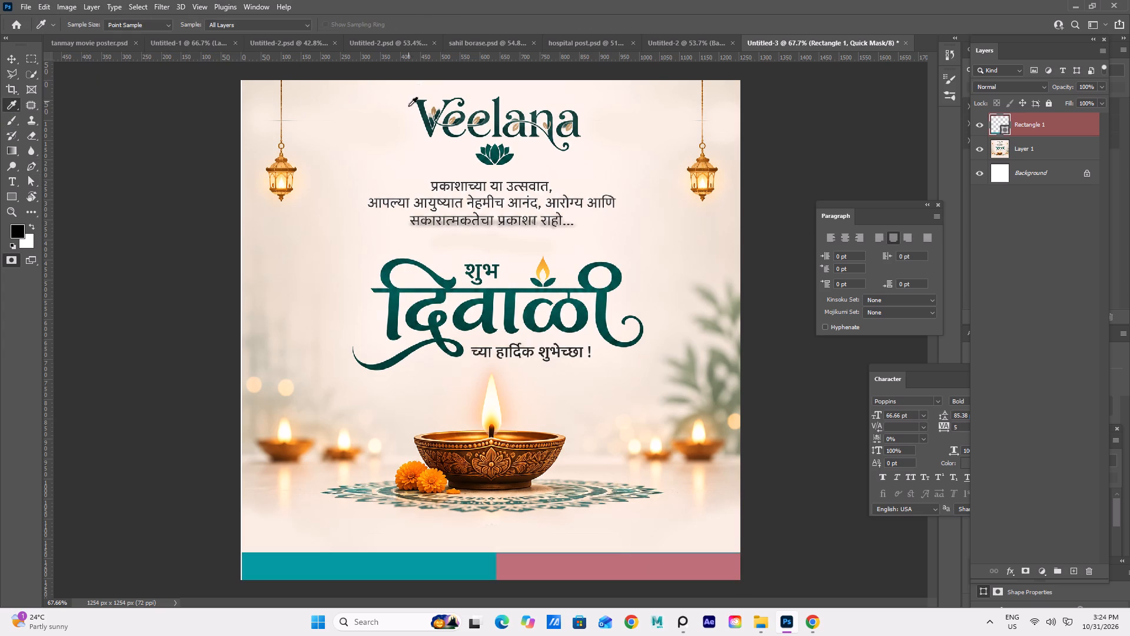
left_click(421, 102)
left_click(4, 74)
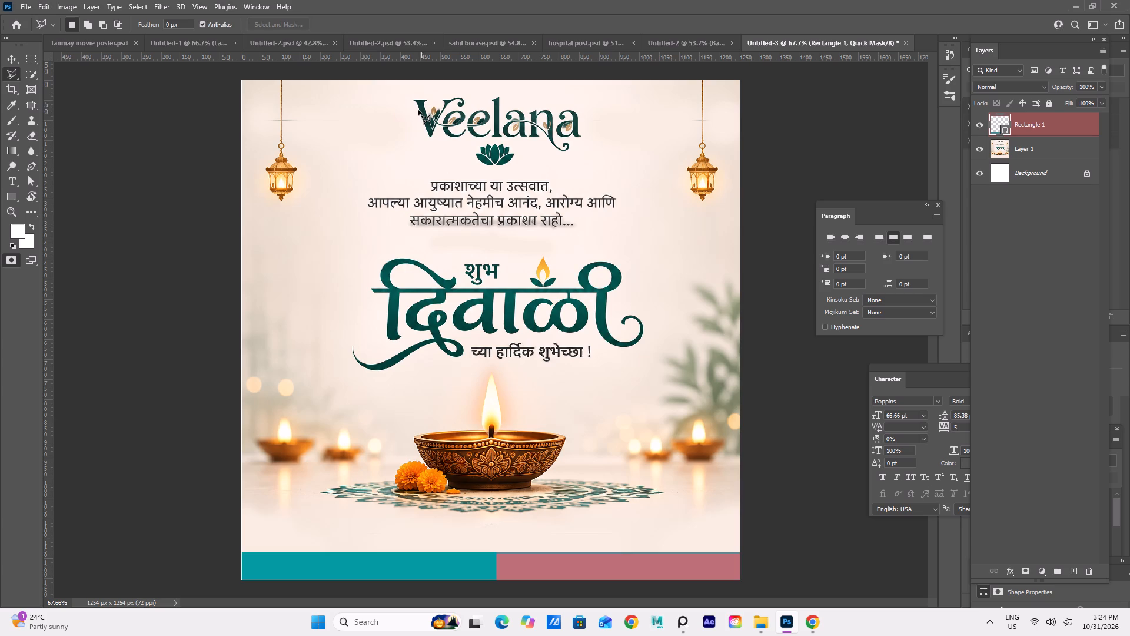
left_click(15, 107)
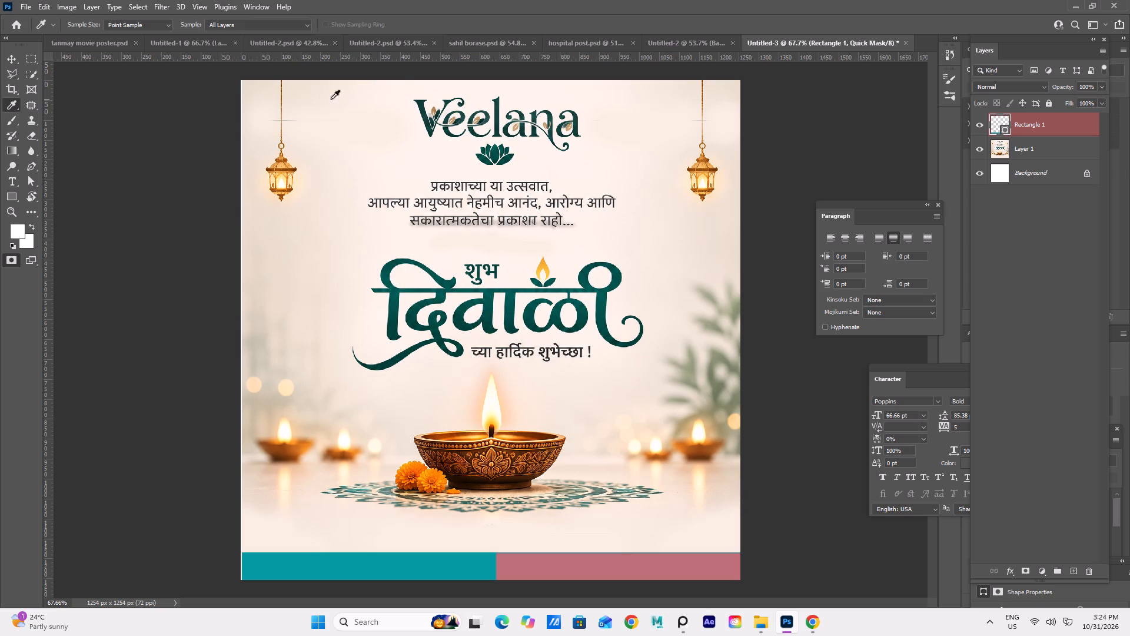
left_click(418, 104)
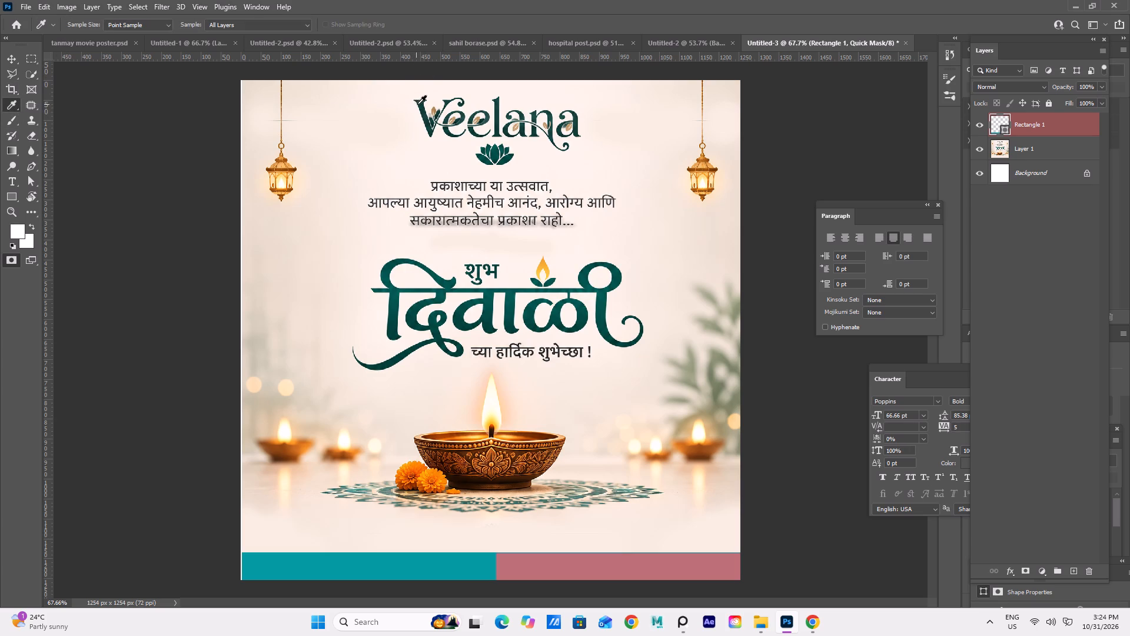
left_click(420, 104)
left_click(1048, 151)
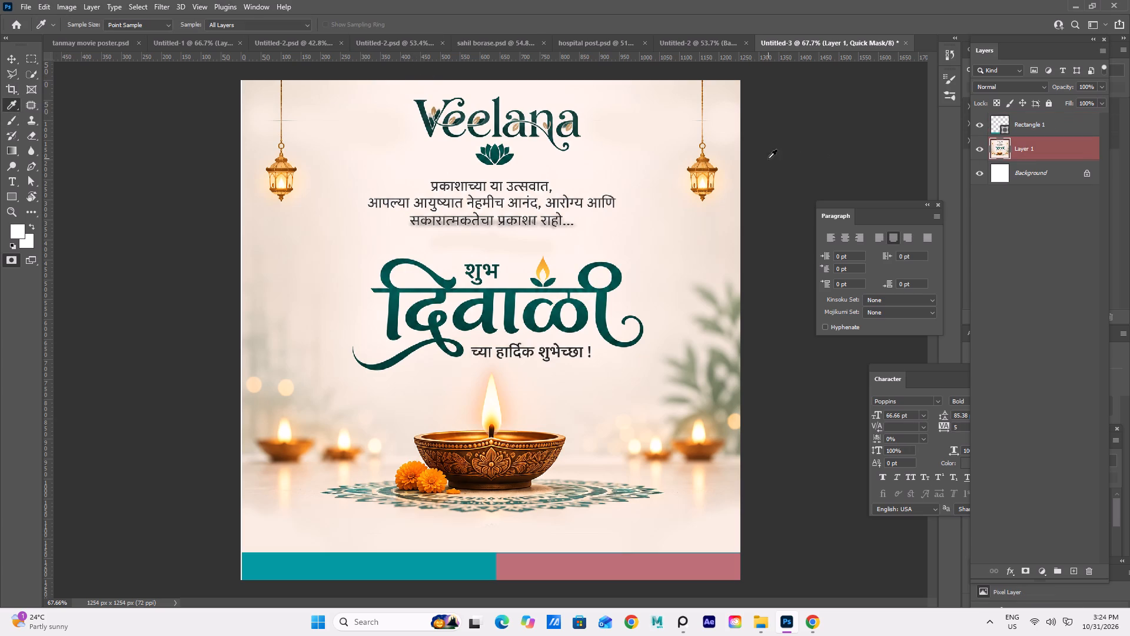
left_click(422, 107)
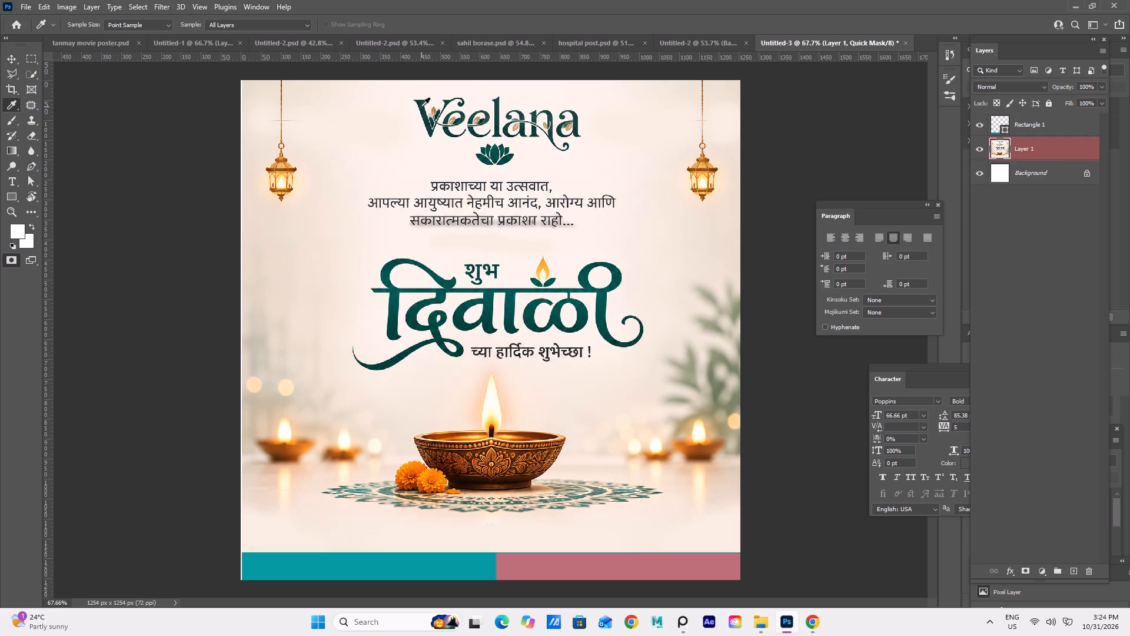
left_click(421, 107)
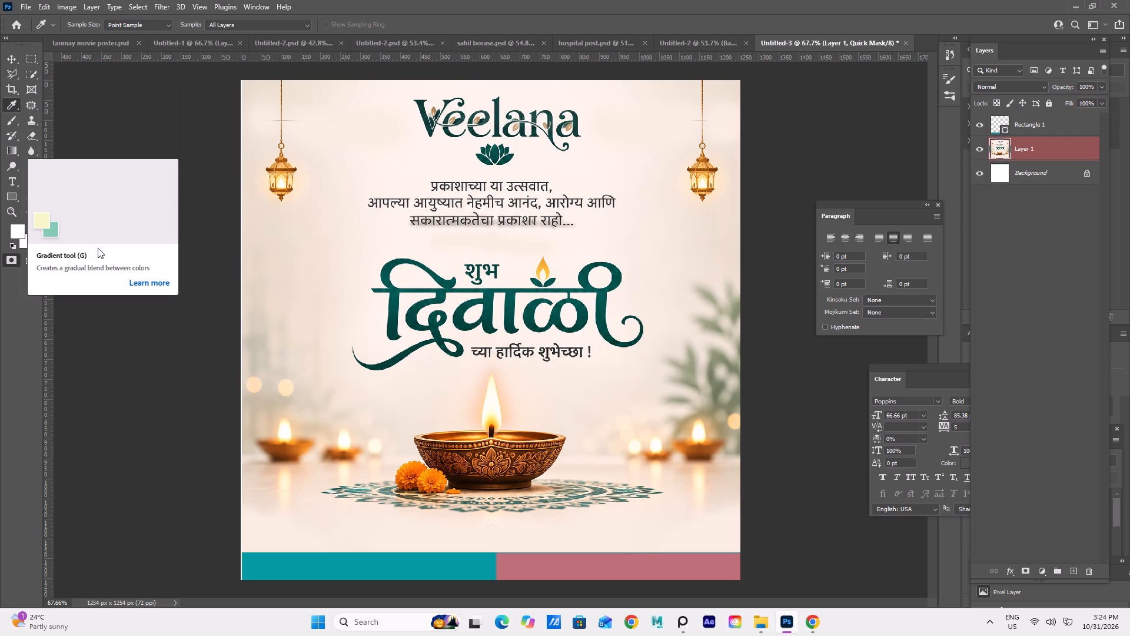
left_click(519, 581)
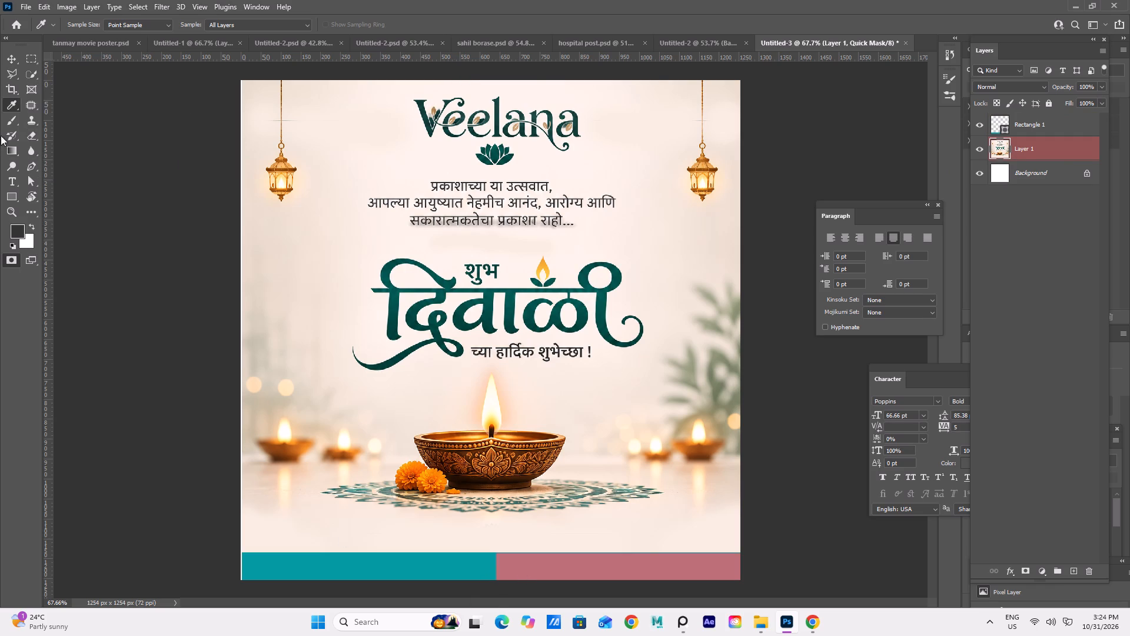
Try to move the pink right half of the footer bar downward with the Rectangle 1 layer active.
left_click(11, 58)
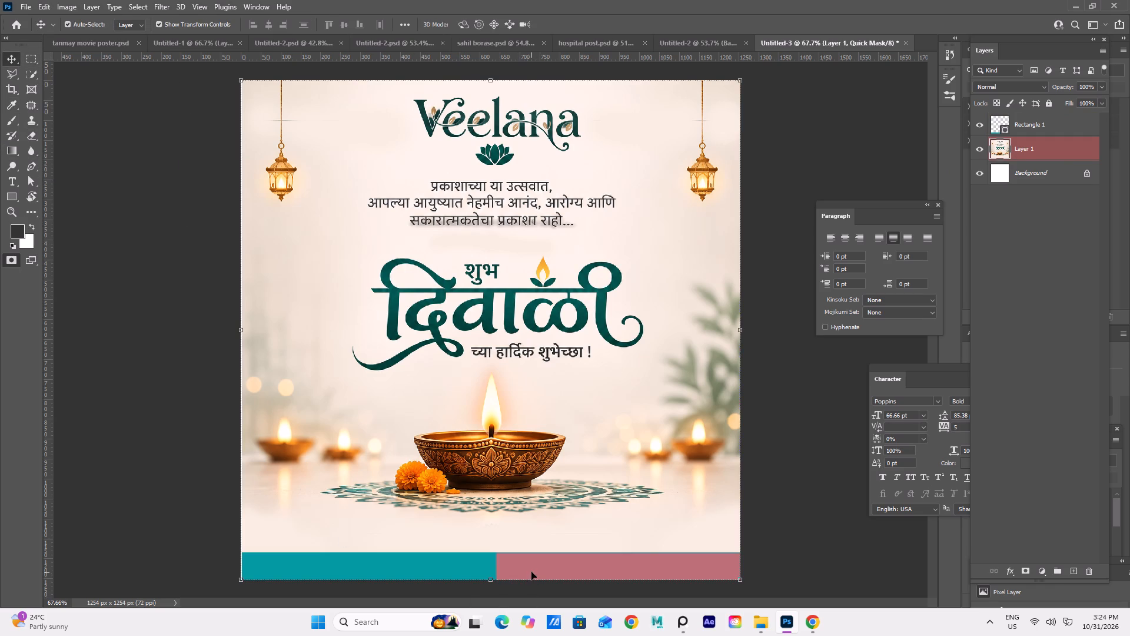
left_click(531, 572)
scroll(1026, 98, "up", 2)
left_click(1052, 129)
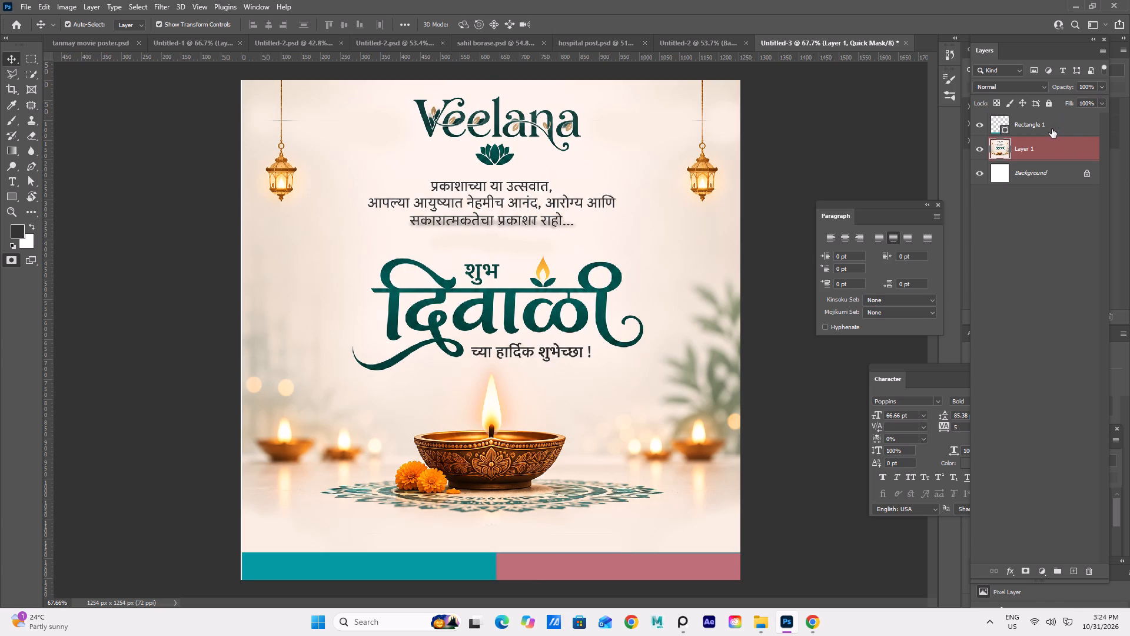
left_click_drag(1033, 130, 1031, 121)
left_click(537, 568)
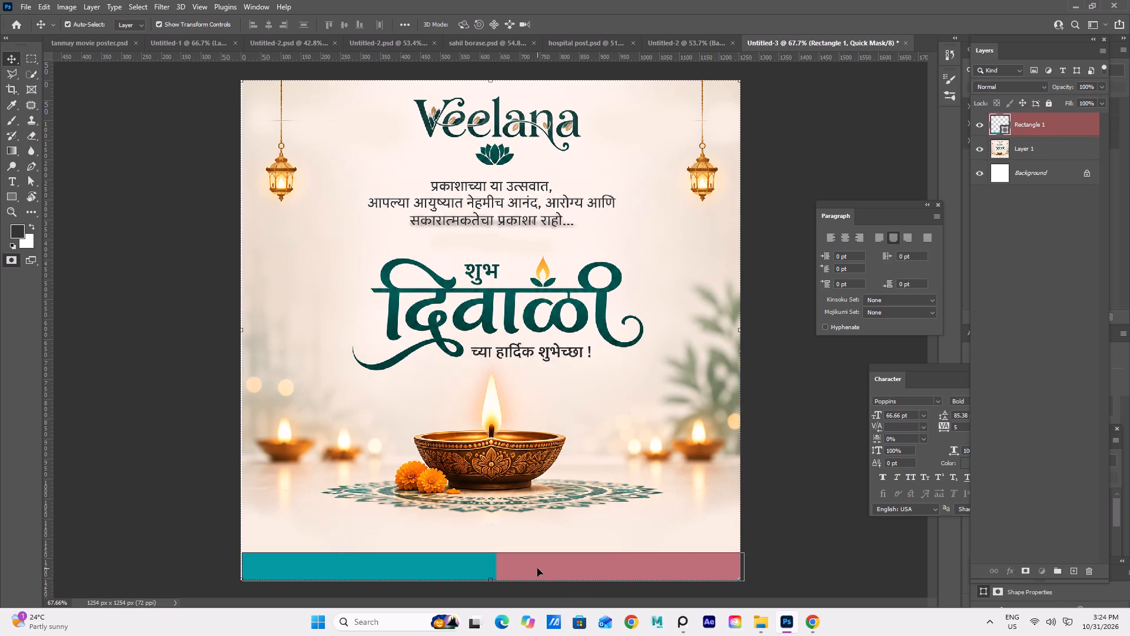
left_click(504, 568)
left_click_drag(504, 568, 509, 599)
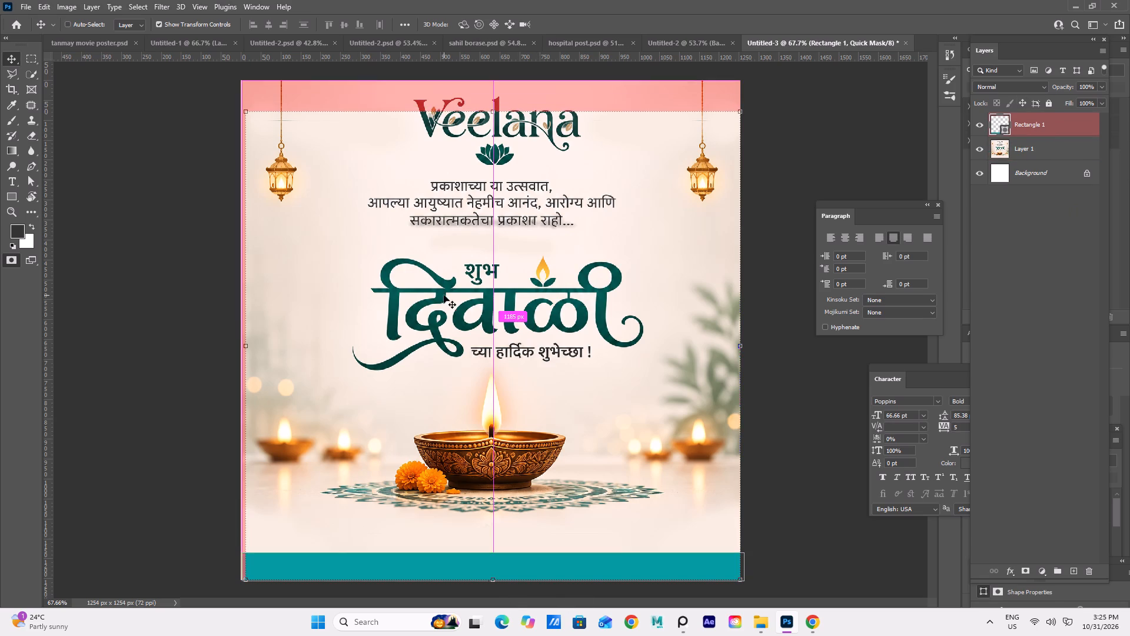
Undo the last move and the earlier edits back to before the pink rectangle and the leftward stretch.
key("ctrl+z")
key("ctrl+z")
key("ctrl+z")
key("ctrl+z")
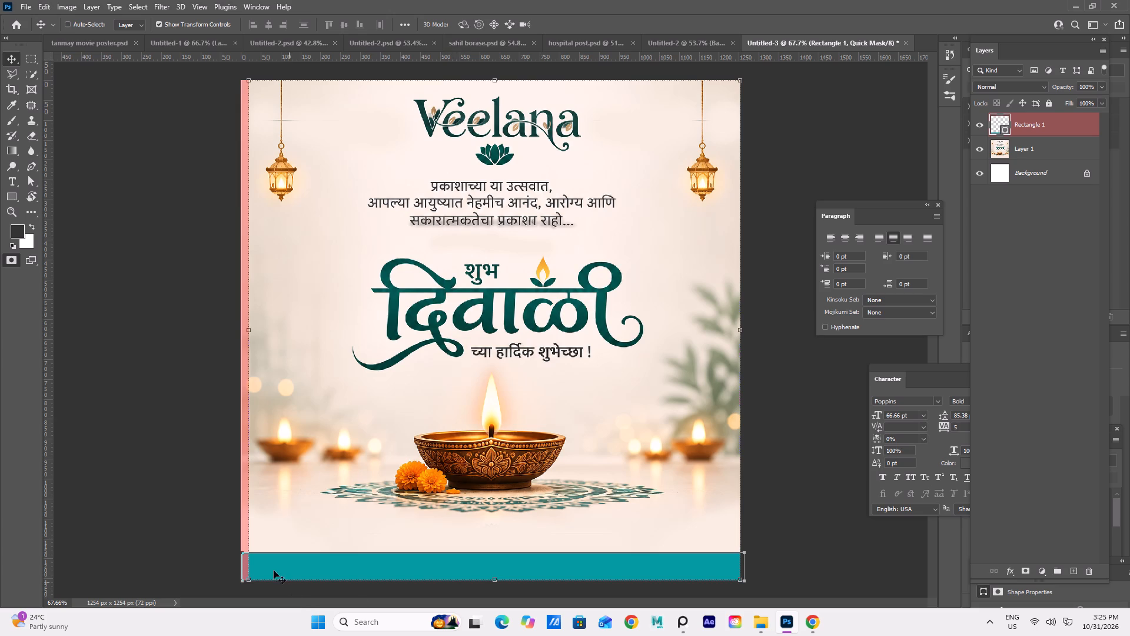
Stretch the transform area leftward again to cover the pink strip at the poster's left edge and apply it.
left_click_drag(242, 332, 222, 331)
left_click(4, 55)
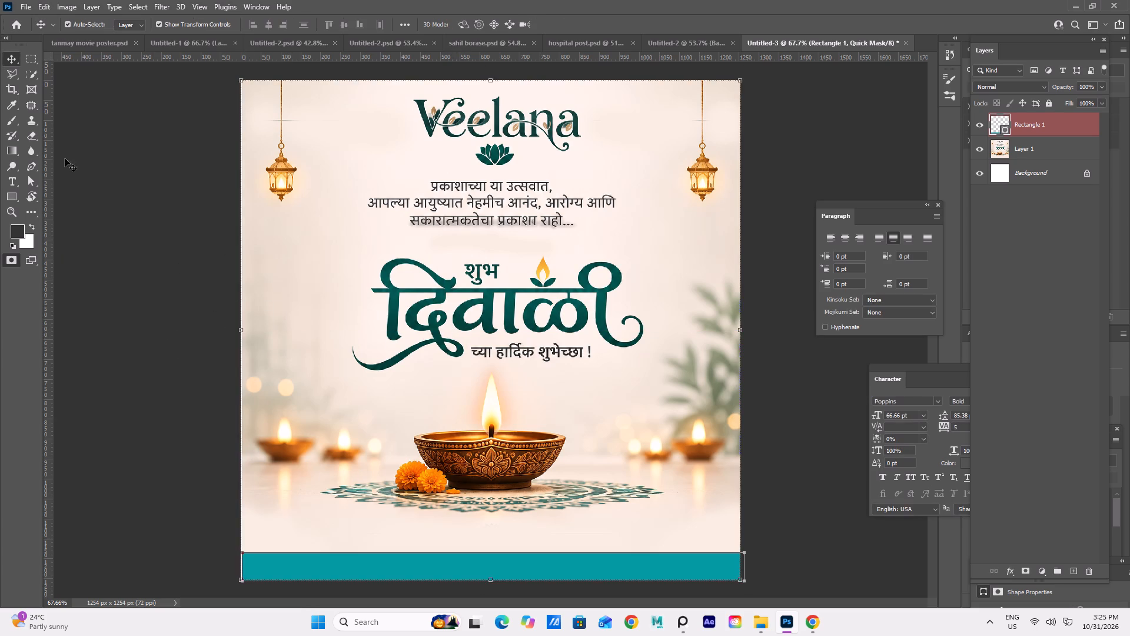
left_click(70, 171)
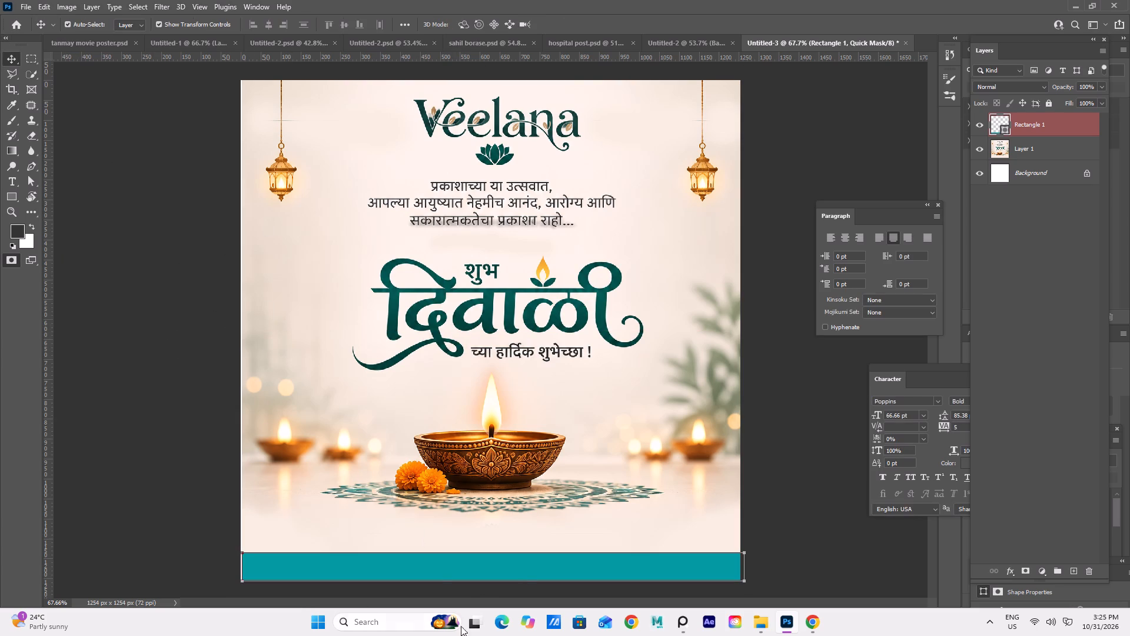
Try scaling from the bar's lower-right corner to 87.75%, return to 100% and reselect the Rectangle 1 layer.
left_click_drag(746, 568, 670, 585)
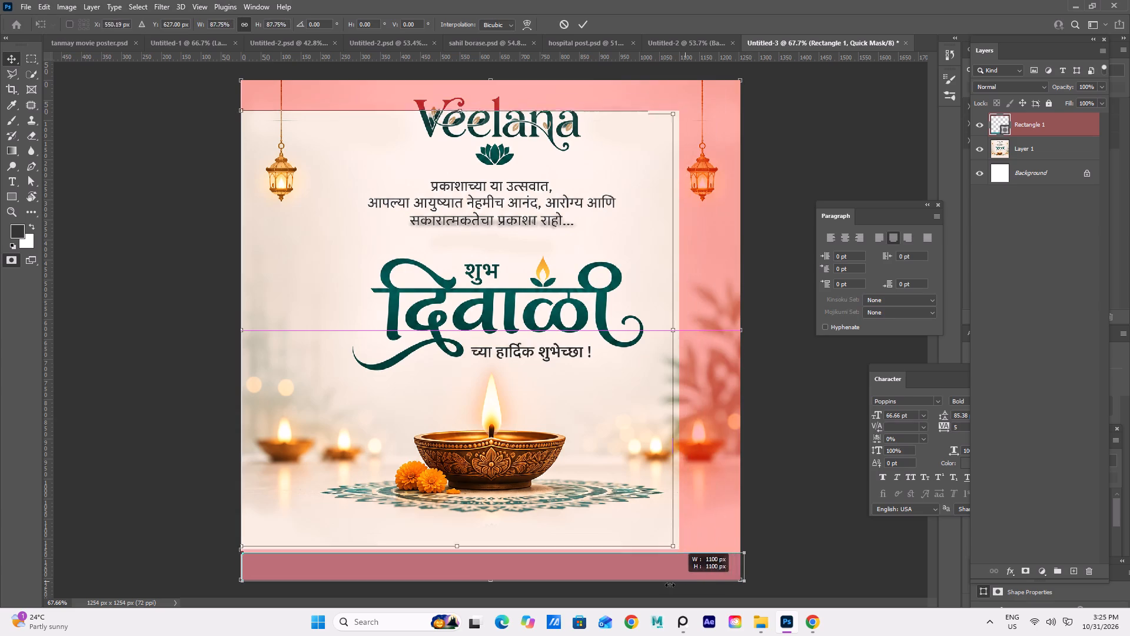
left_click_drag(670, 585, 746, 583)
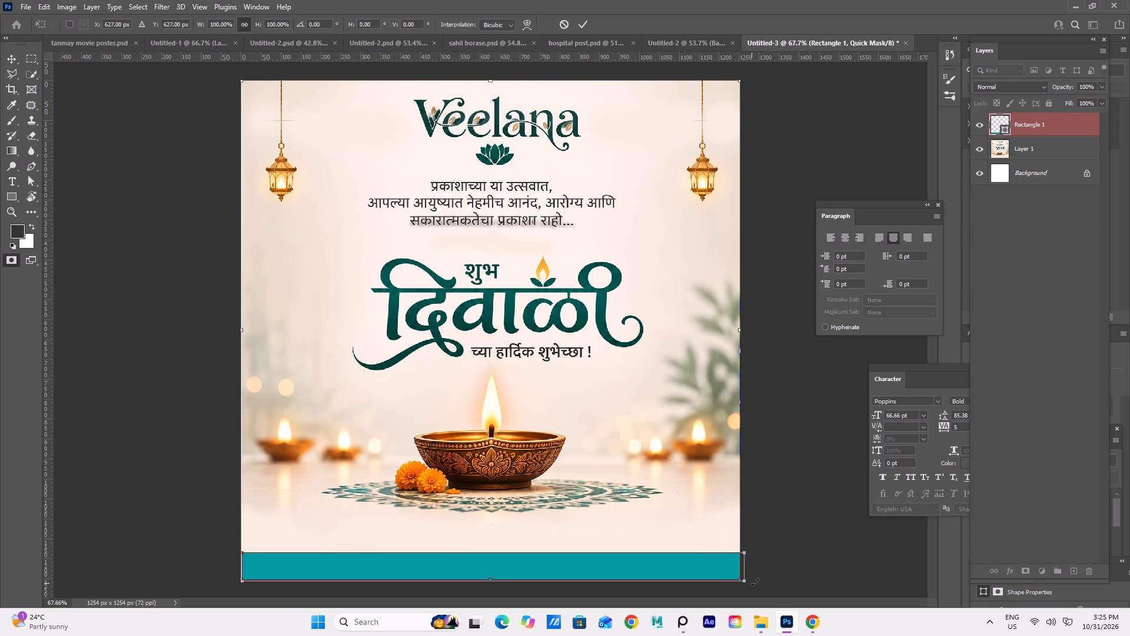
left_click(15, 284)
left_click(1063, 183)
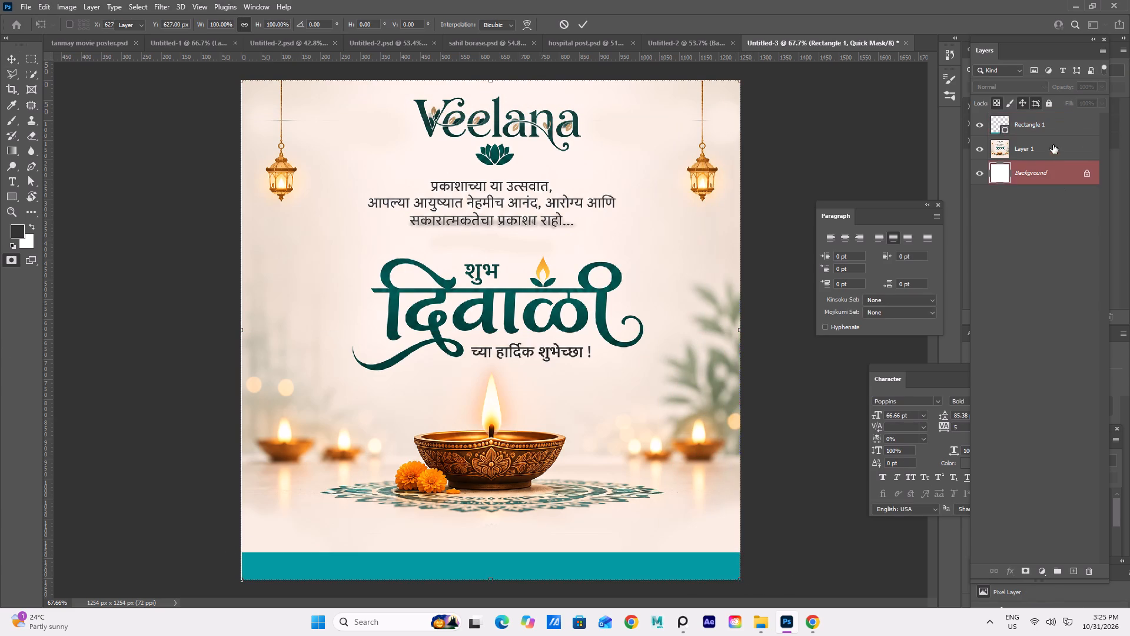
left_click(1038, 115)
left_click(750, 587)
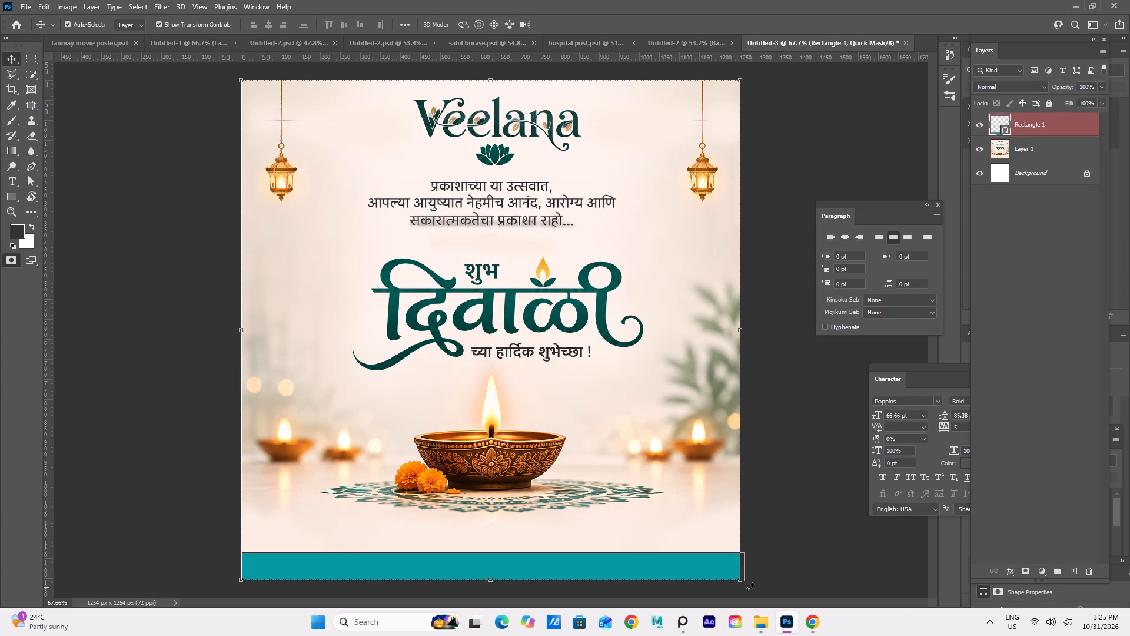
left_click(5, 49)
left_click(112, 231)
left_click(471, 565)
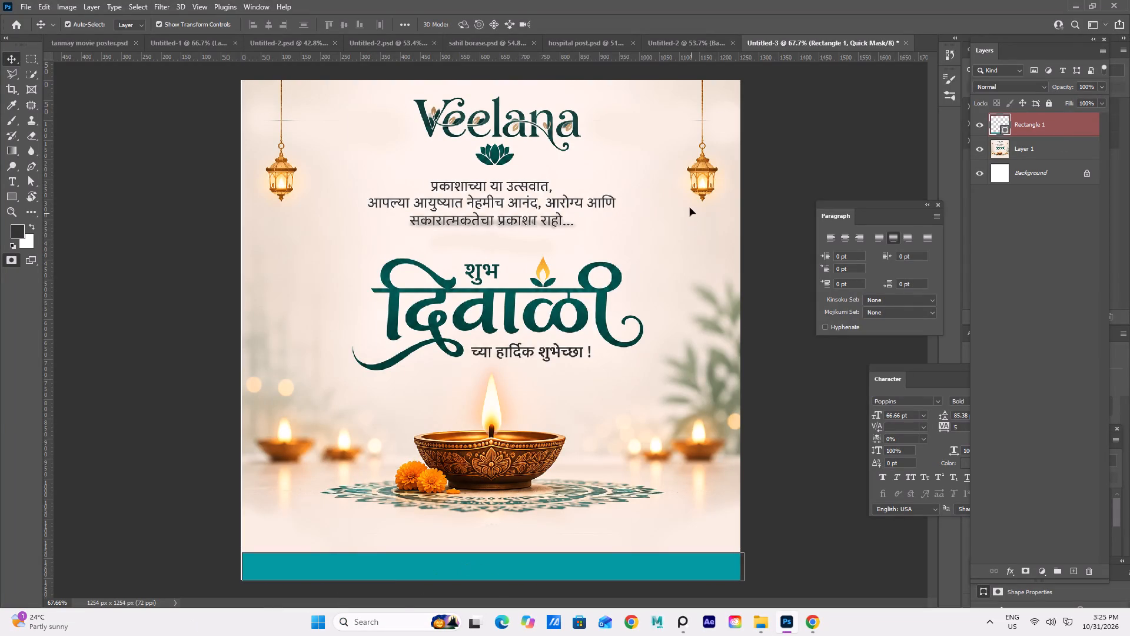
Make a rectangular selection about 600 by 70 px over the teal bar's right half, reaching the poster's bottom-right corner.
left_click(35, 59)
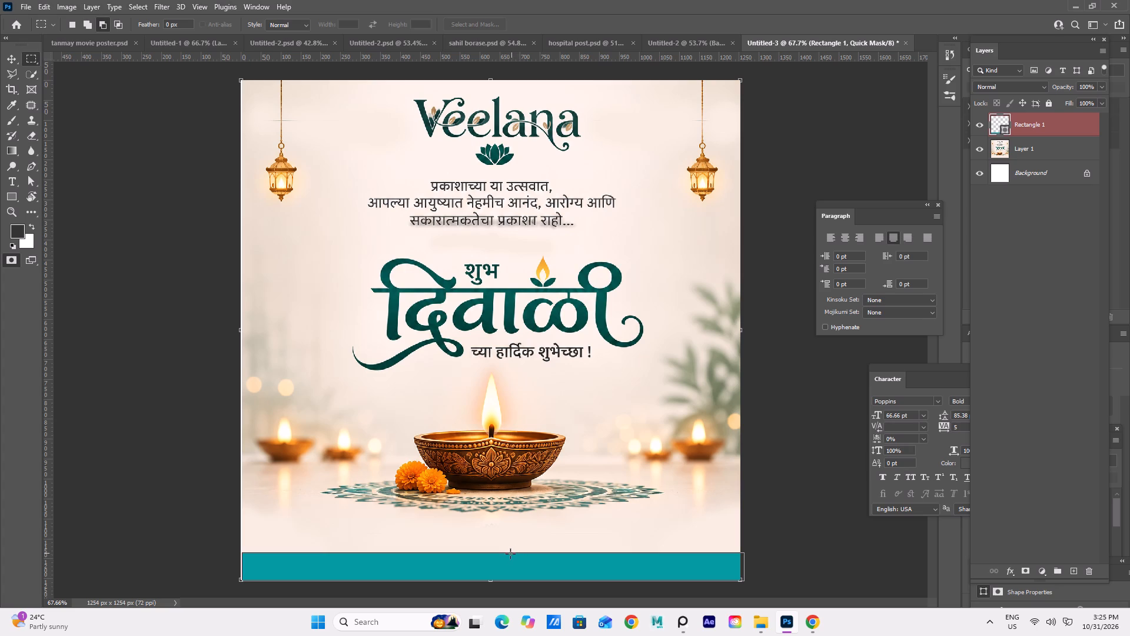
left_click_drag(495, 552, 570, 585, "shift")
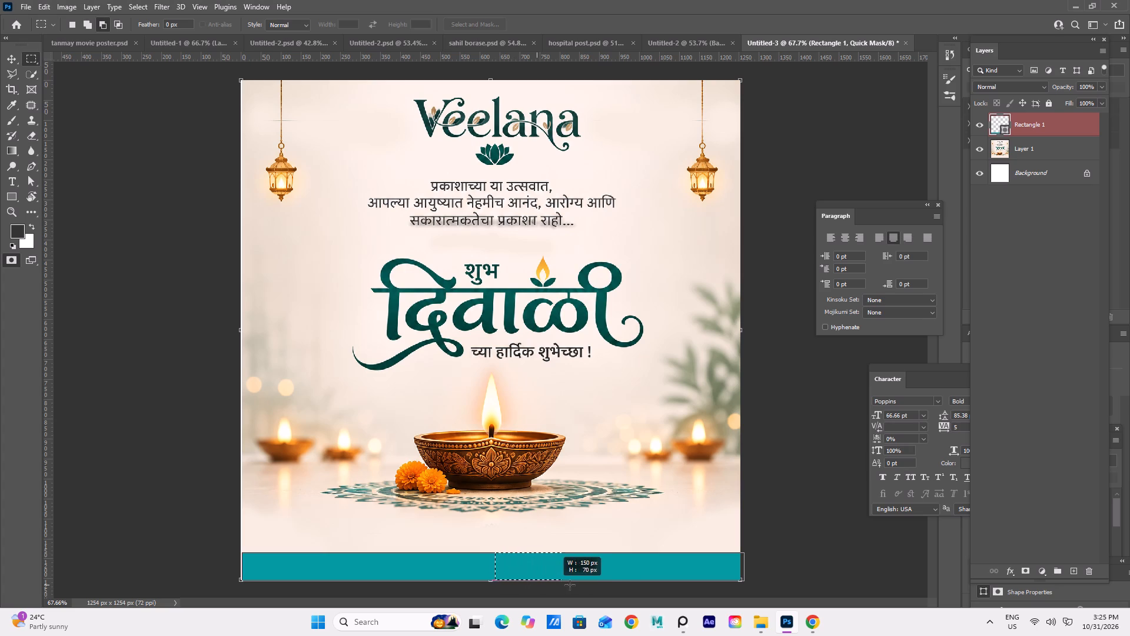
left_click_drag(570, 585, 737, 579, "shift")
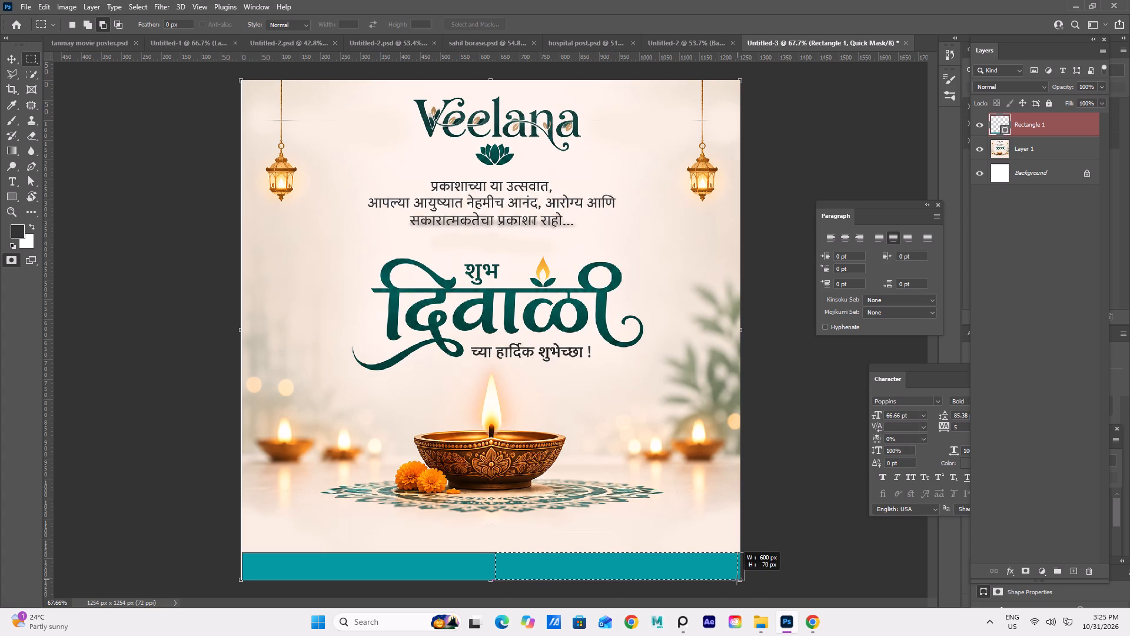
left_click_drag(737, 579, 740, 579, "shift")
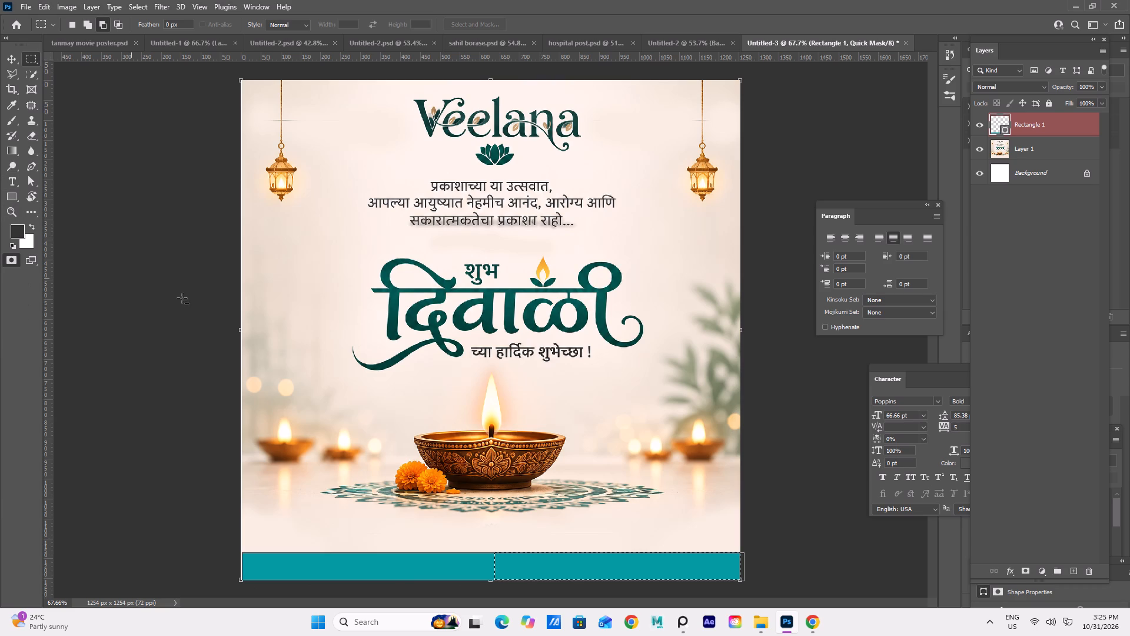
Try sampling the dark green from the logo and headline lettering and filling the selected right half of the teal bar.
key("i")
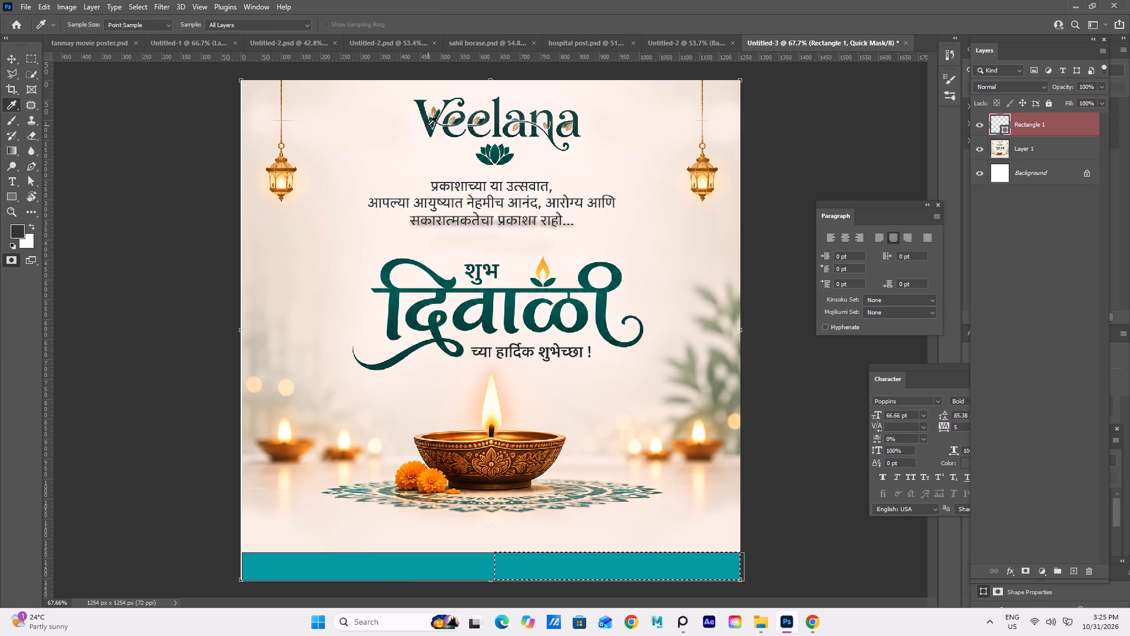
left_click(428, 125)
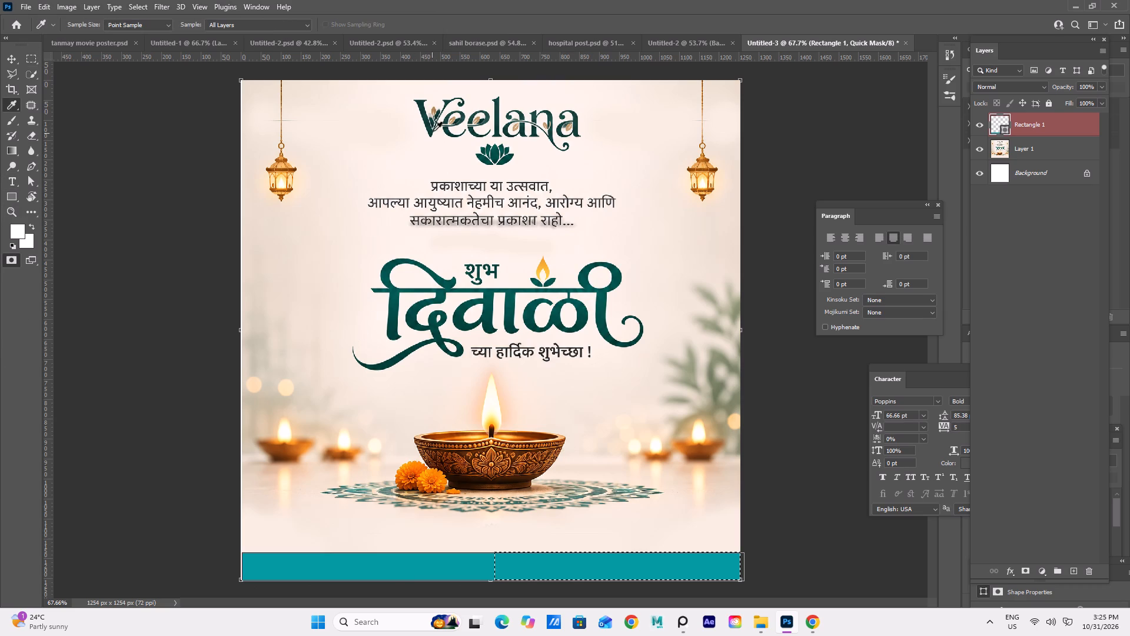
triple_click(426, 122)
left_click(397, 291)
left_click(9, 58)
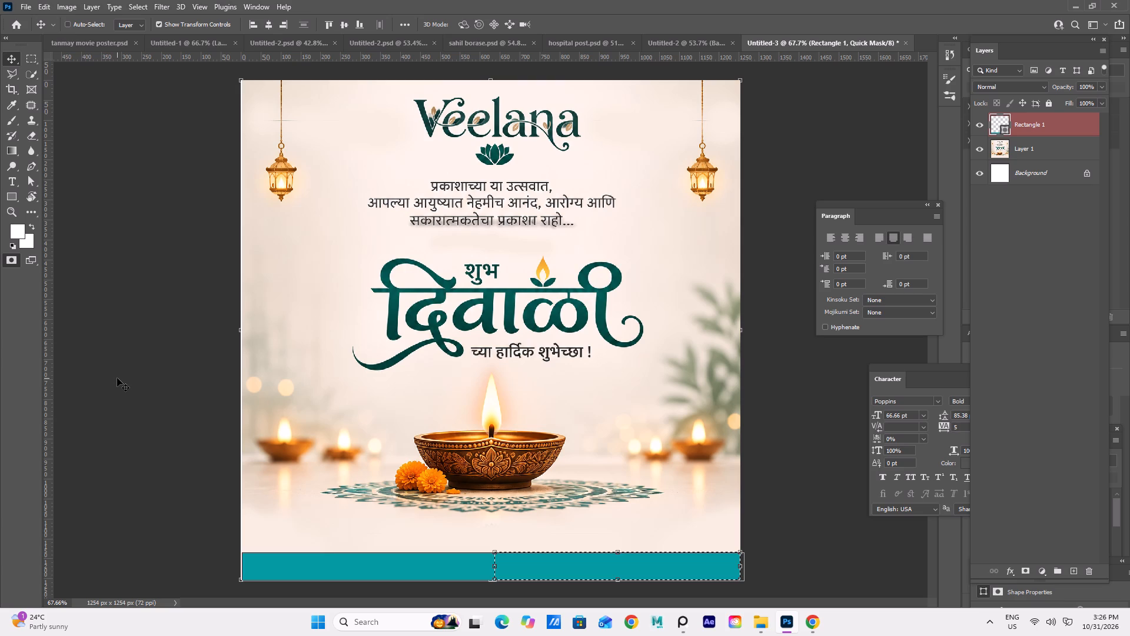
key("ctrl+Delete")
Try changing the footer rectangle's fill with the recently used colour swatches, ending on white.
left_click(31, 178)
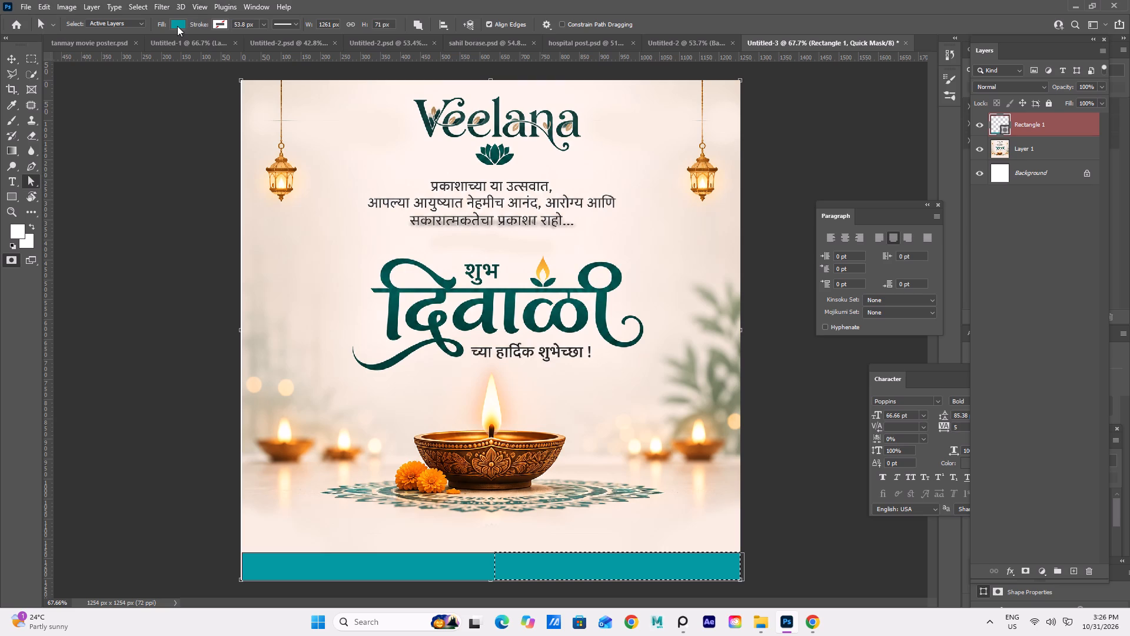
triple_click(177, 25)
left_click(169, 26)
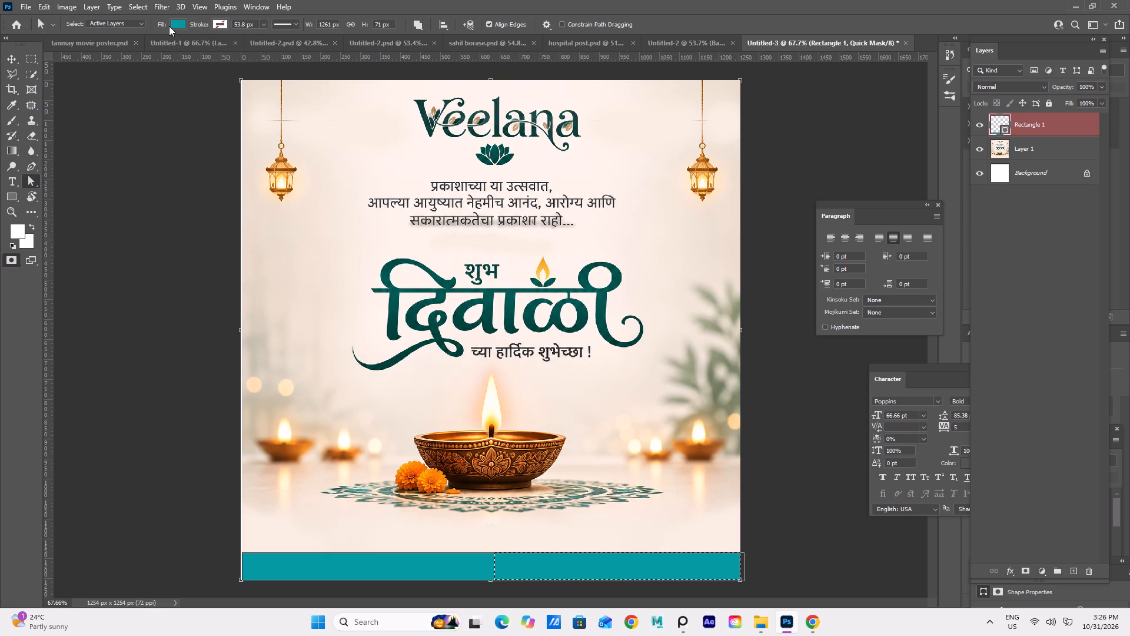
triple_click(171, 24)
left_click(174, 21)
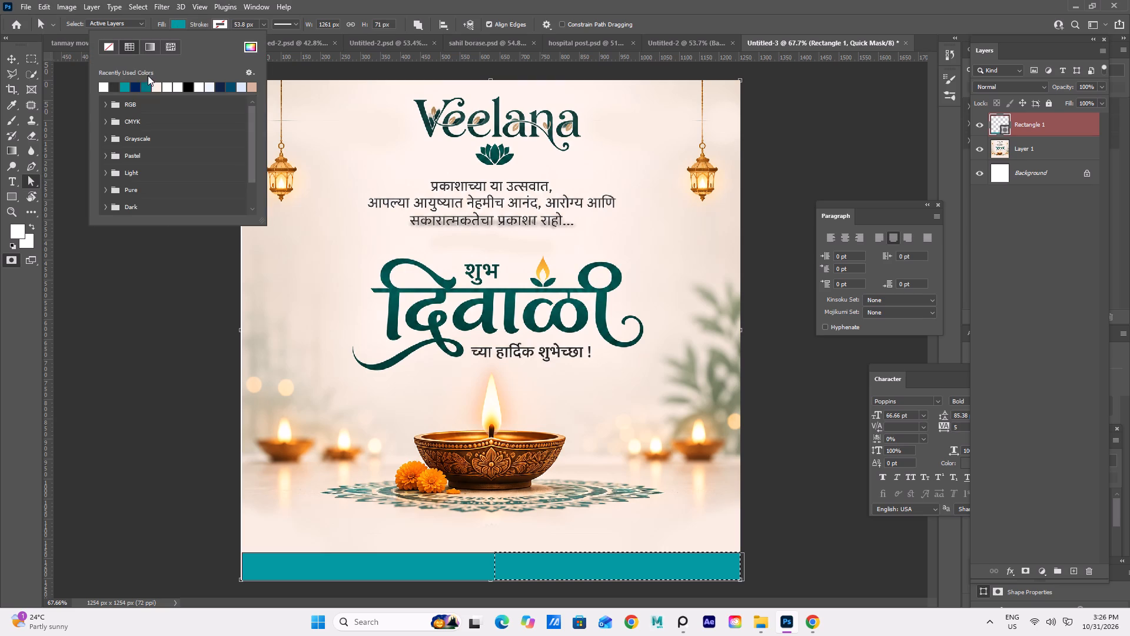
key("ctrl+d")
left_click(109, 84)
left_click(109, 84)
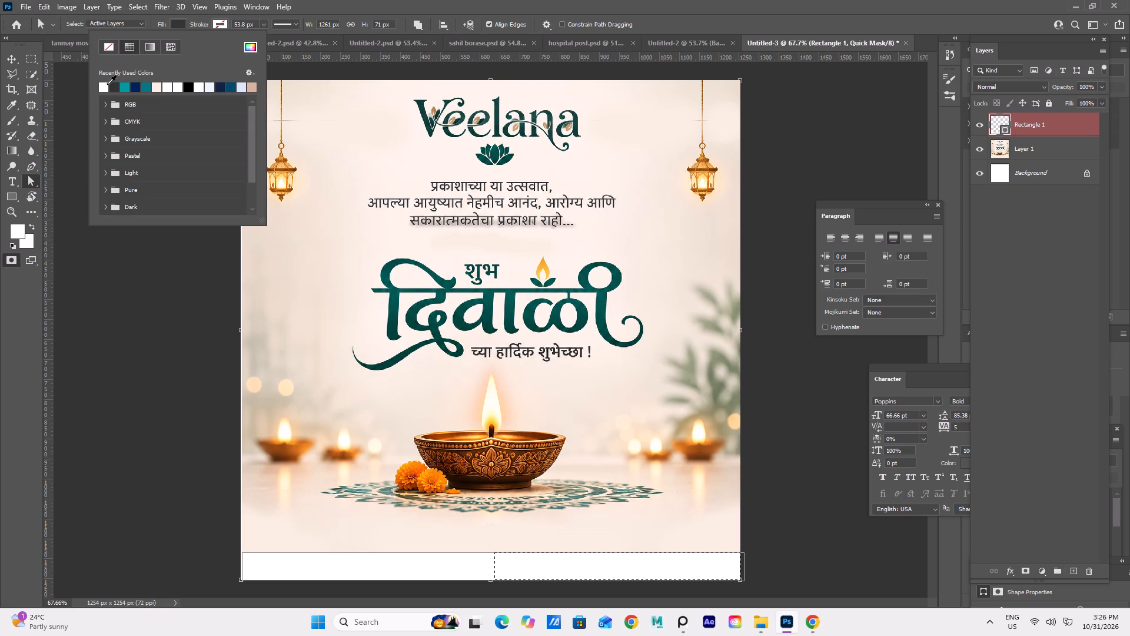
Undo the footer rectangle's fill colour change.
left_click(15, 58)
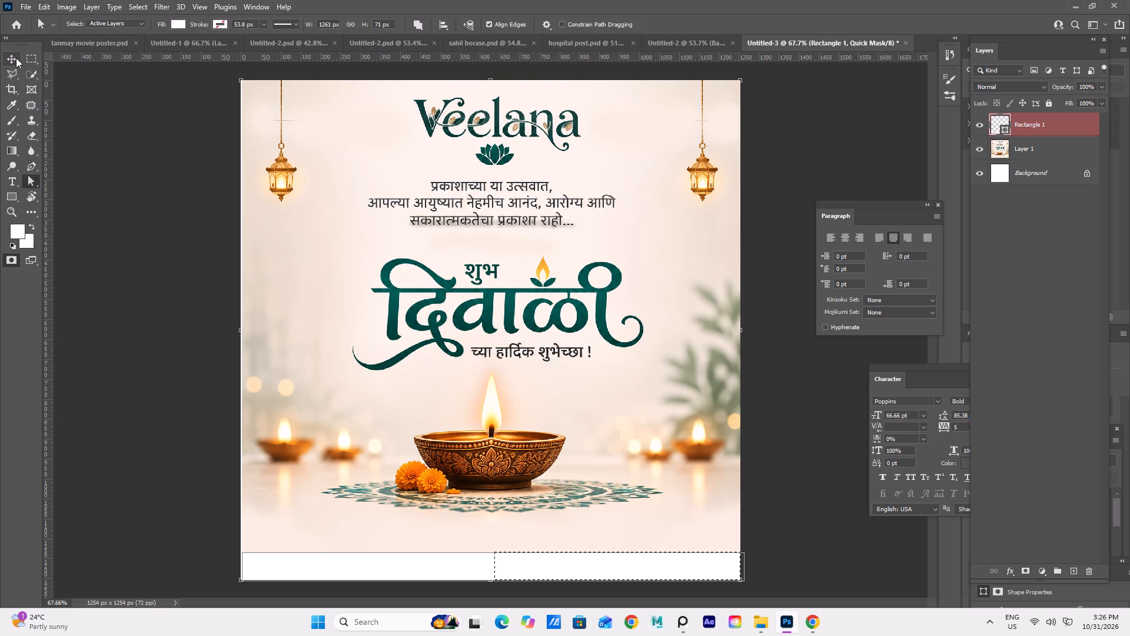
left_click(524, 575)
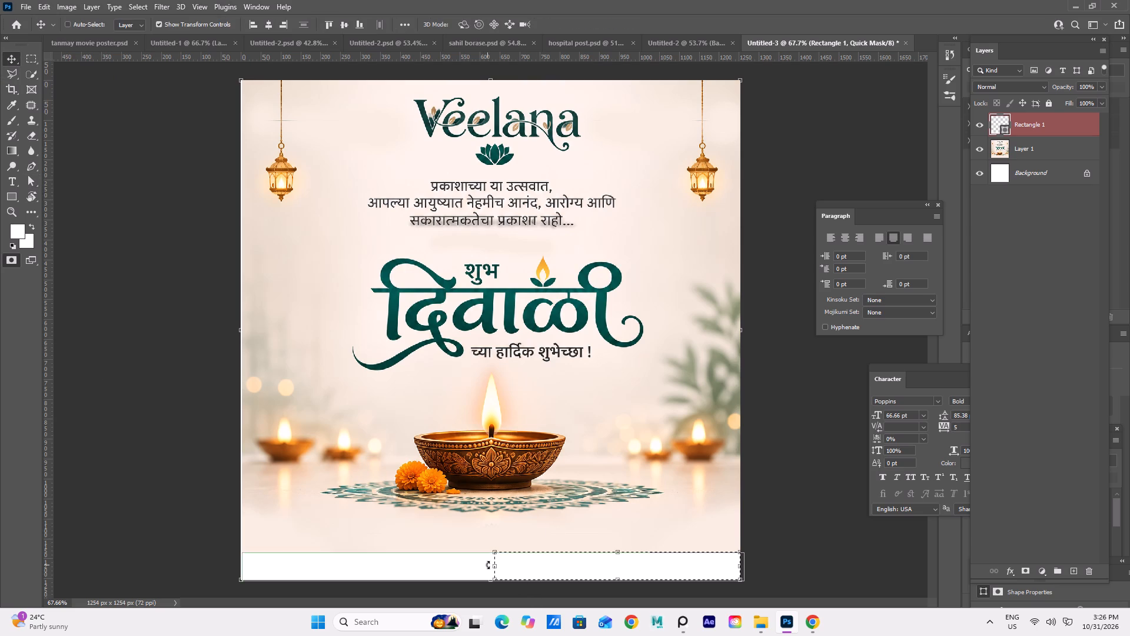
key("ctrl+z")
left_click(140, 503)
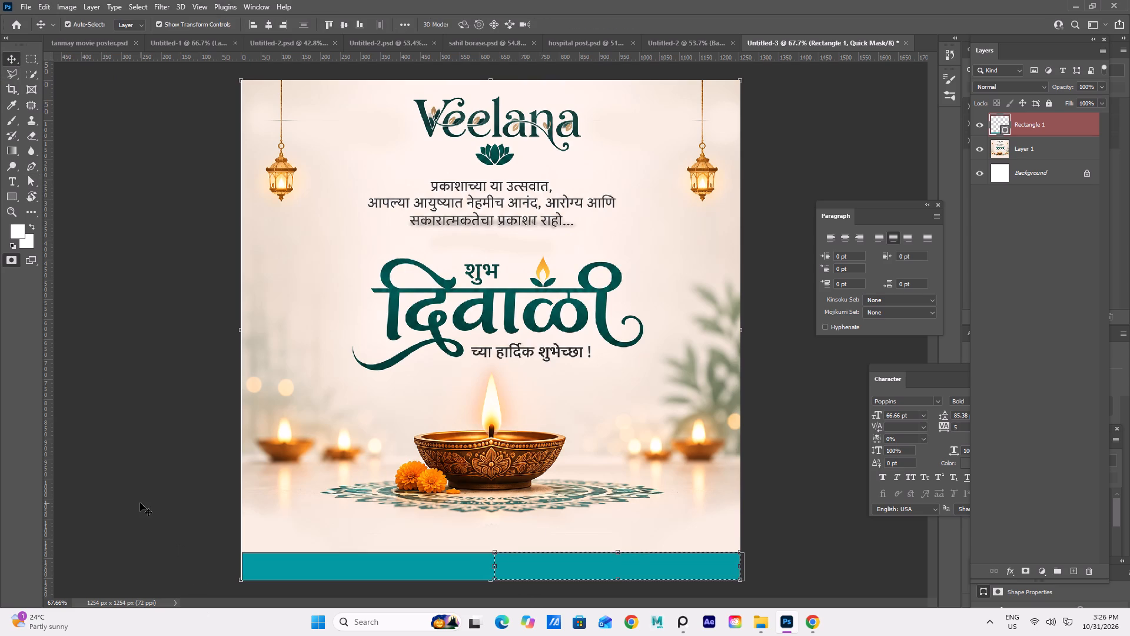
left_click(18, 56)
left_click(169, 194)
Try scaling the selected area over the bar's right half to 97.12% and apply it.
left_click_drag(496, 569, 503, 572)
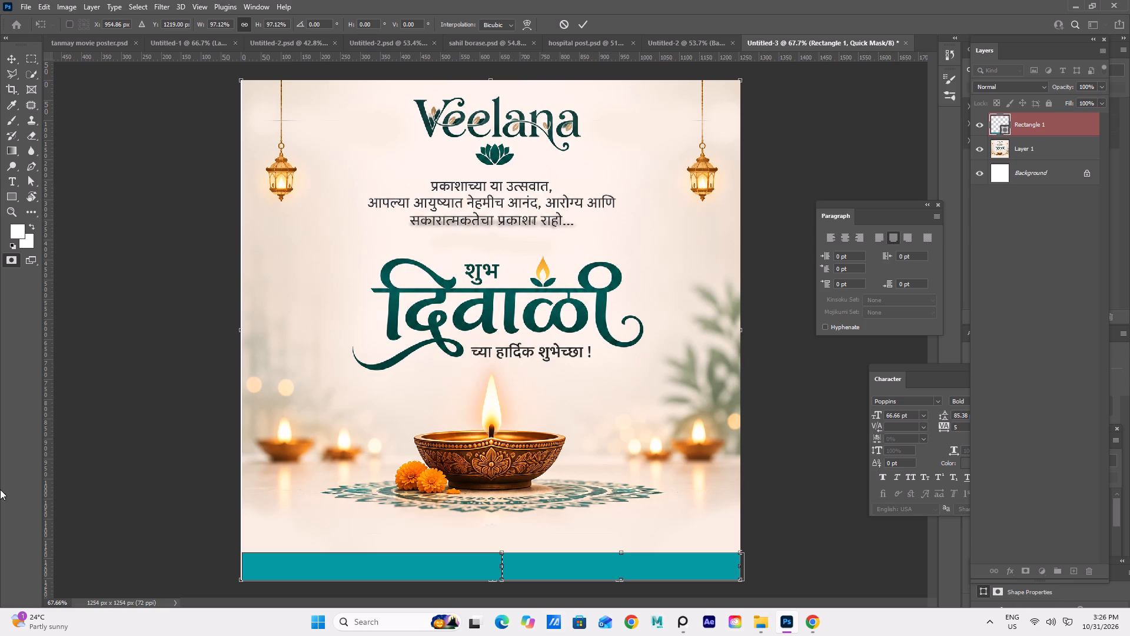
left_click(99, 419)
Clear the selected mask area and delete the teal footer bar's Rectangle 1 layer.
left_click(377, 575)
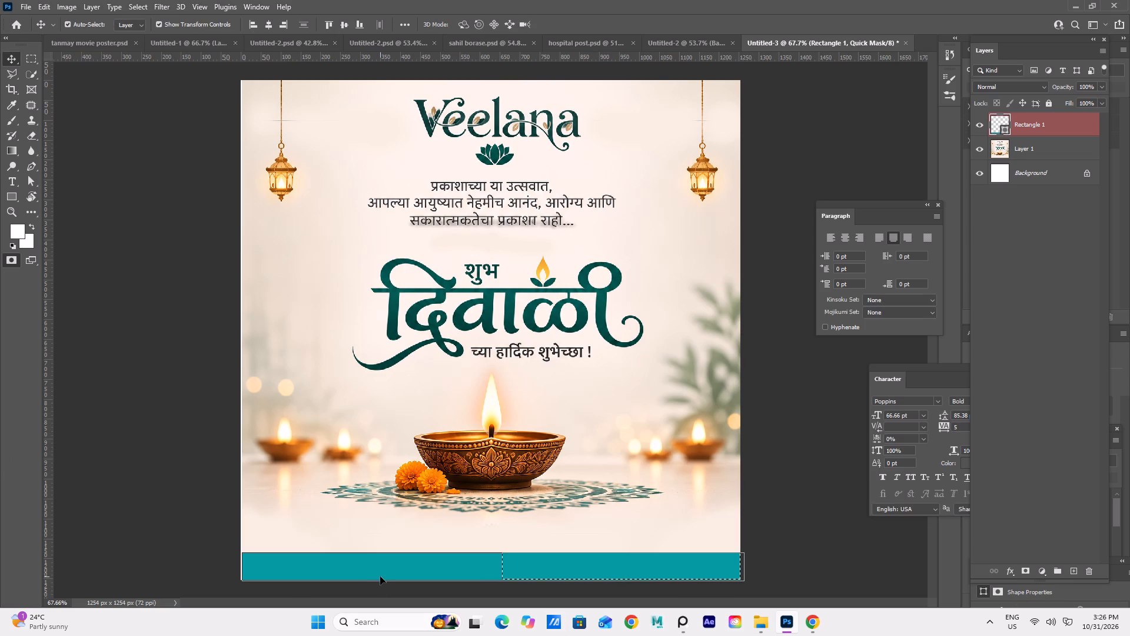
left_click(380, 577)
key("Delete")
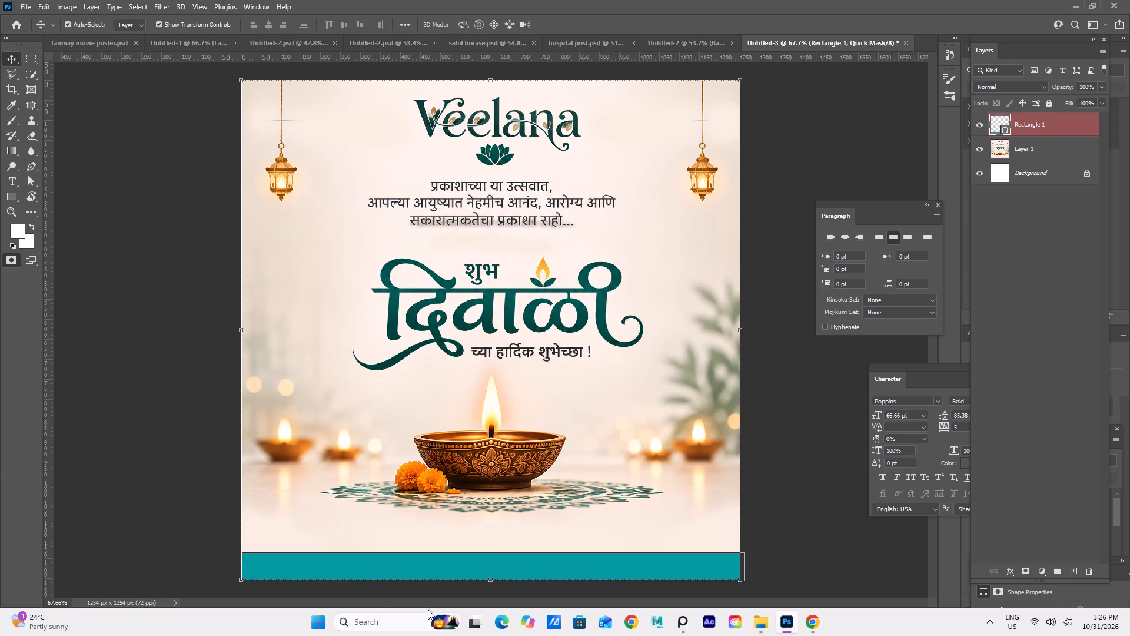
left_click(520, 567)
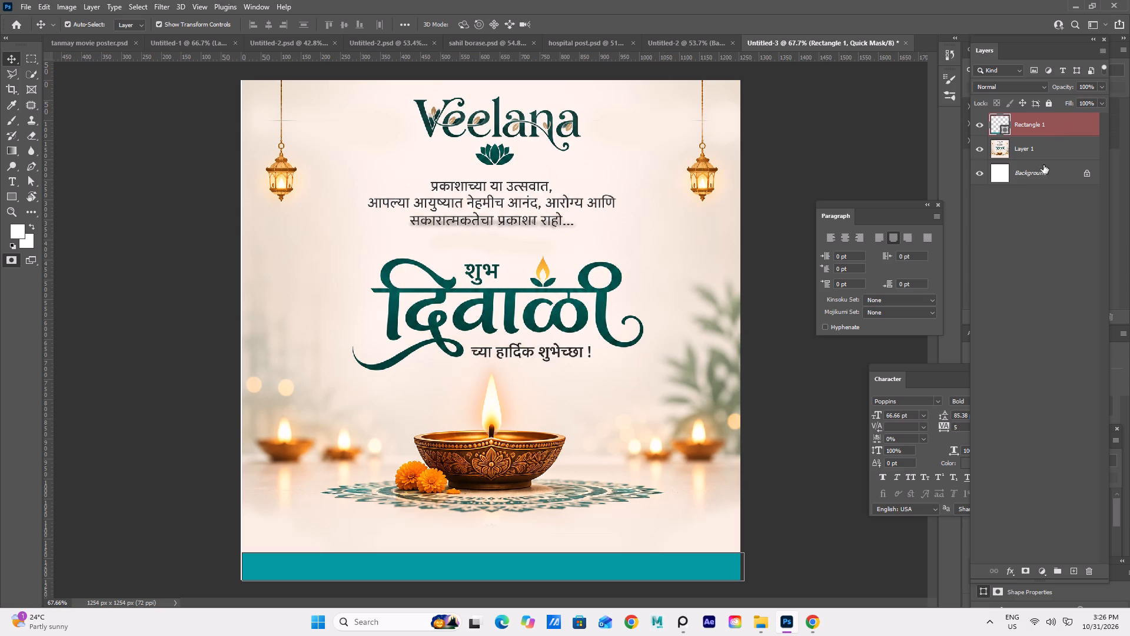
key("Delete")
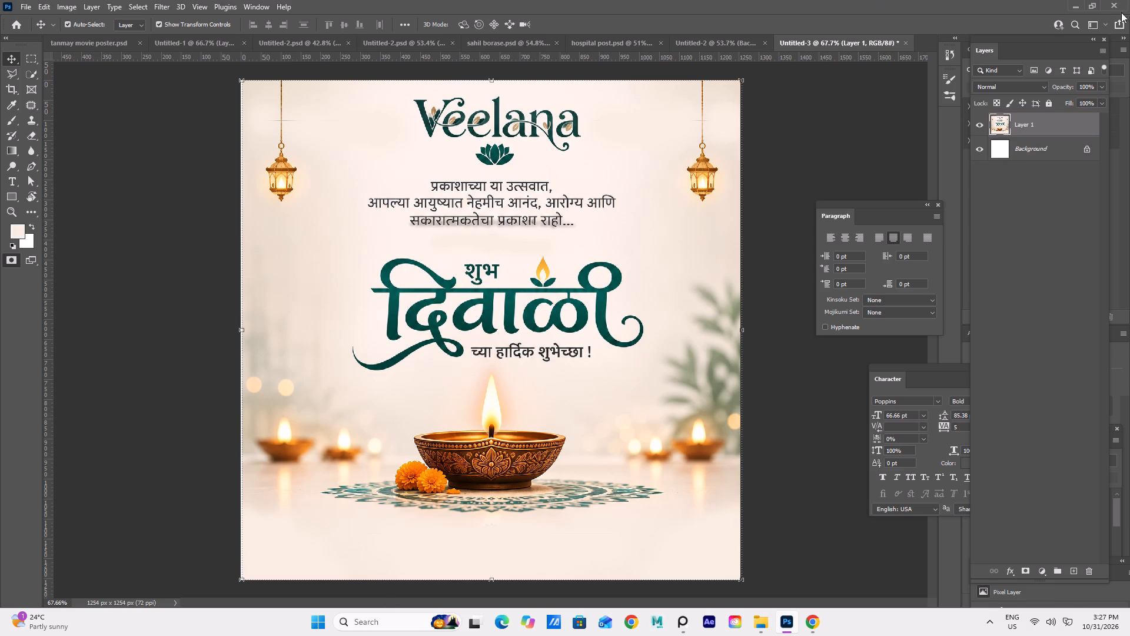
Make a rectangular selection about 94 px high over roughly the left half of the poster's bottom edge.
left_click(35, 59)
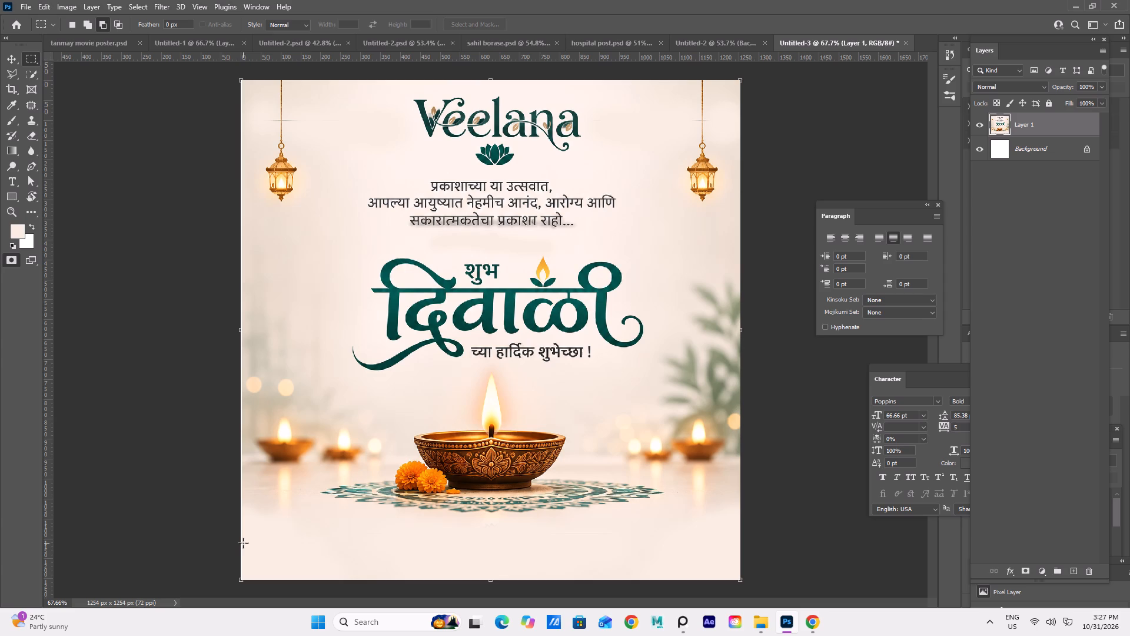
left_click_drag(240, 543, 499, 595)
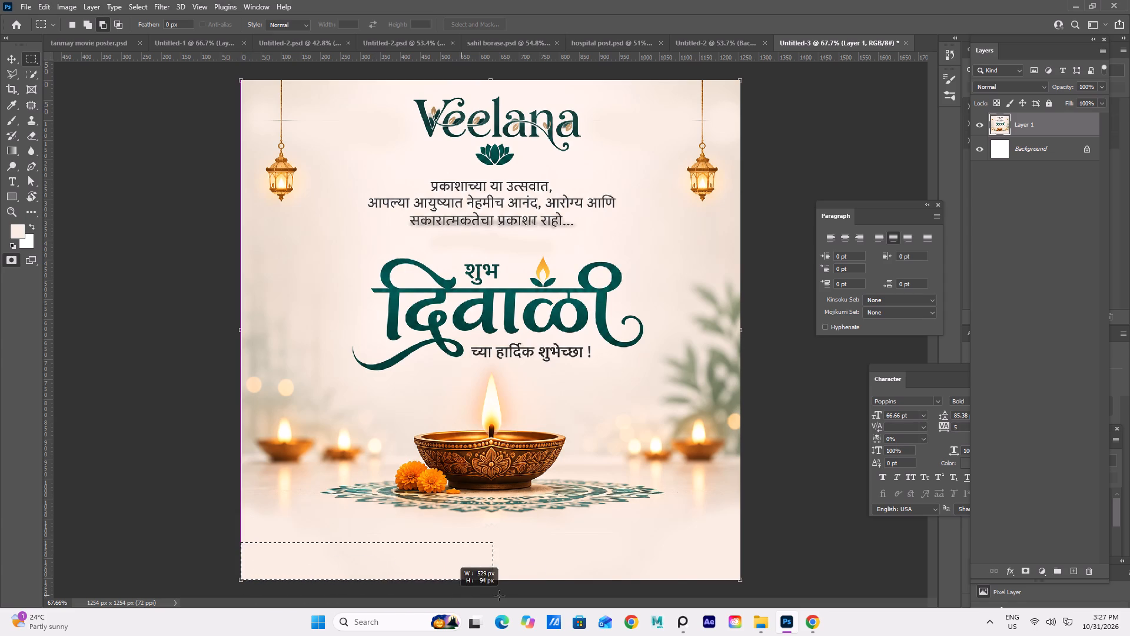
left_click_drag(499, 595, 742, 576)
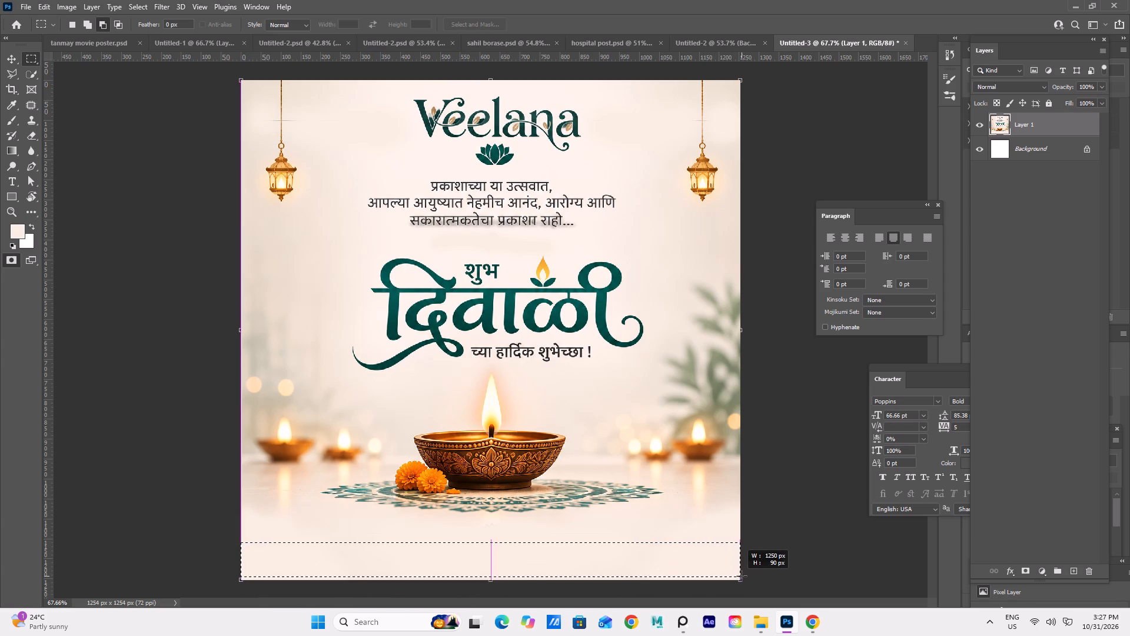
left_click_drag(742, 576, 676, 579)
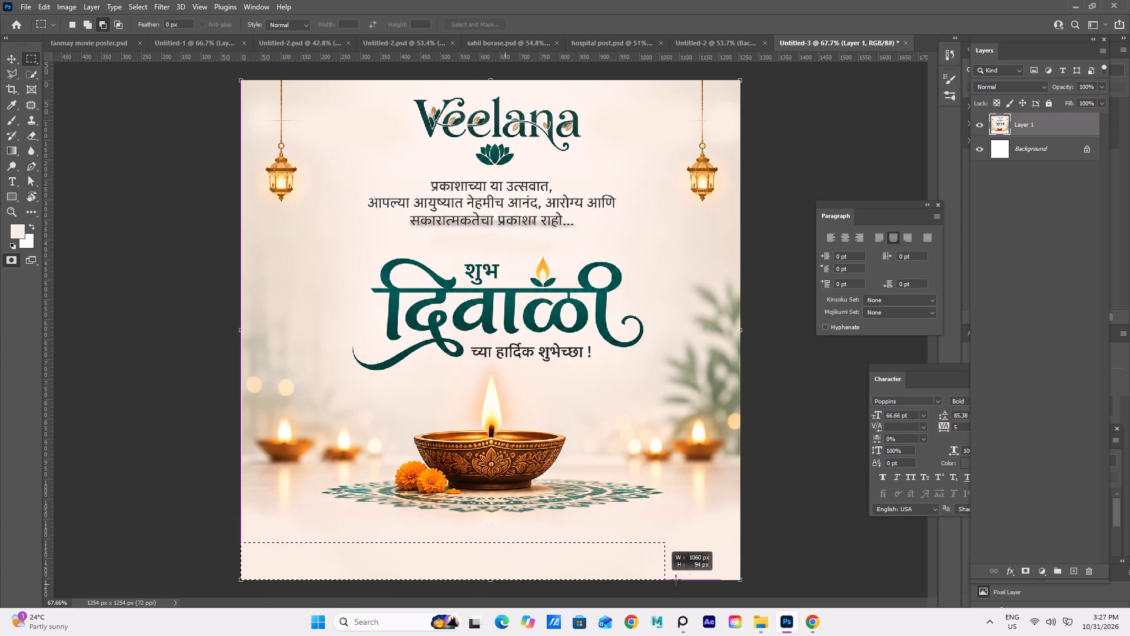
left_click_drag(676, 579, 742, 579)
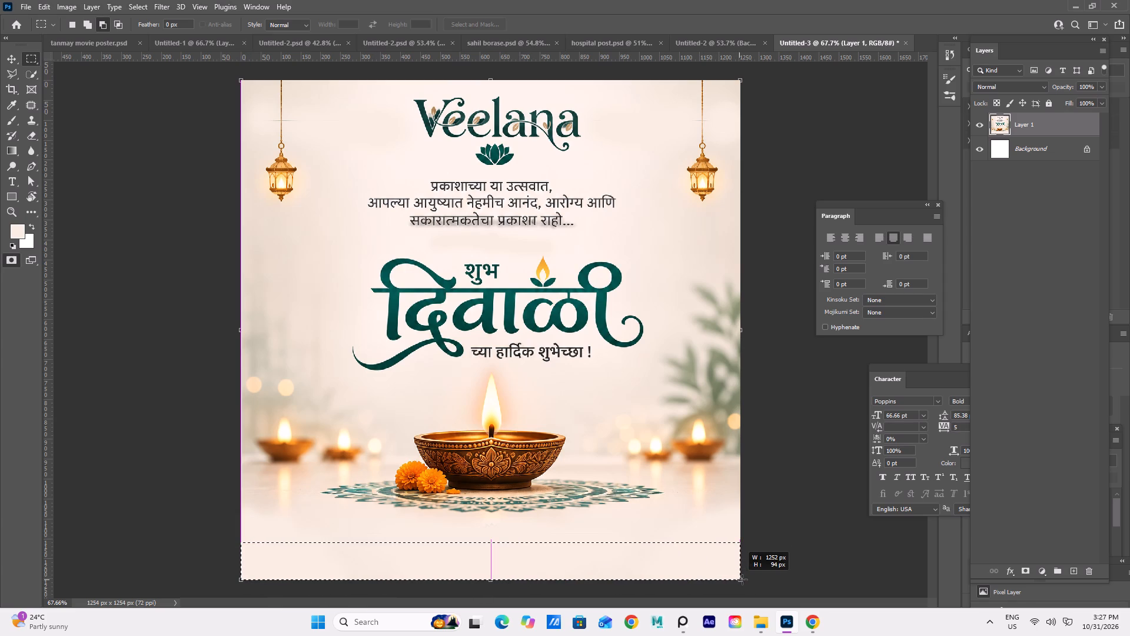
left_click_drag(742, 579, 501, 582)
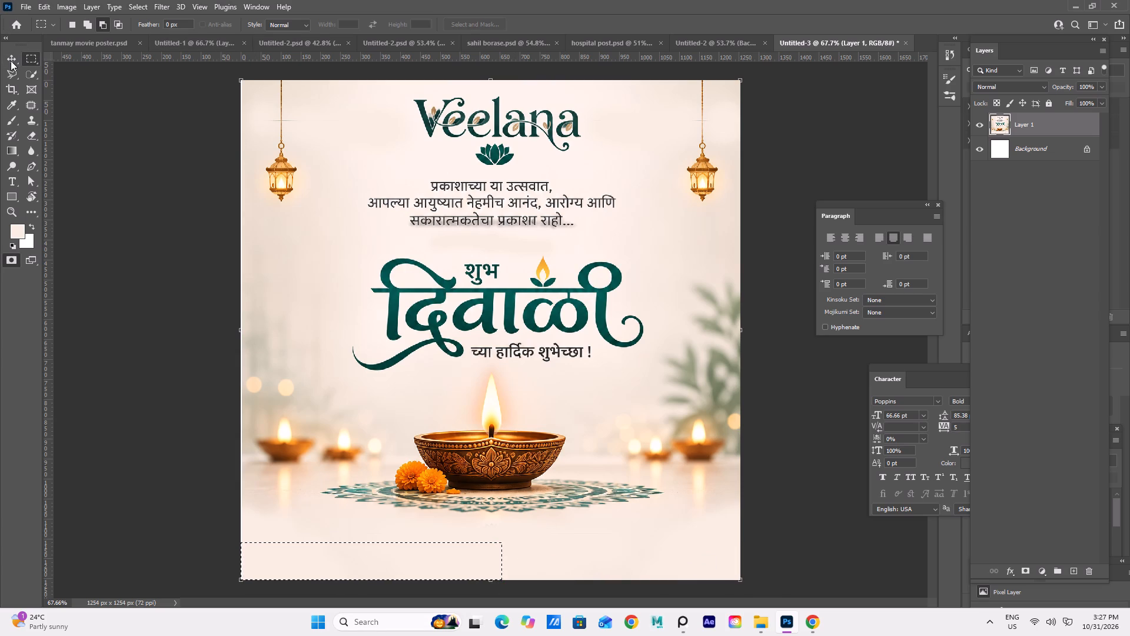
Sample the dark green from the Diwali headline lettering as the foreground colour.
key("i")
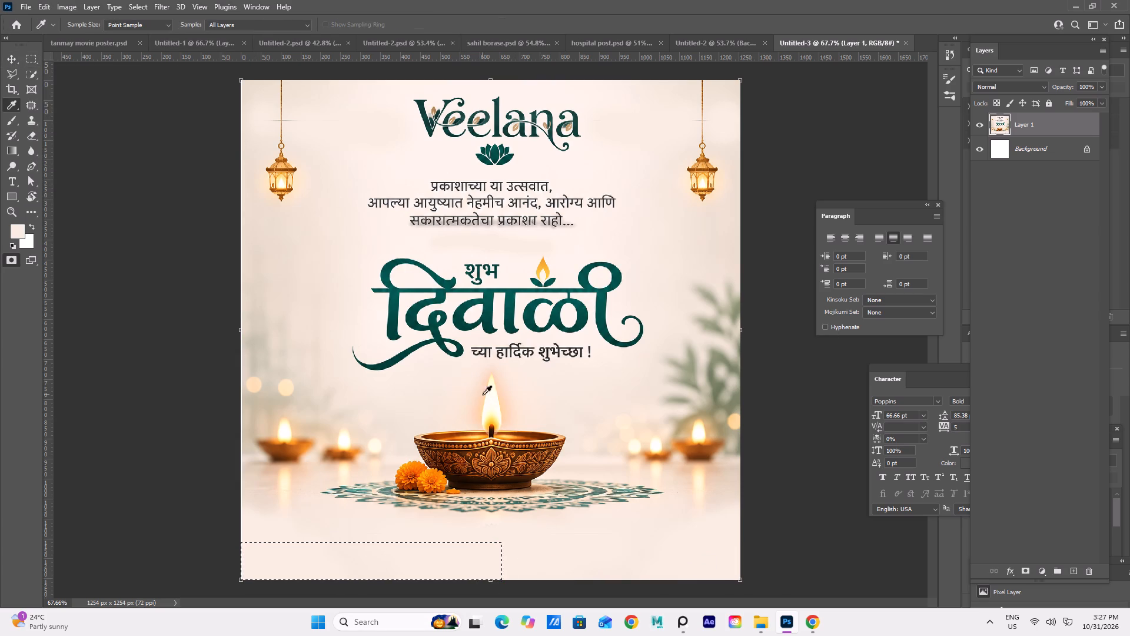
left_click(529, 318)
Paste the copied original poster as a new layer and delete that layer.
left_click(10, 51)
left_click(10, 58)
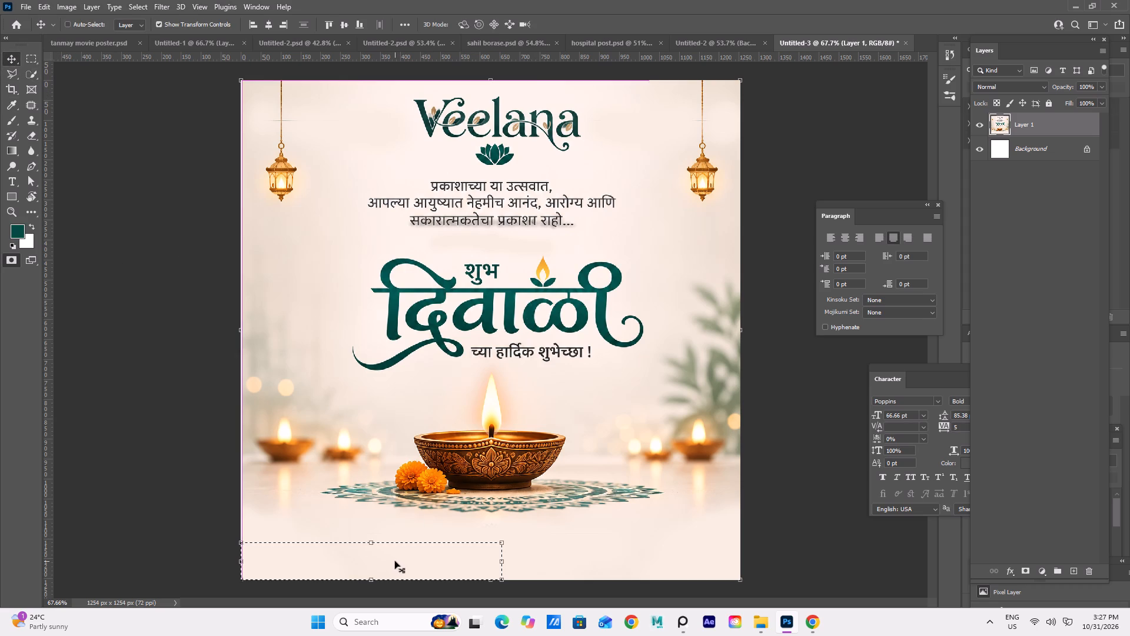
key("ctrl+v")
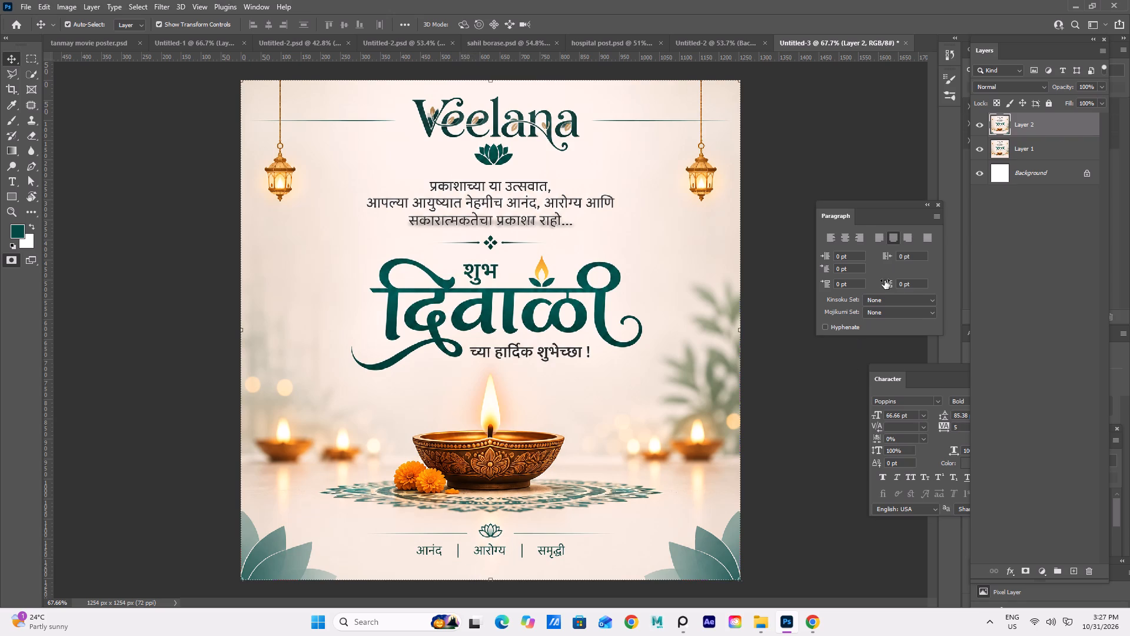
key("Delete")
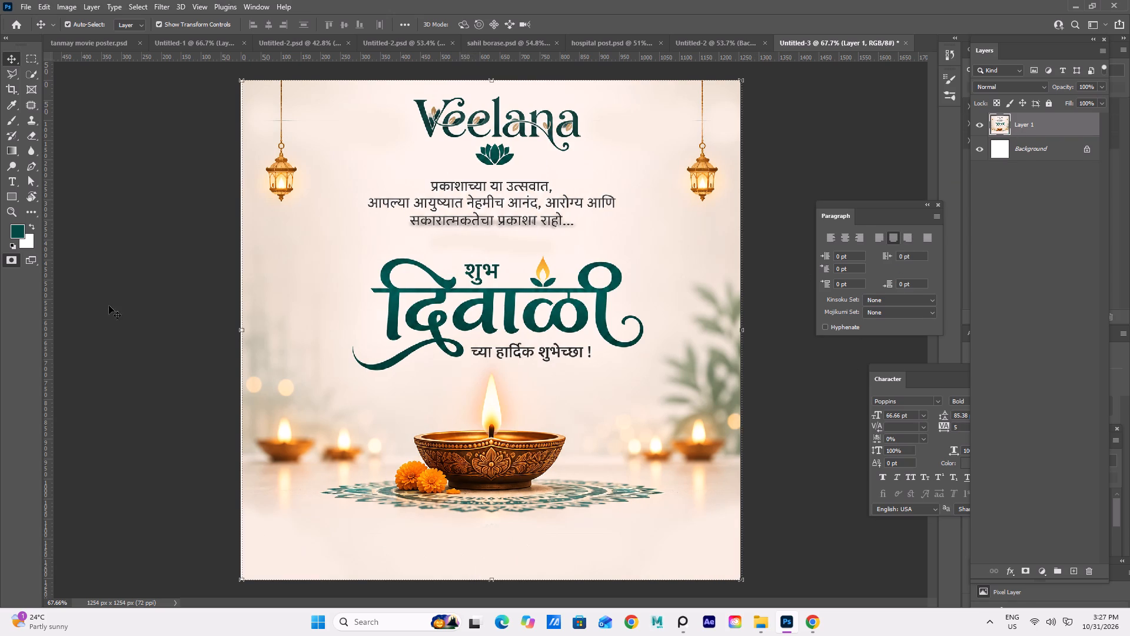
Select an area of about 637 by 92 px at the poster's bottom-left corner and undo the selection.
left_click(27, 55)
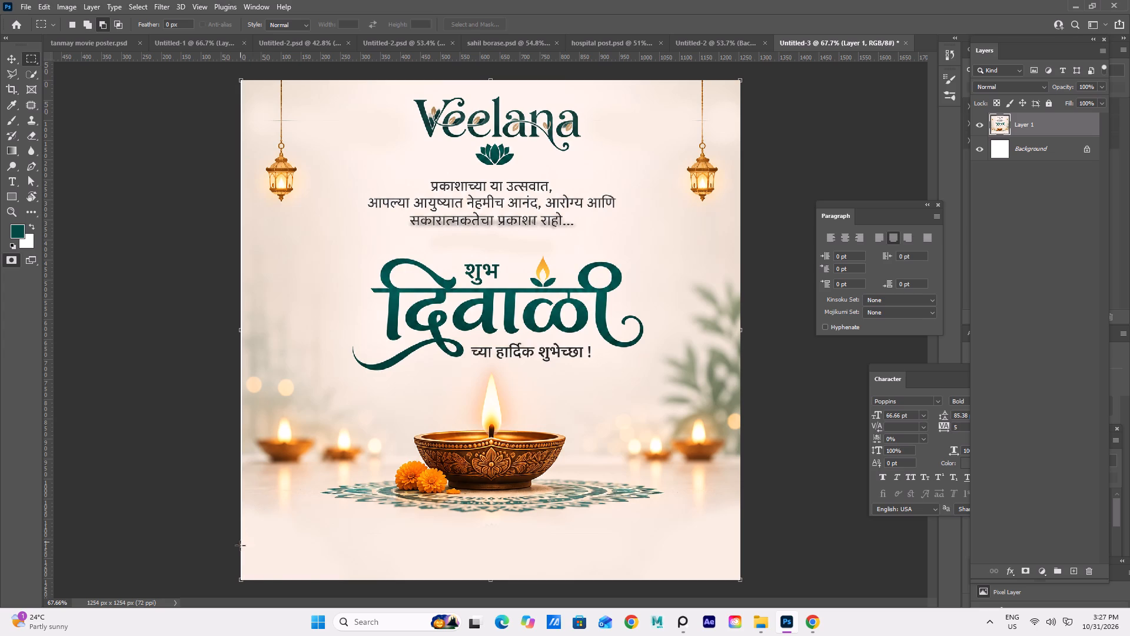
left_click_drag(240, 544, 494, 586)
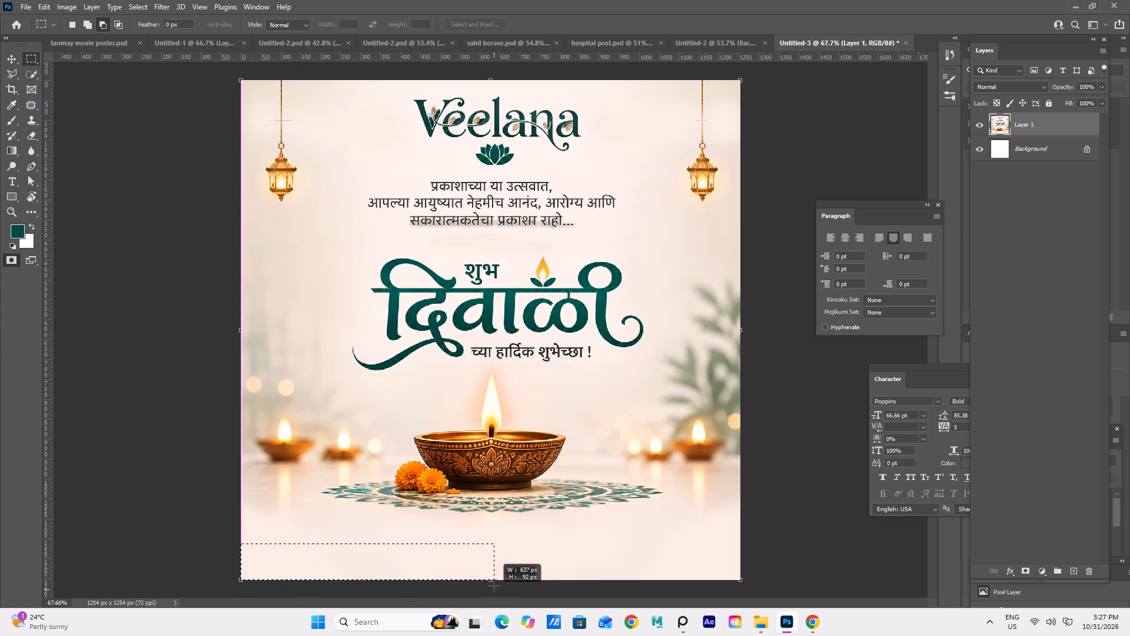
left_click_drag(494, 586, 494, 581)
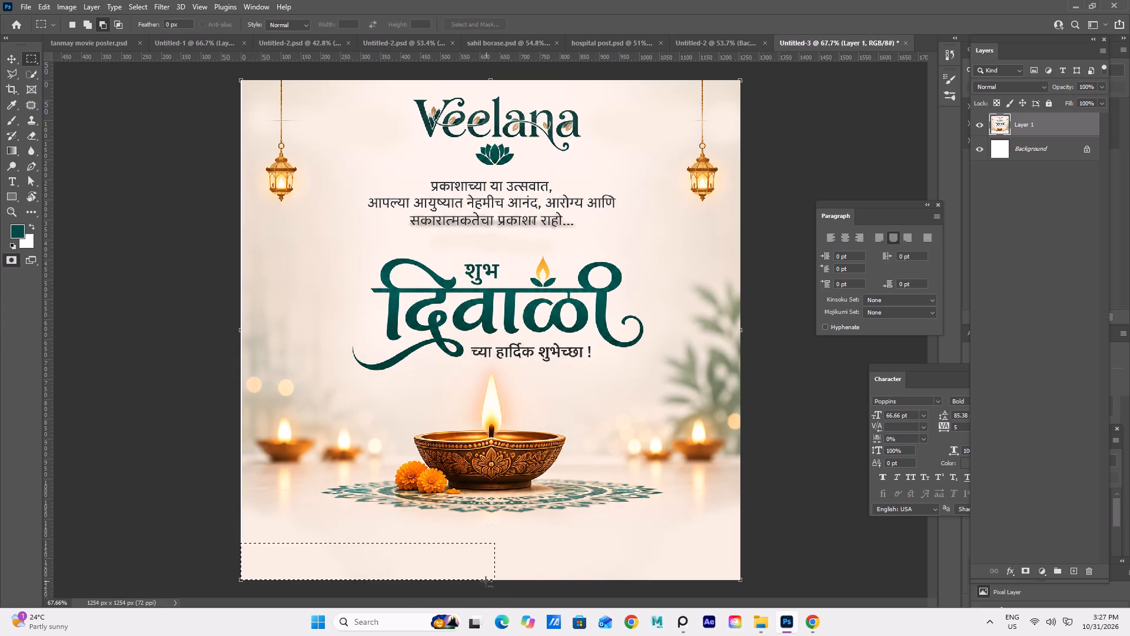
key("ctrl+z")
Add a new empty layer above Layer 1.
left_click(1076, 579)
left_click(1071, 571)
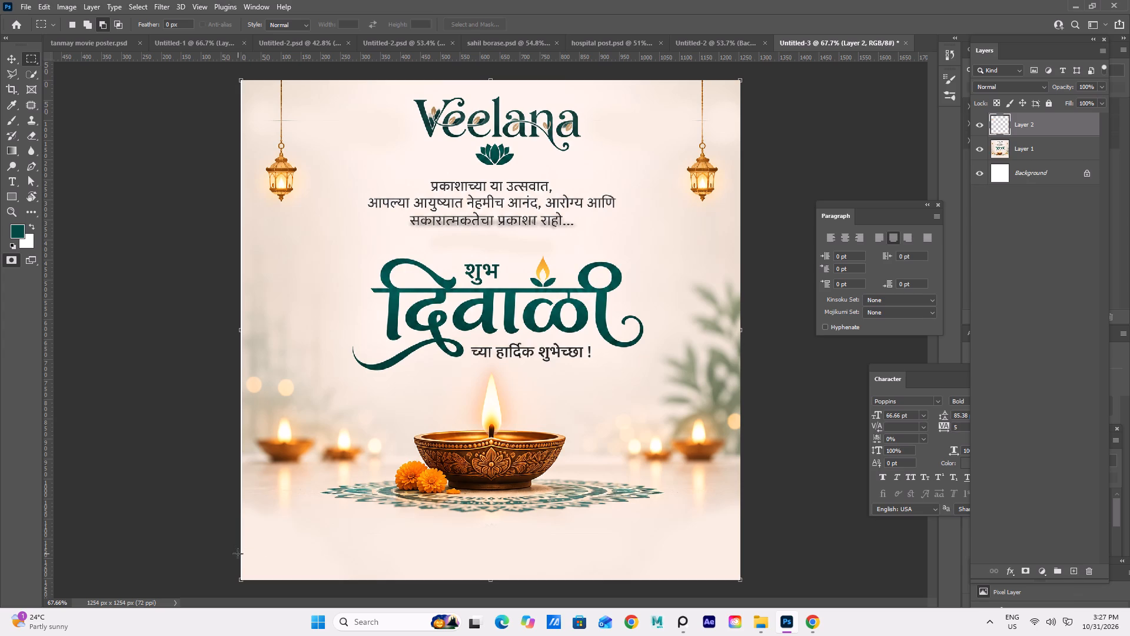
Select a strip across the left half of the poster's bottom edge and fill it with the sampled dark green on Layer 2.
left_click_drag(240, 546, 241, 560)
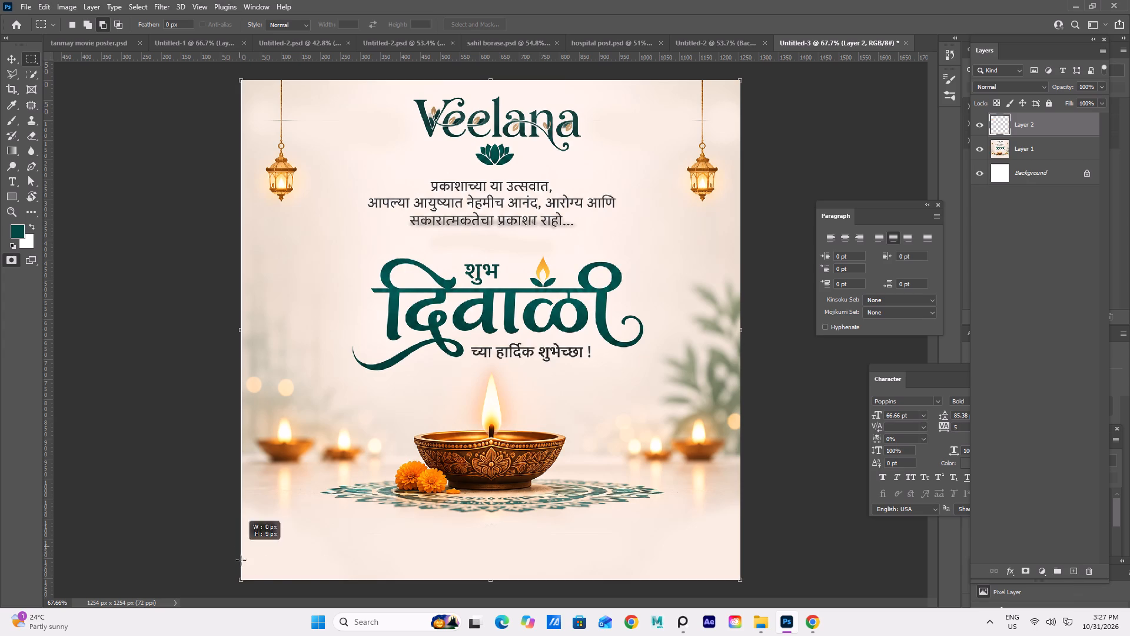
left_click_drag(241, 560, 491, 582)
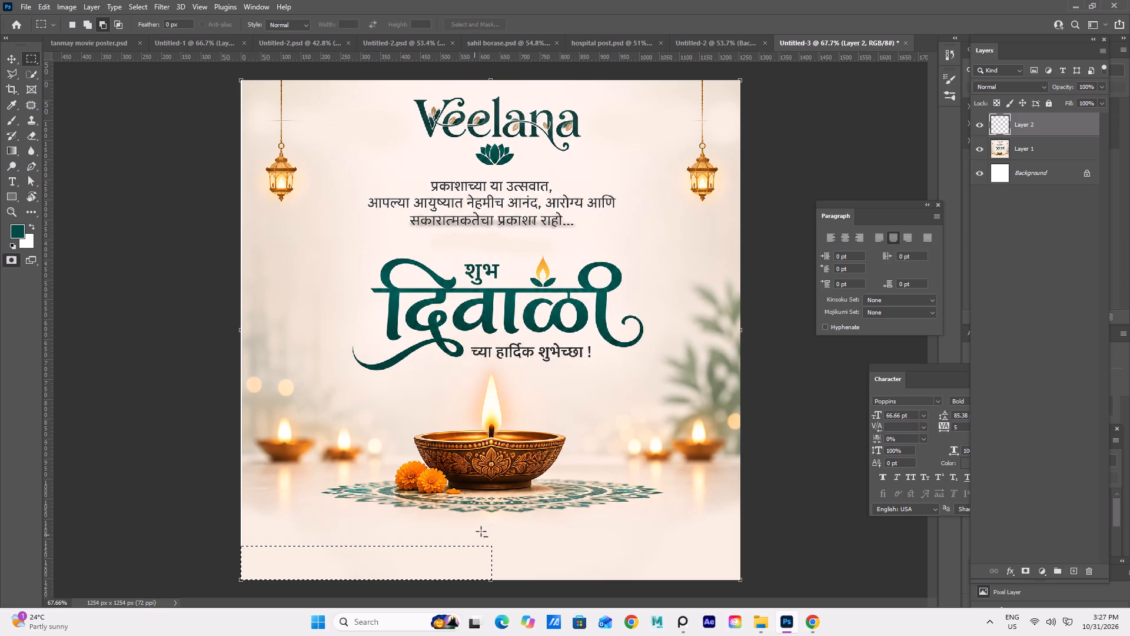
key("ctrl+Delete")
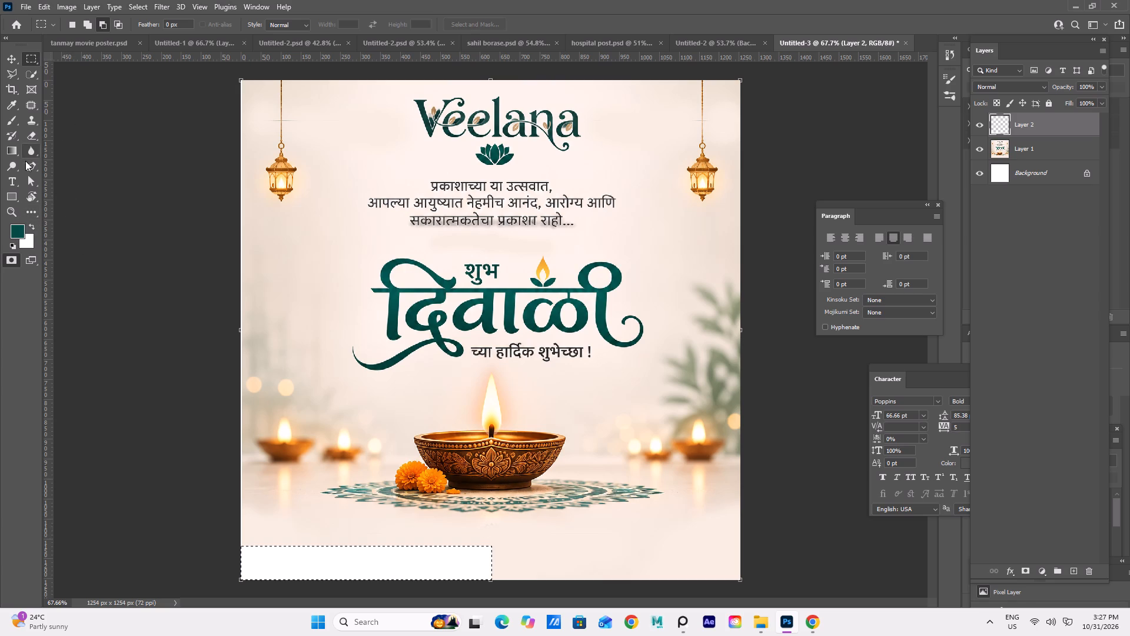
left_click(29, 223)
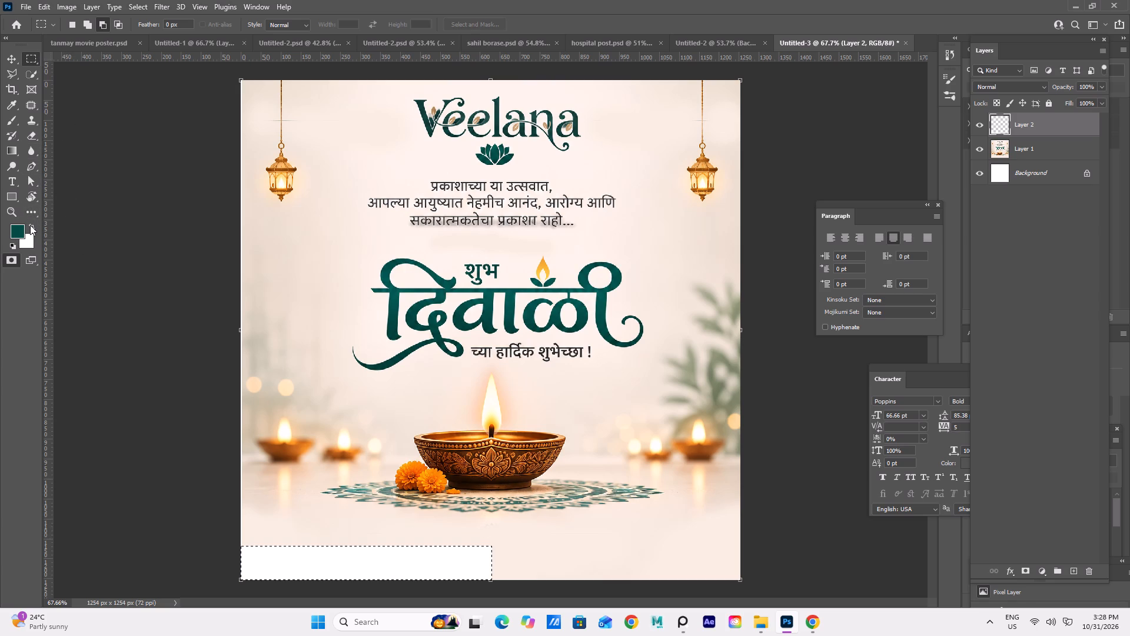
left_click(30, 225)
key("ctrl+Delete")
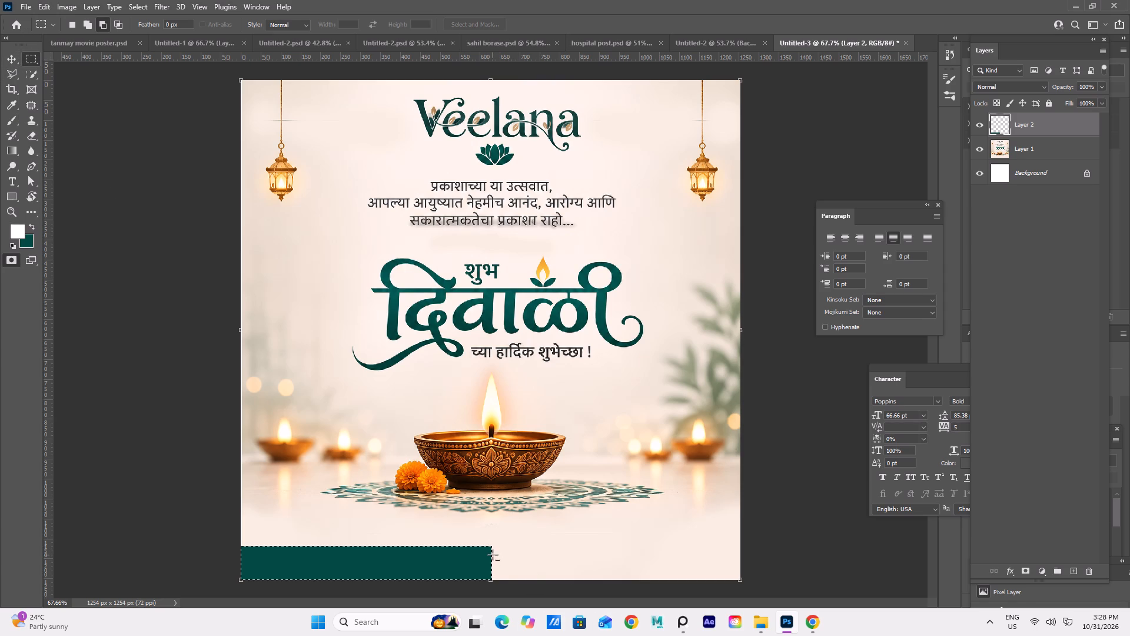
Add a new layer and try to select the footer strip's right half, about 89 px high, and fill it with dark green.
left_click_drag(490, 547, 656, 596)
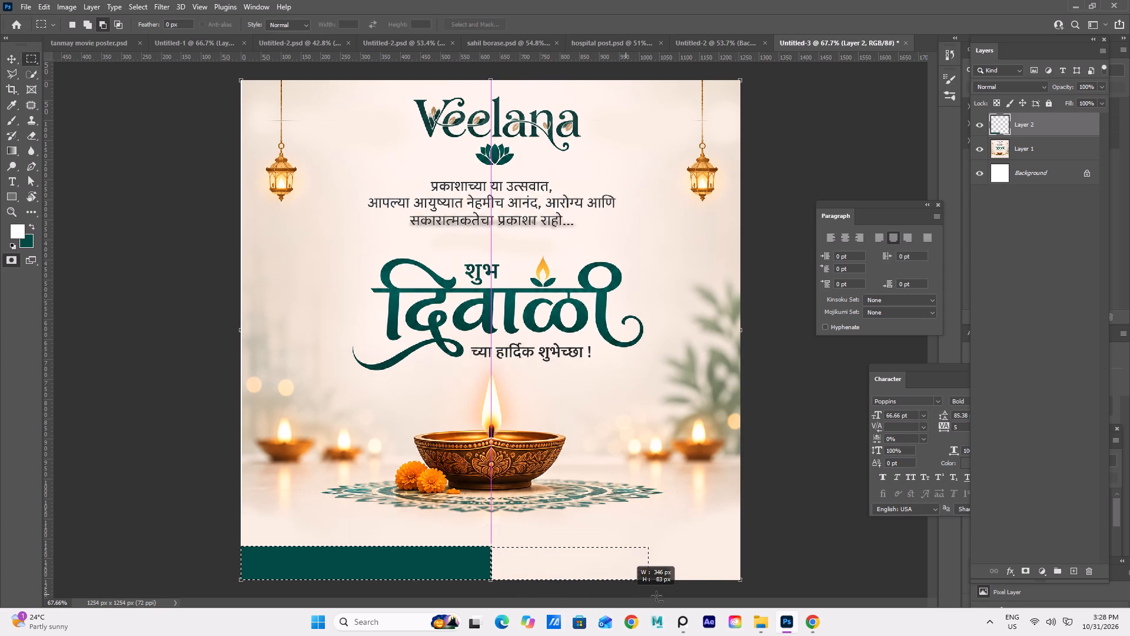
left_click_drag(656, 596, 739, 581)
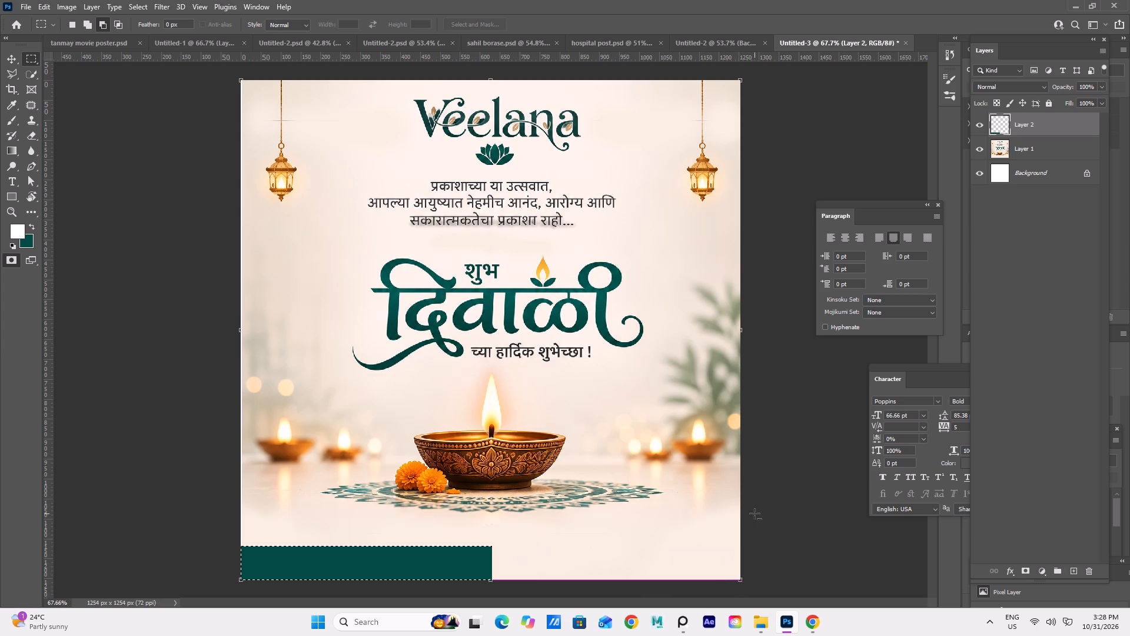
left_click(1071, 570)
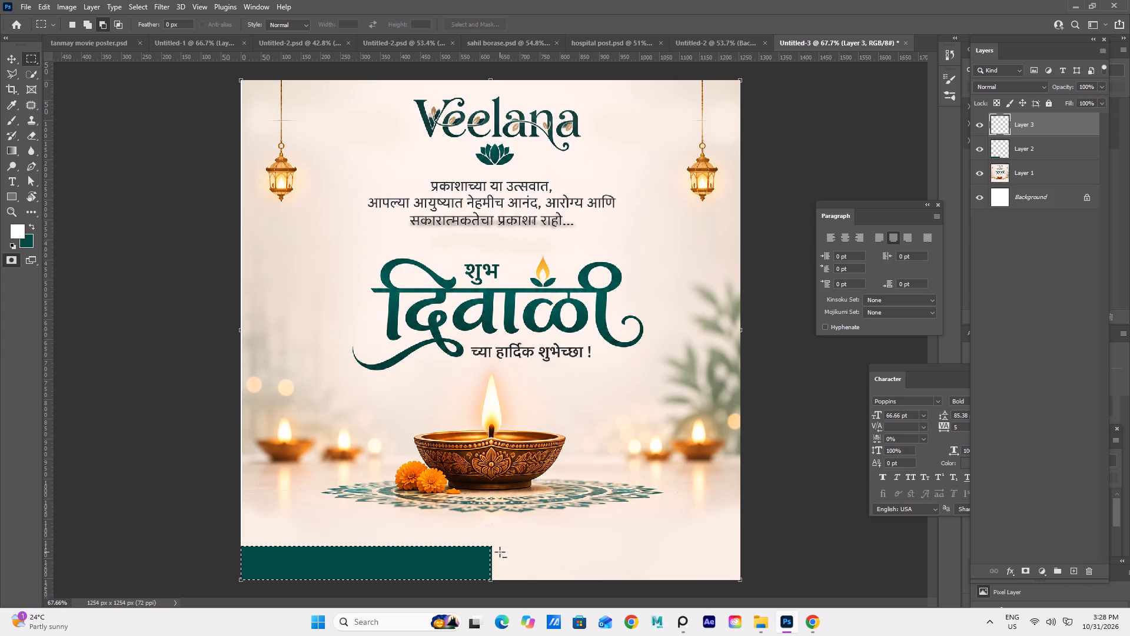
left_click_drag(491, 545, 736, 590)
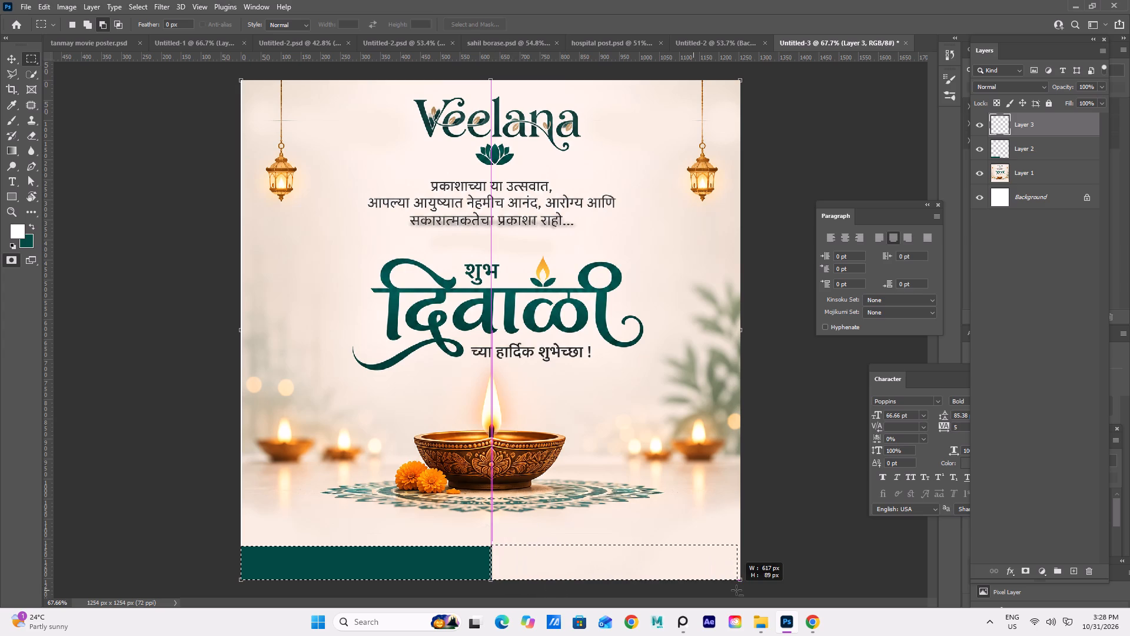
left_click_drag(736, 590, 743, 590)
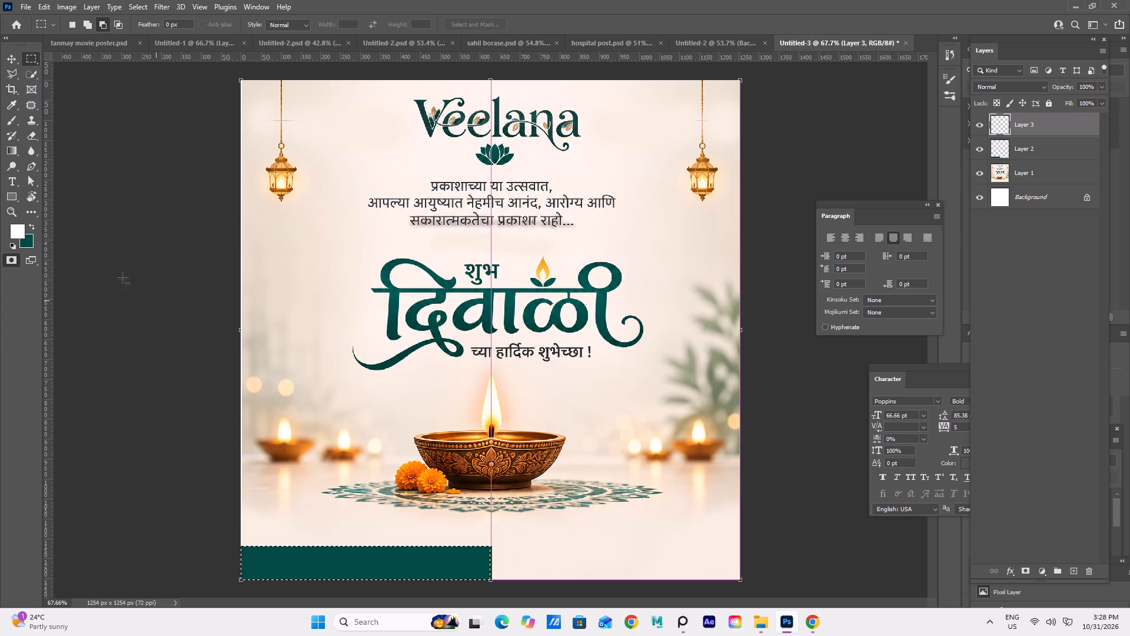
key("ctrl+Delete")
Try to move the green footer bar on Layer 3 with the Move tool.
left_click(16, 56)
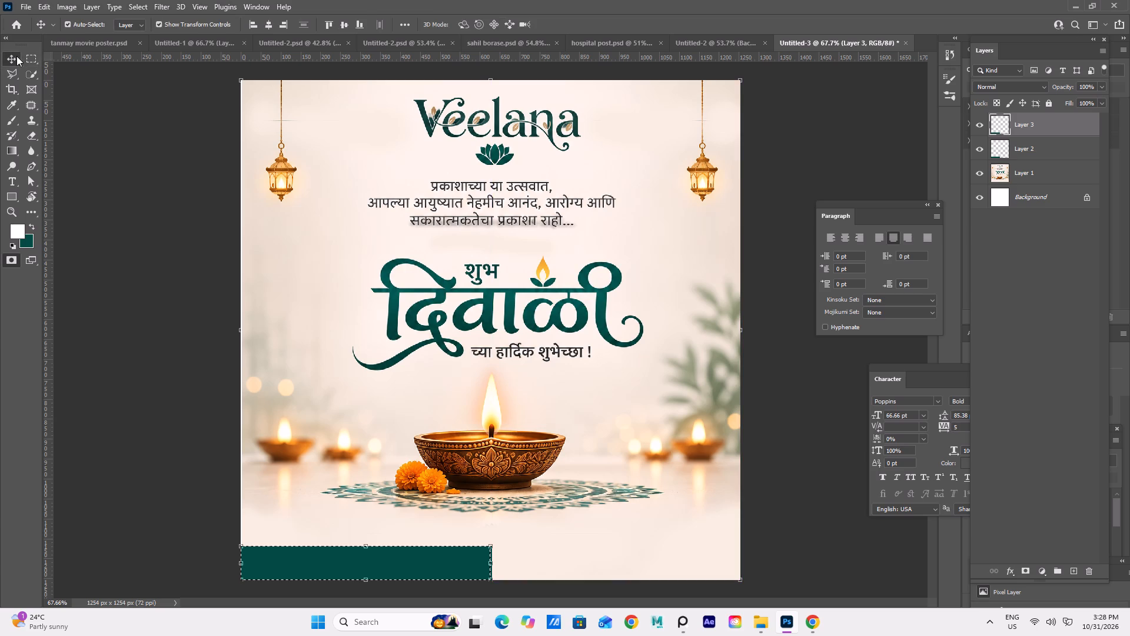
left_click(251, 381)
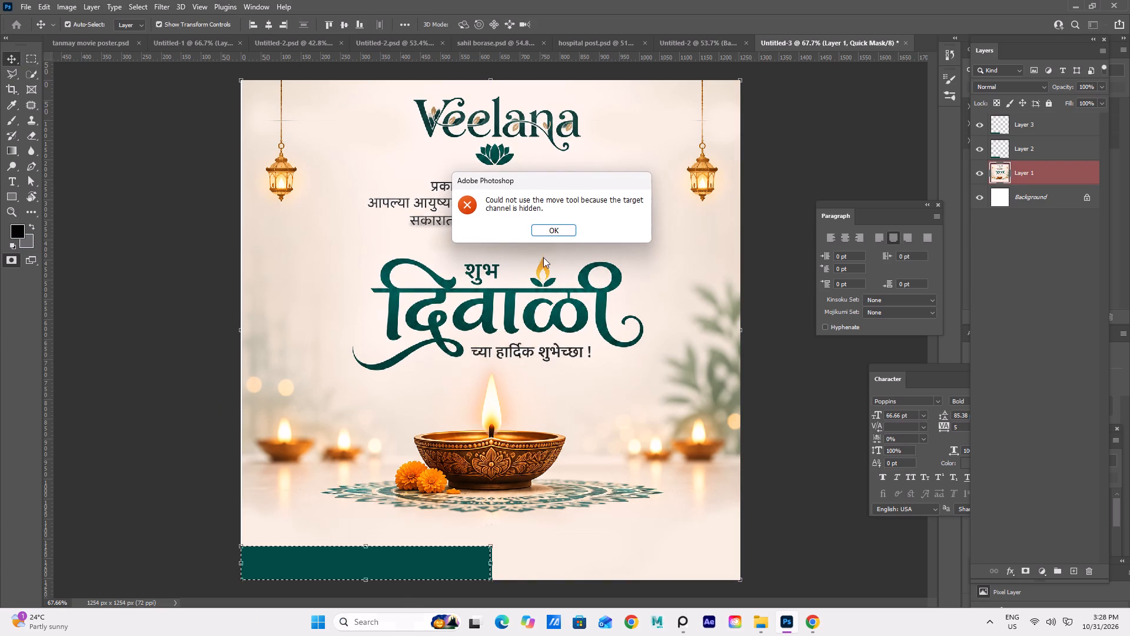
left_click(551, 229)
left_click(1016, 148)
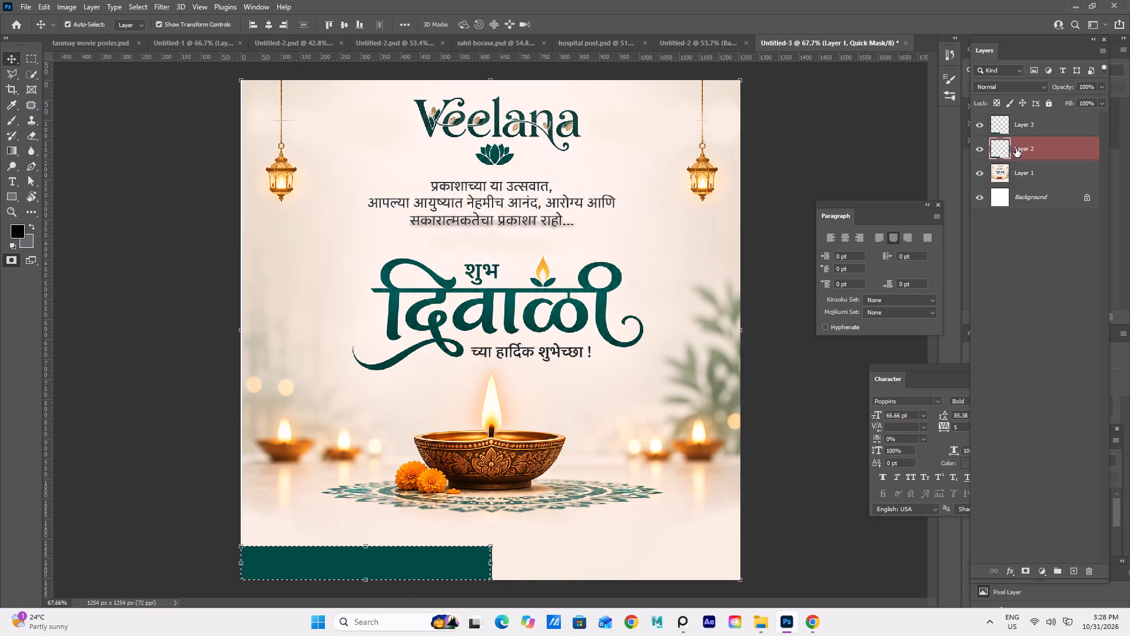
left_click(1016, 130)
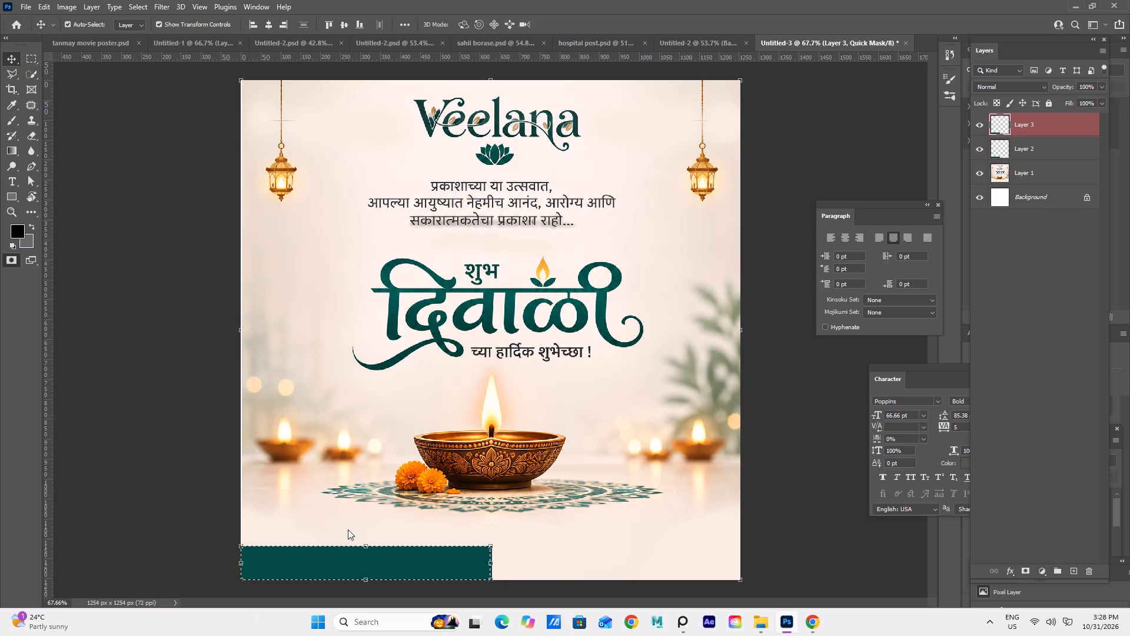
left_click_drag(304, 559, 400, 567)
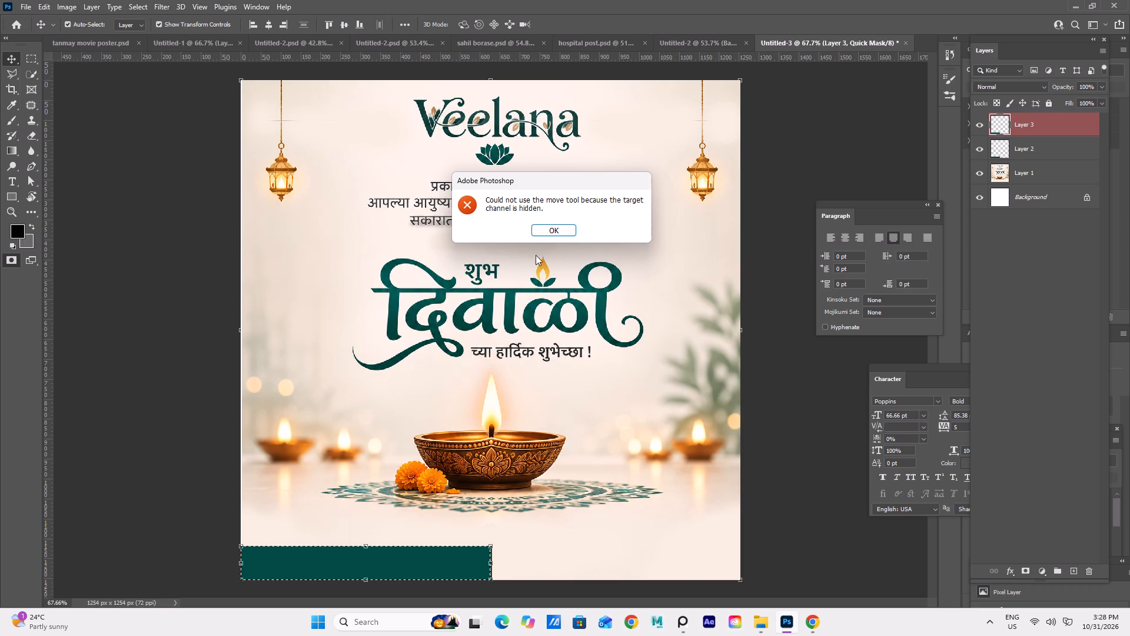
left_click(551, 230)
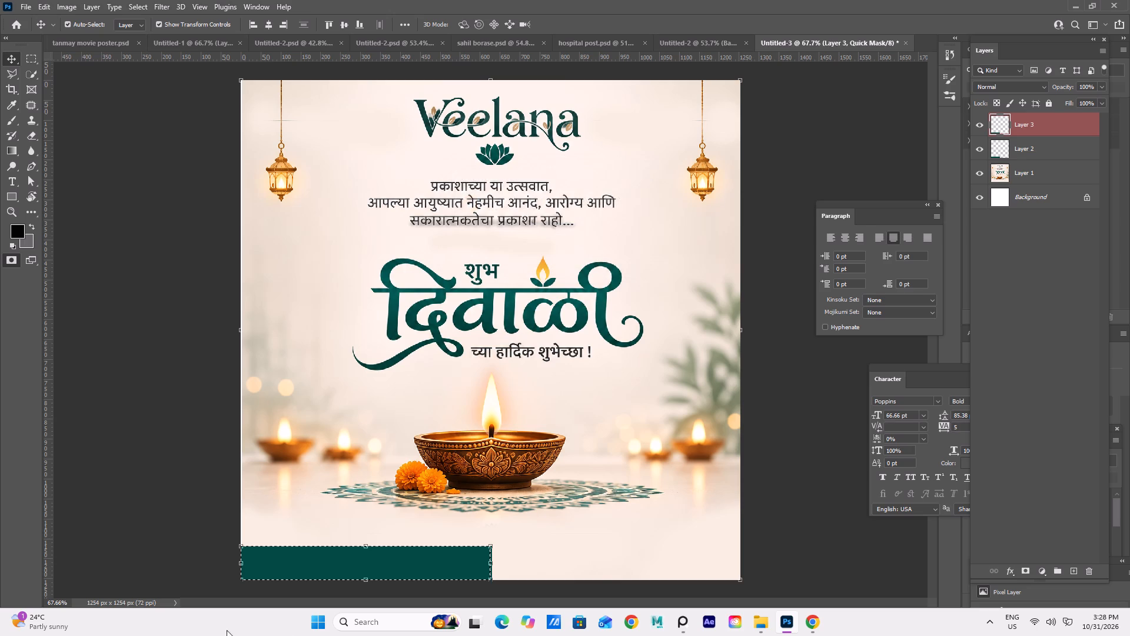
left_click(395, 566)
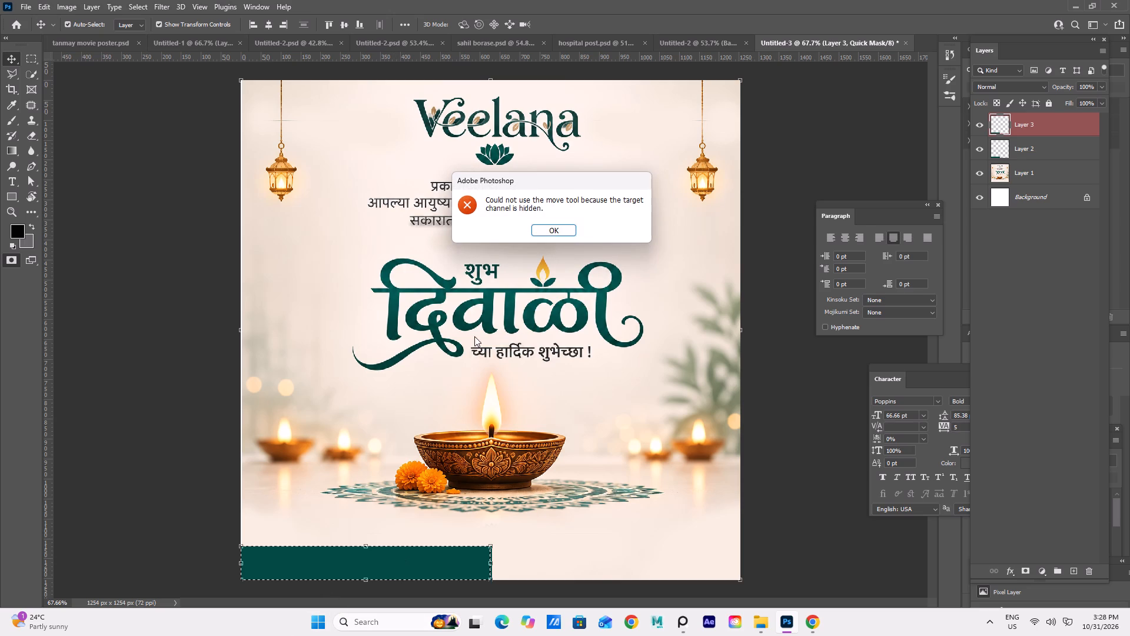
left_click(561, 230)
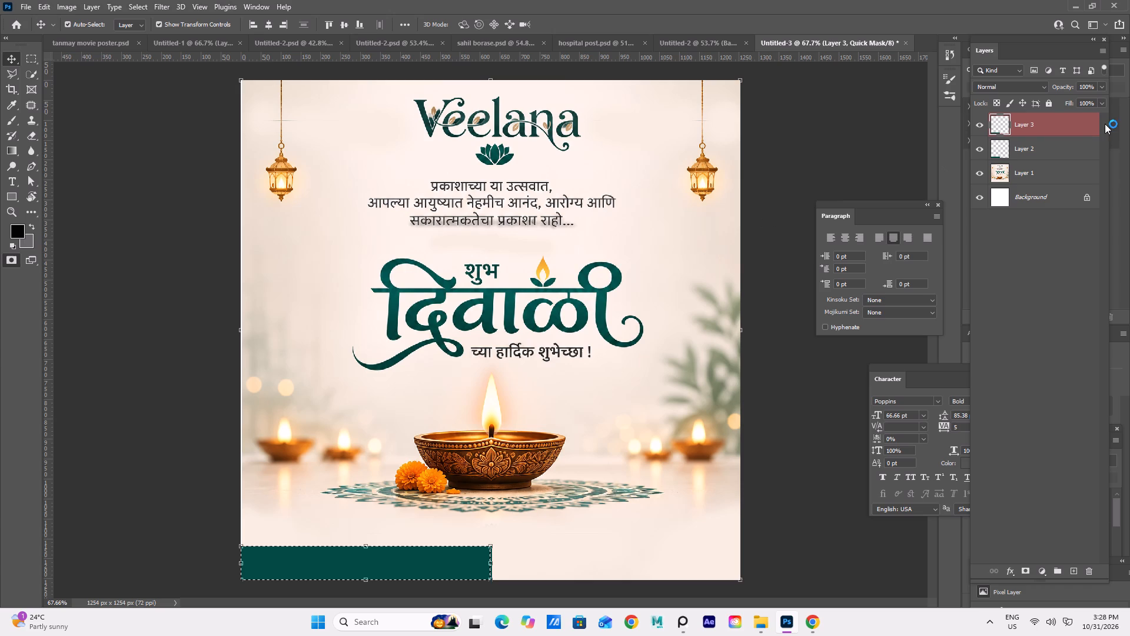
Make Layer 2 active and clear the selection around the green footer bar.
left_click(1059, 151)
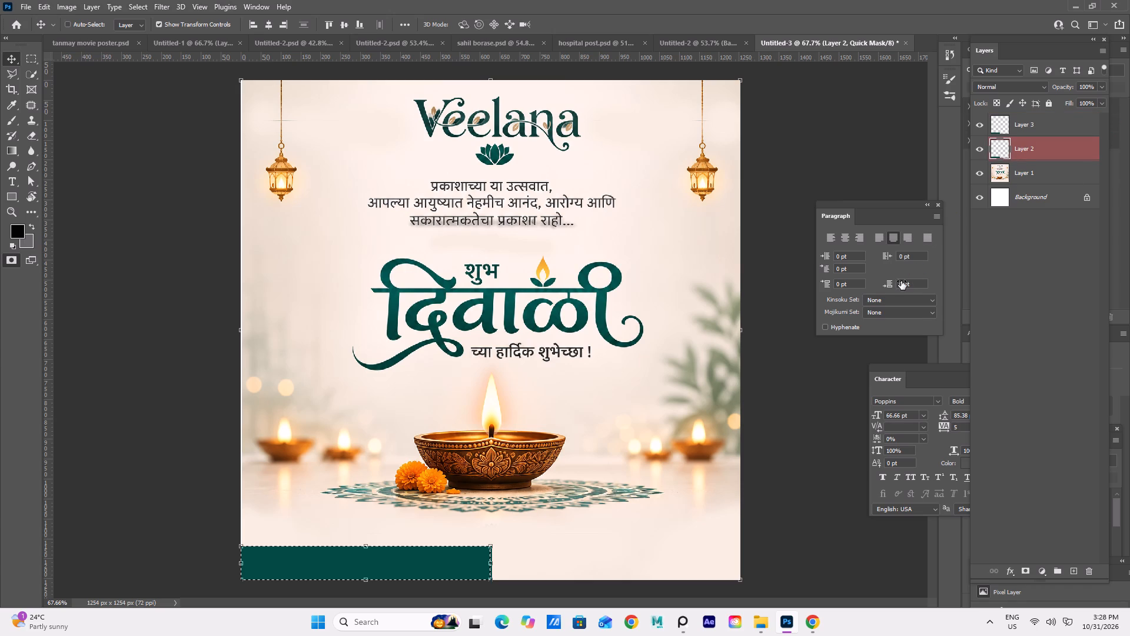
key("ctrl+d")
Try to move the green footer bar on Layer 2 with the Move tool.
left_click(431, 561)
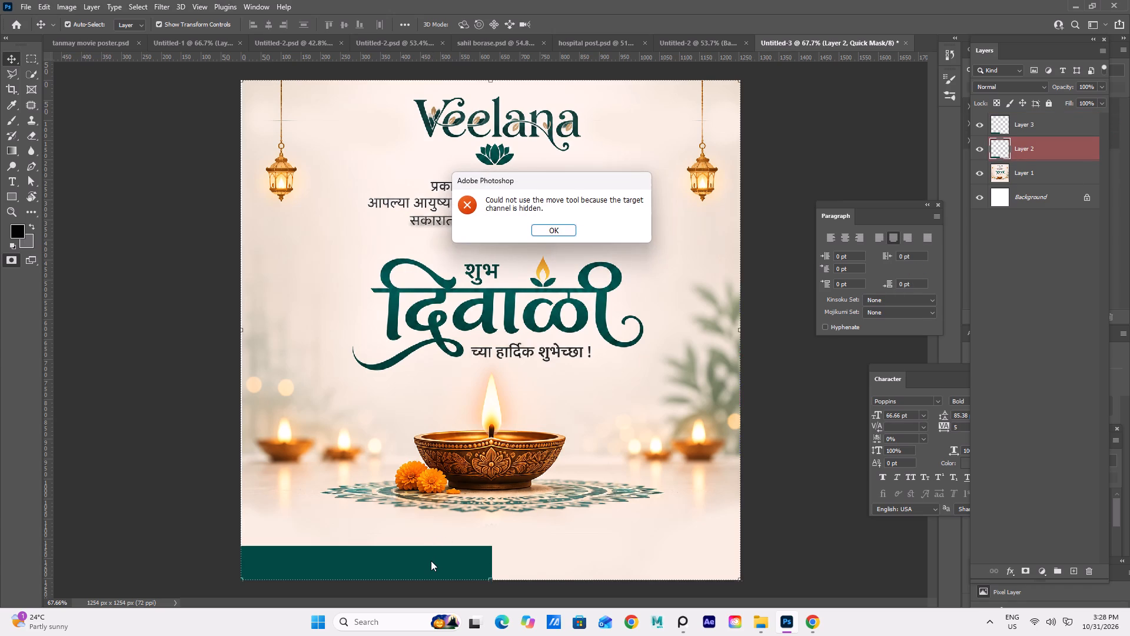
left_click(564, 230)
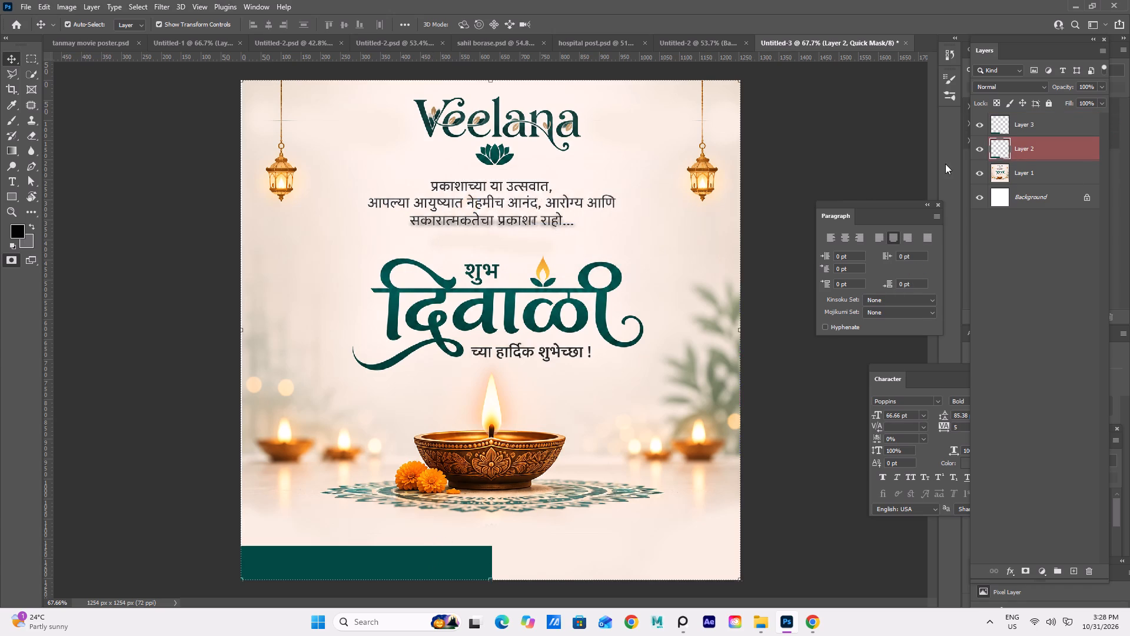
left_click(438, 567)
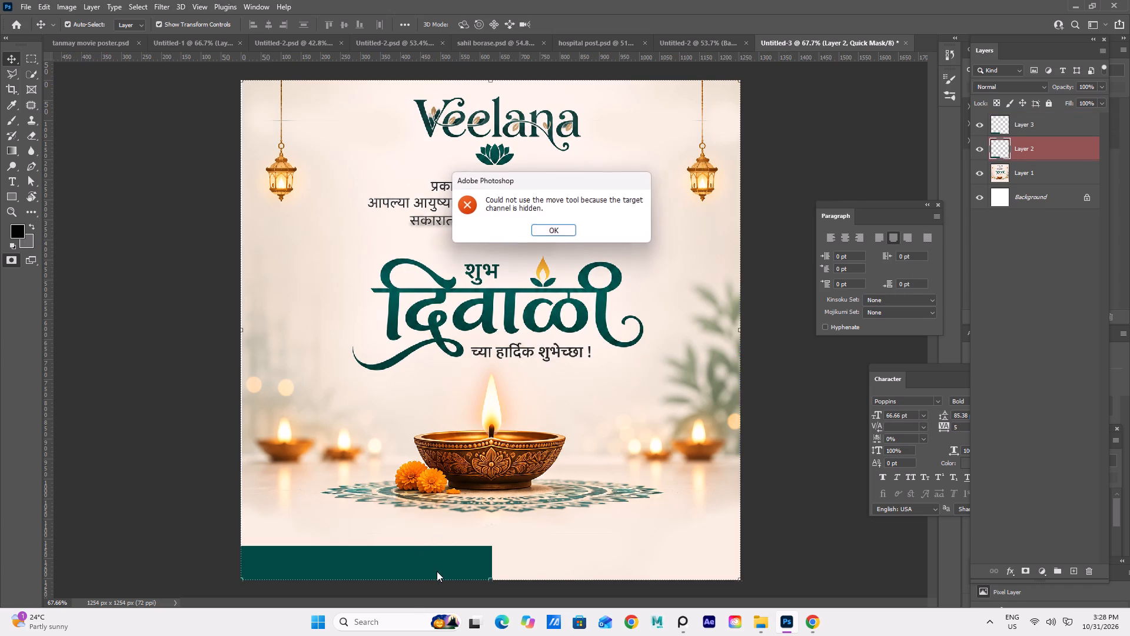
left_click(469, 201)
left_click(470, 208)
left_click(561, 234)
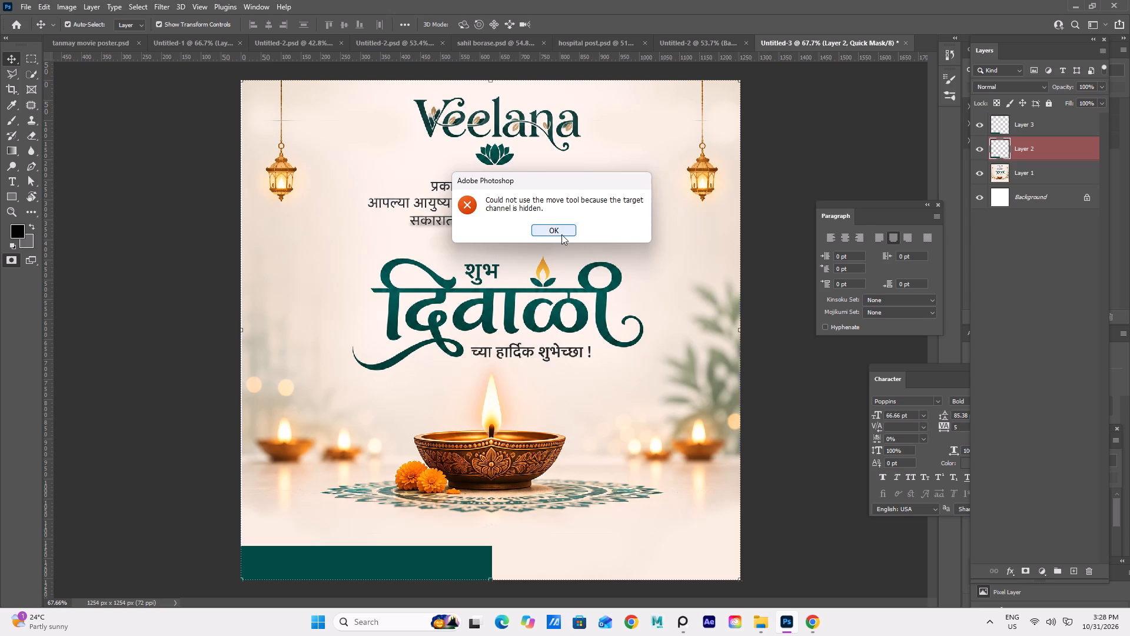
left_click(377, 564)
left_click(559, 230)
Add a new layer above Layer 1 and draw a white Rectangle shape about 697 by 94 px at the poster's bottom-right corner.
left_click(1032, 121)
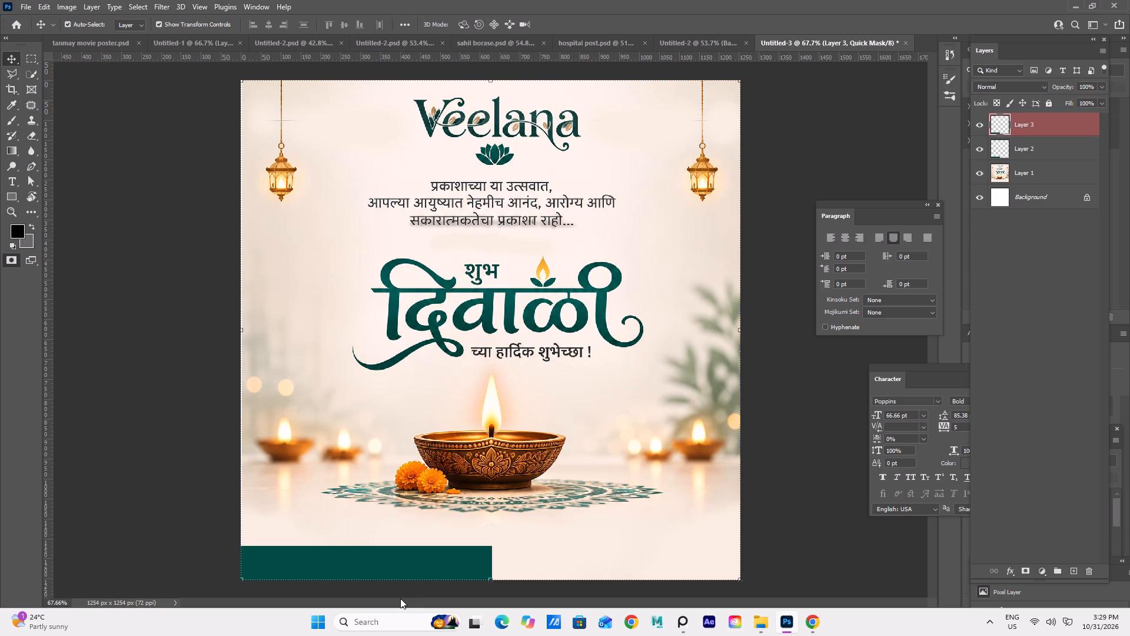
left_click(5, 197)
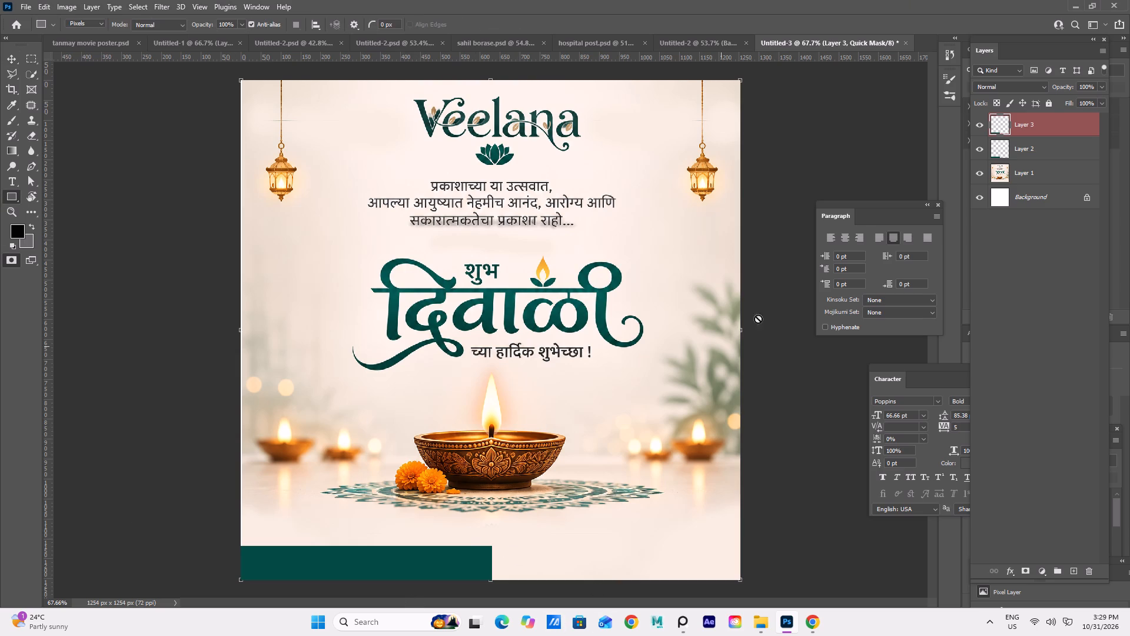
left_click(1021, 167)
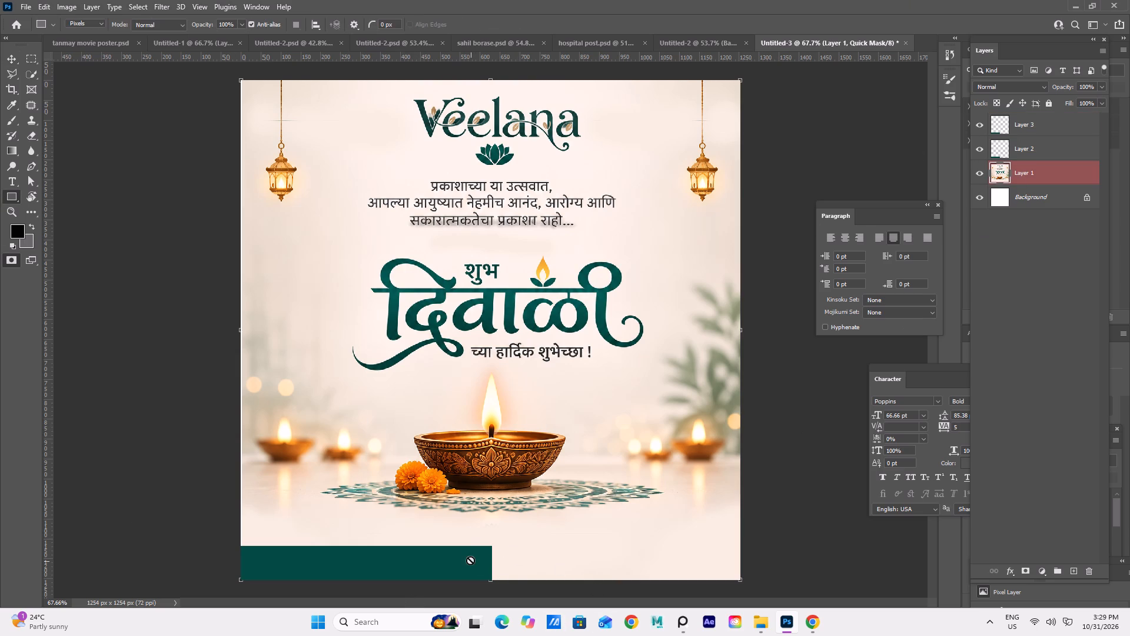
right_click(13, 193)
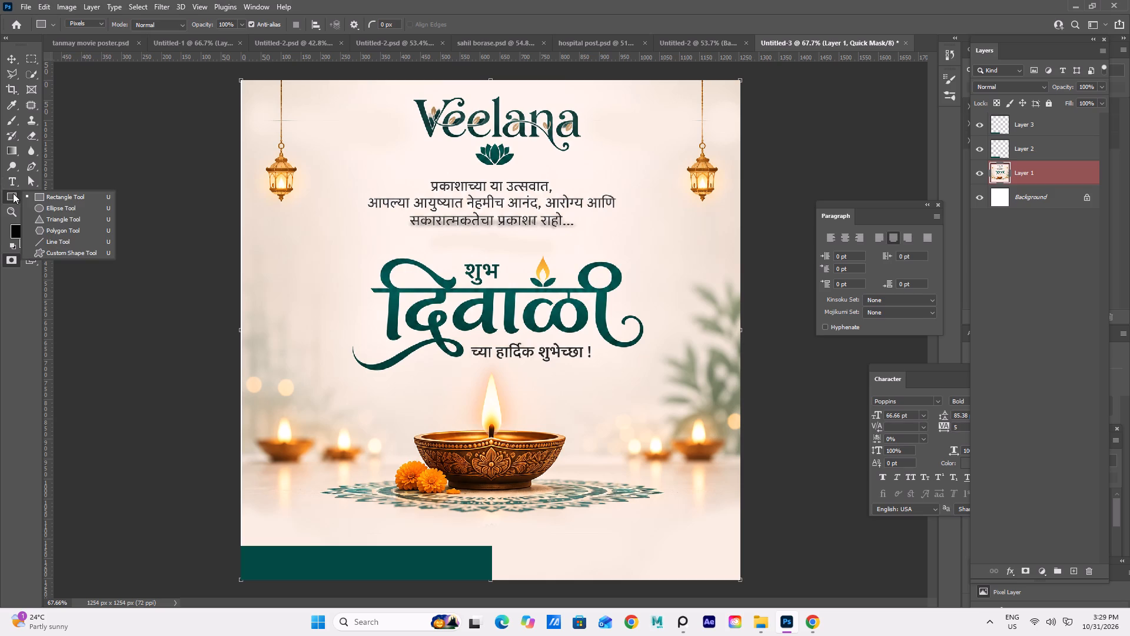
left_click(33, 191)
left_click(526, 538)
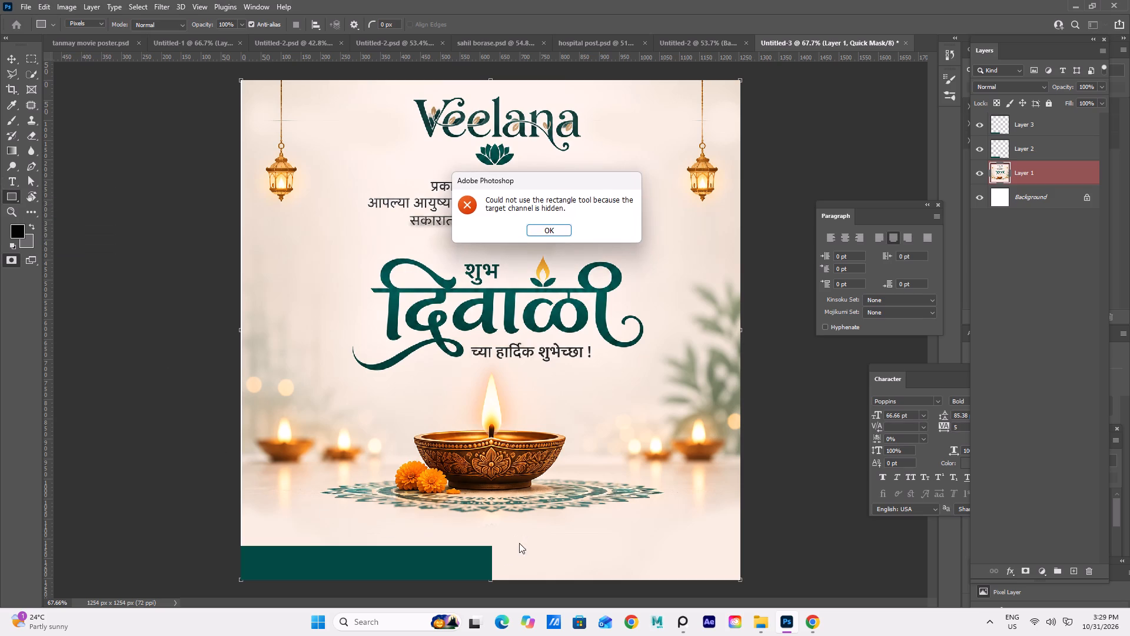
left_click(523, 225)
left_click(539, 227)
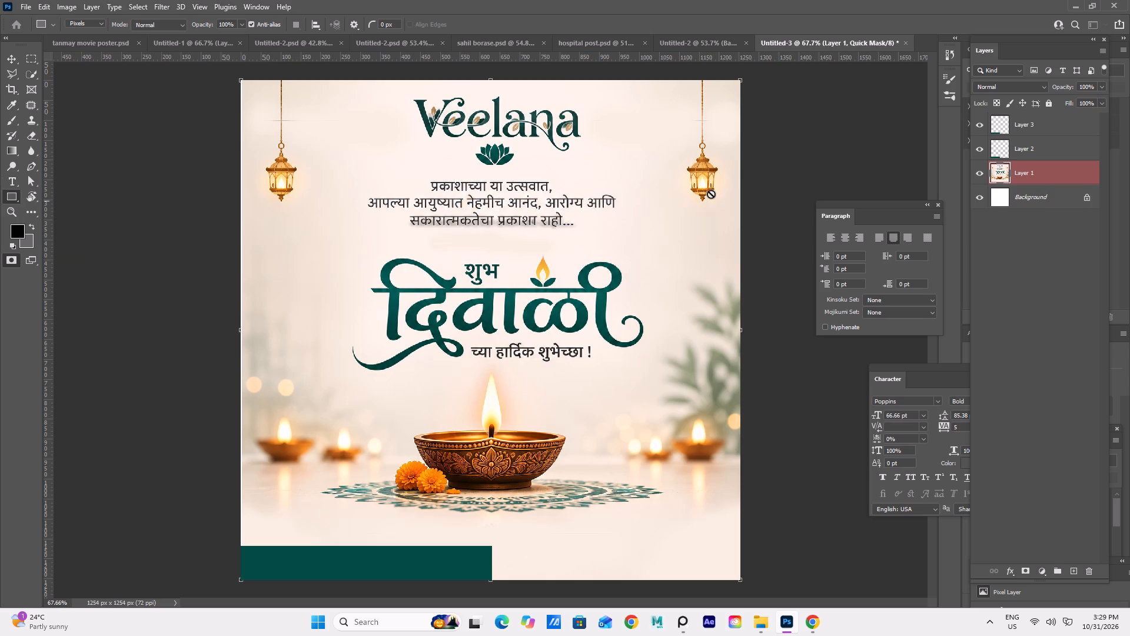
left_click(1016, 175)
left_click(1076, 576)
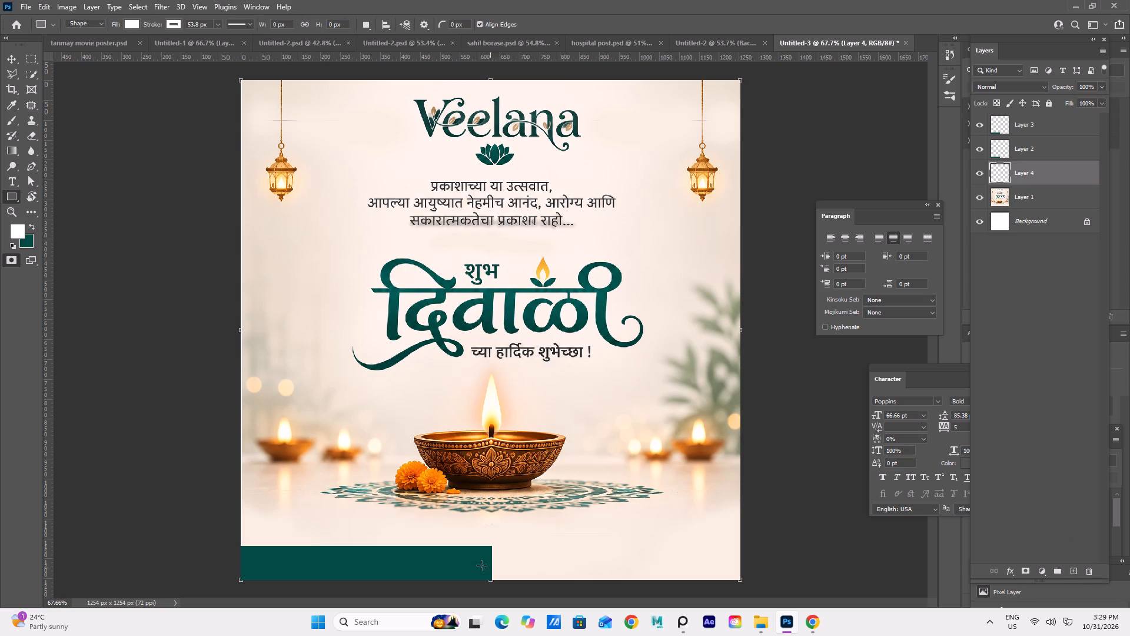
left_click_drag(464, 546, 736, 581)
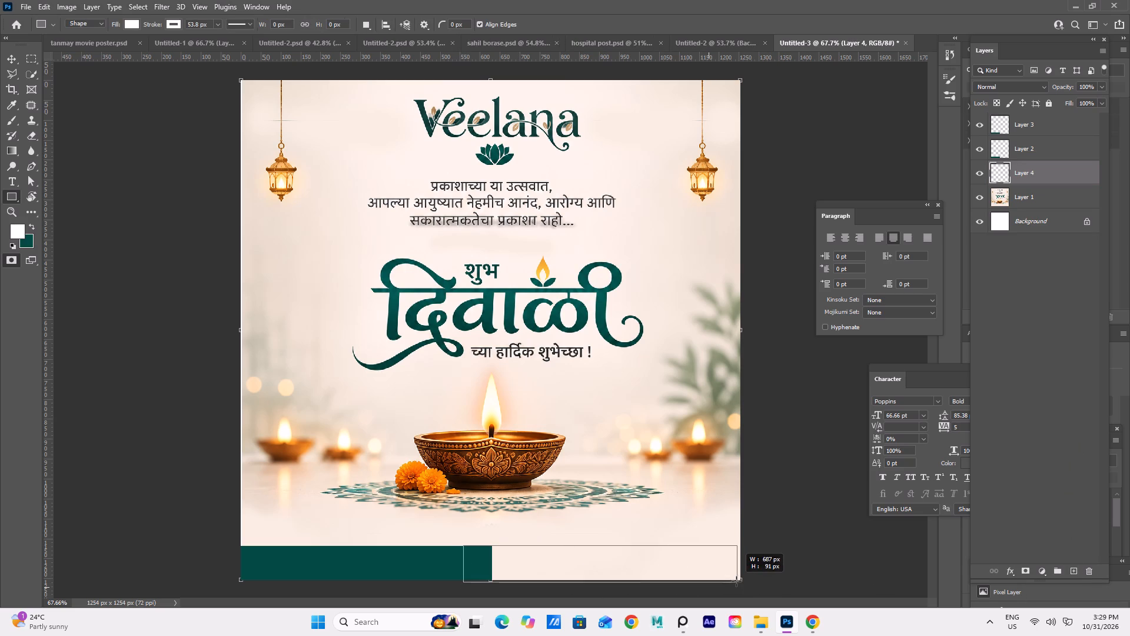
left_click_drag(736, 581, 740, 582)
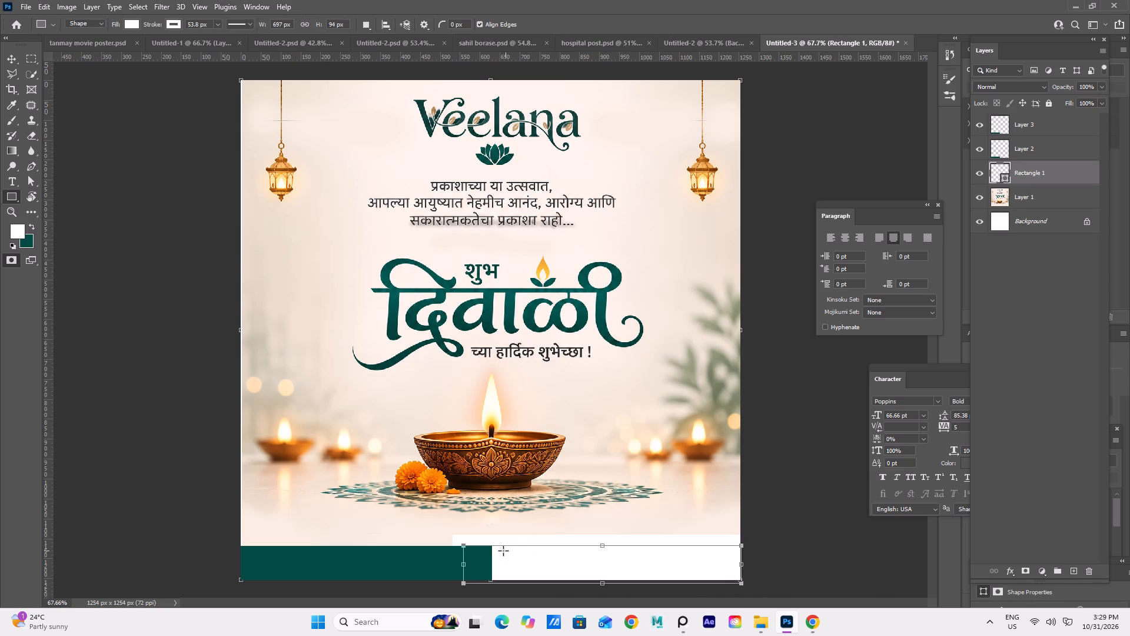
Remove the stroke from the white rectangle at the poster's bottom-right corner.
left_click(177, 26)
left_click(104, 45)
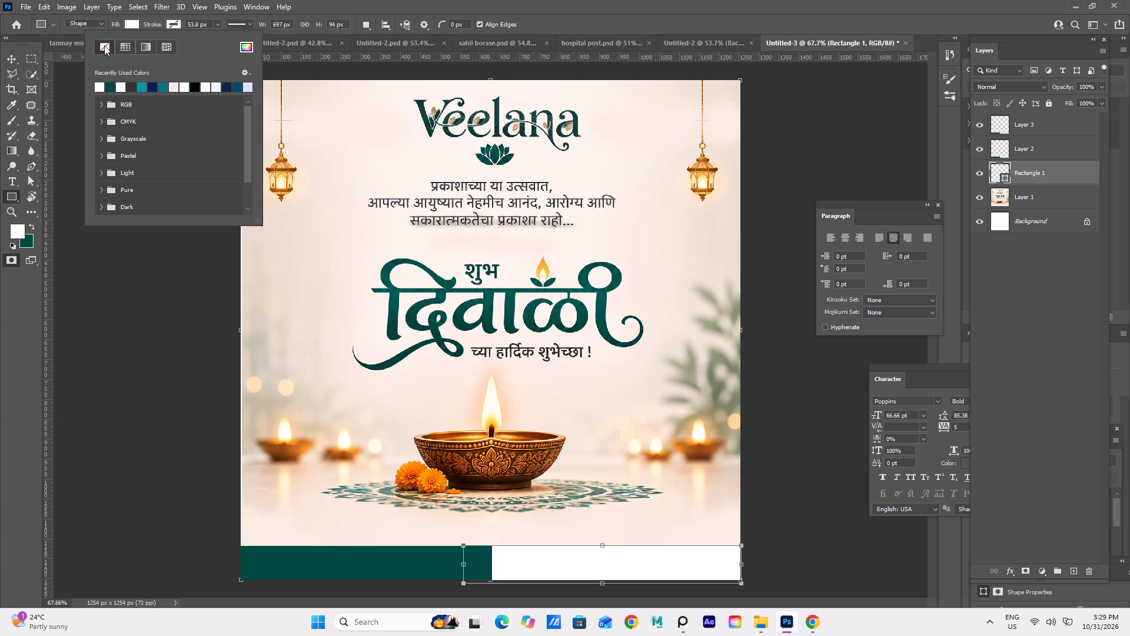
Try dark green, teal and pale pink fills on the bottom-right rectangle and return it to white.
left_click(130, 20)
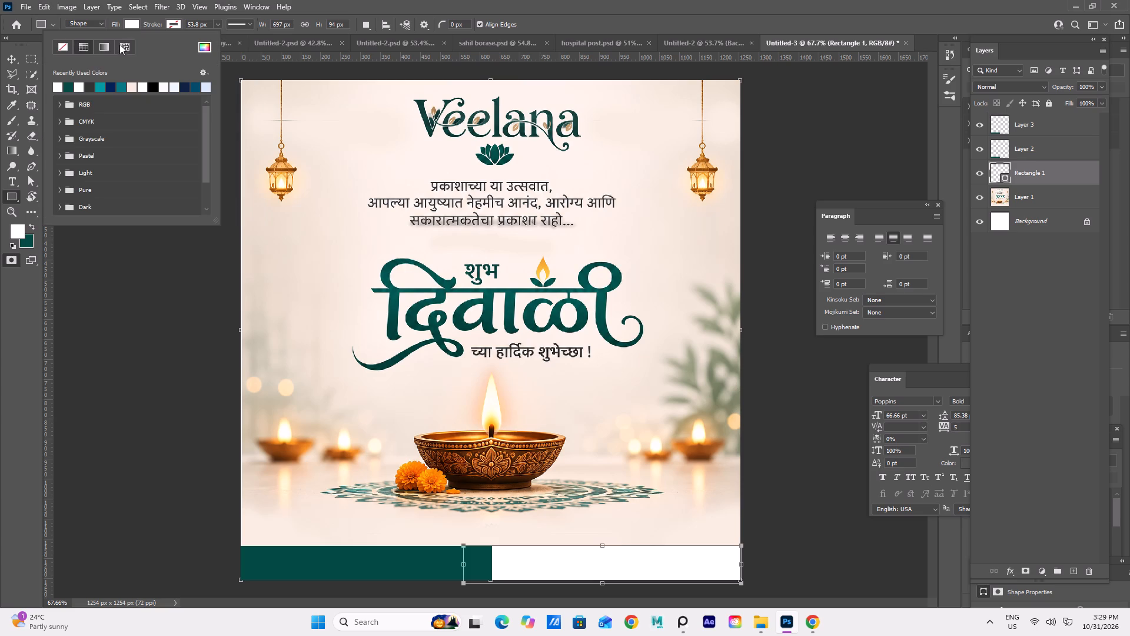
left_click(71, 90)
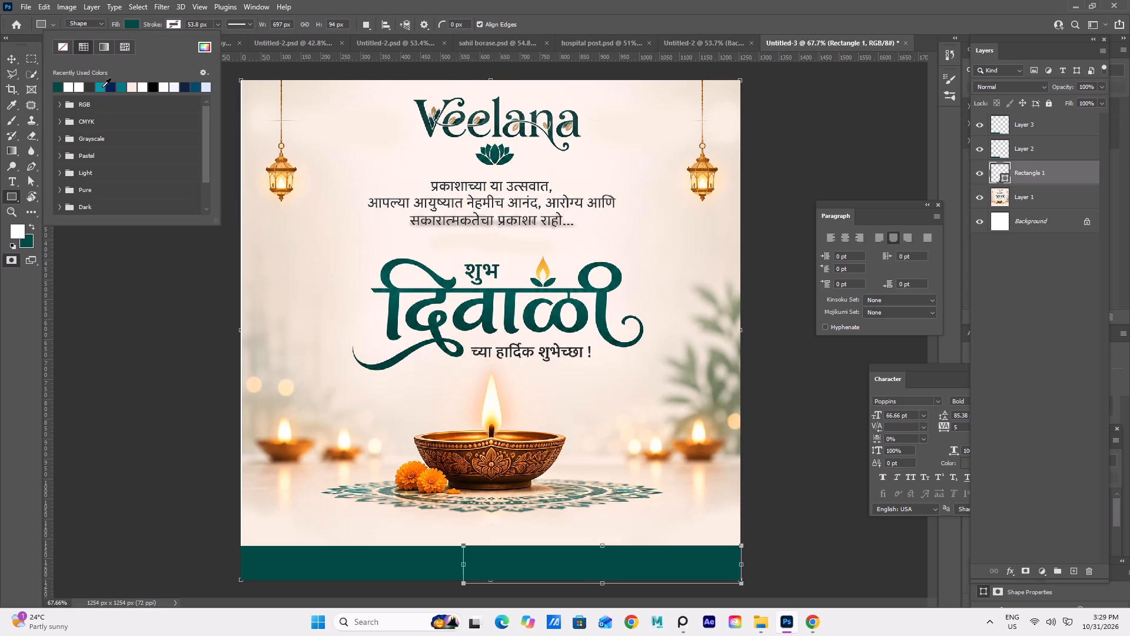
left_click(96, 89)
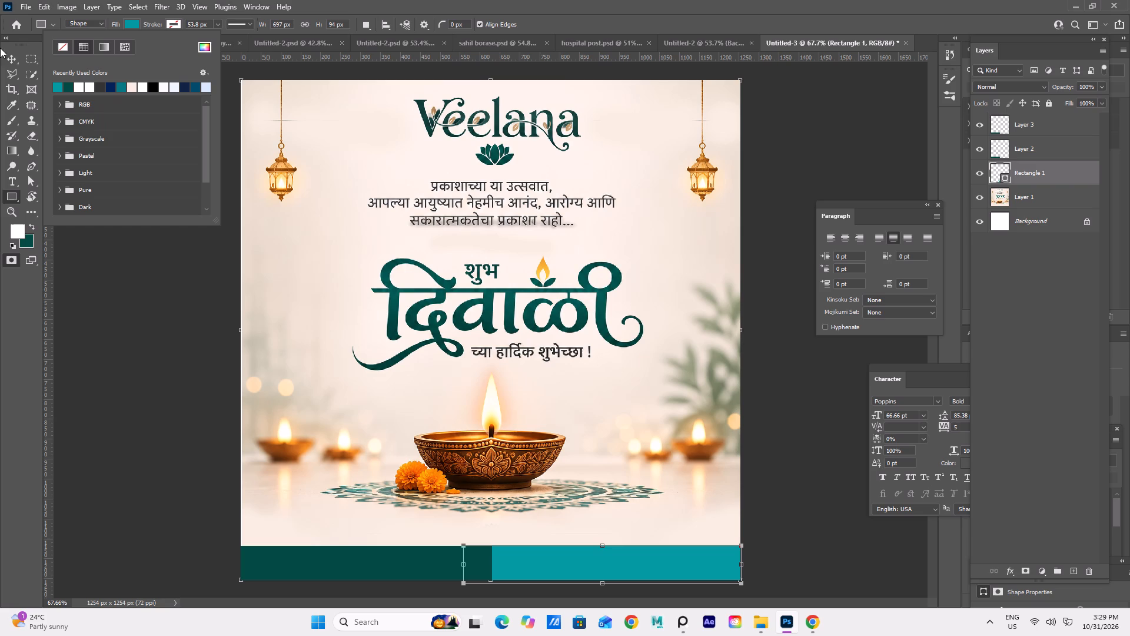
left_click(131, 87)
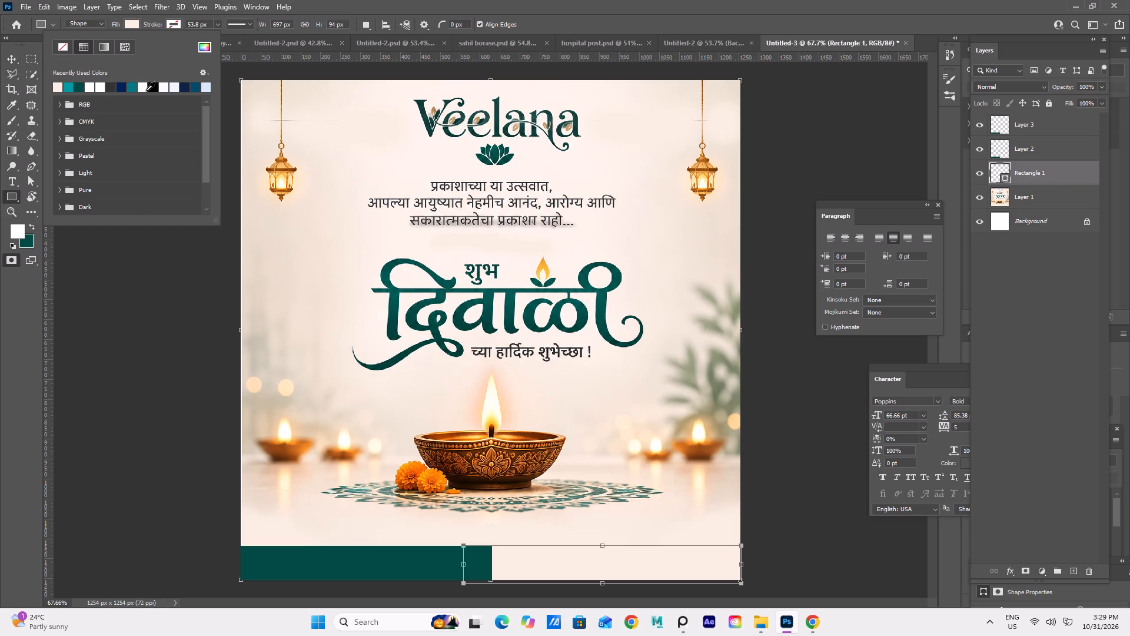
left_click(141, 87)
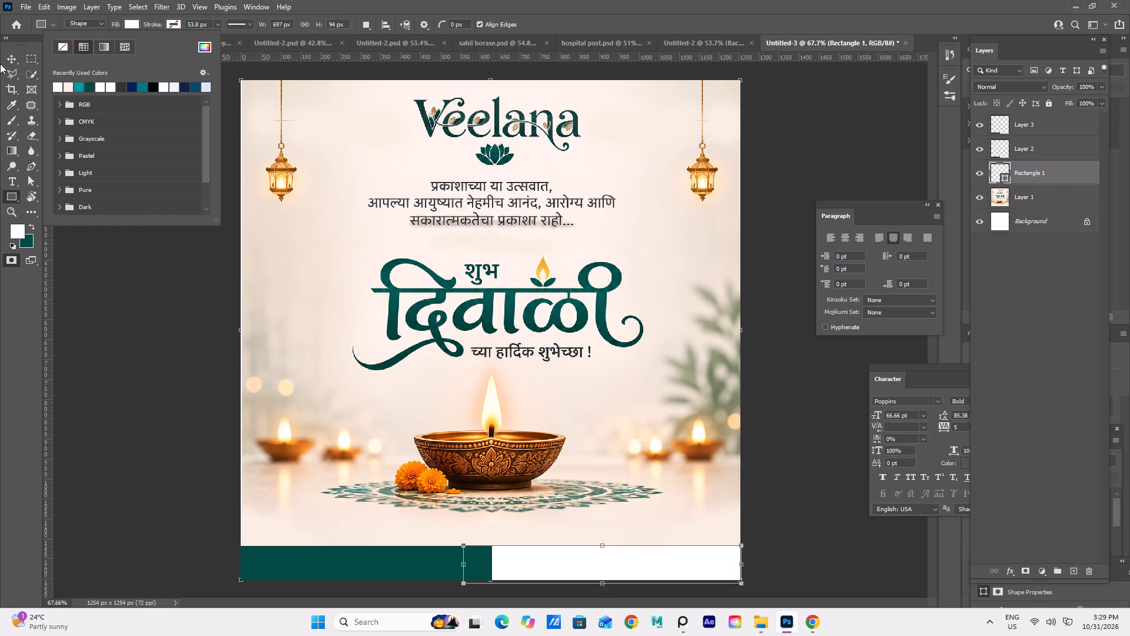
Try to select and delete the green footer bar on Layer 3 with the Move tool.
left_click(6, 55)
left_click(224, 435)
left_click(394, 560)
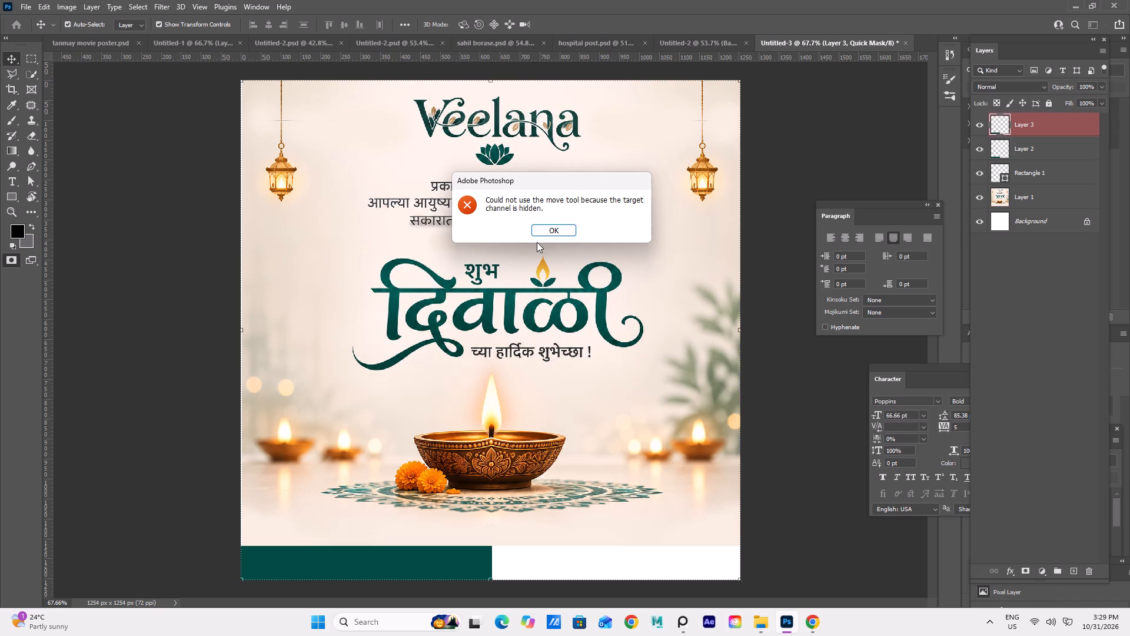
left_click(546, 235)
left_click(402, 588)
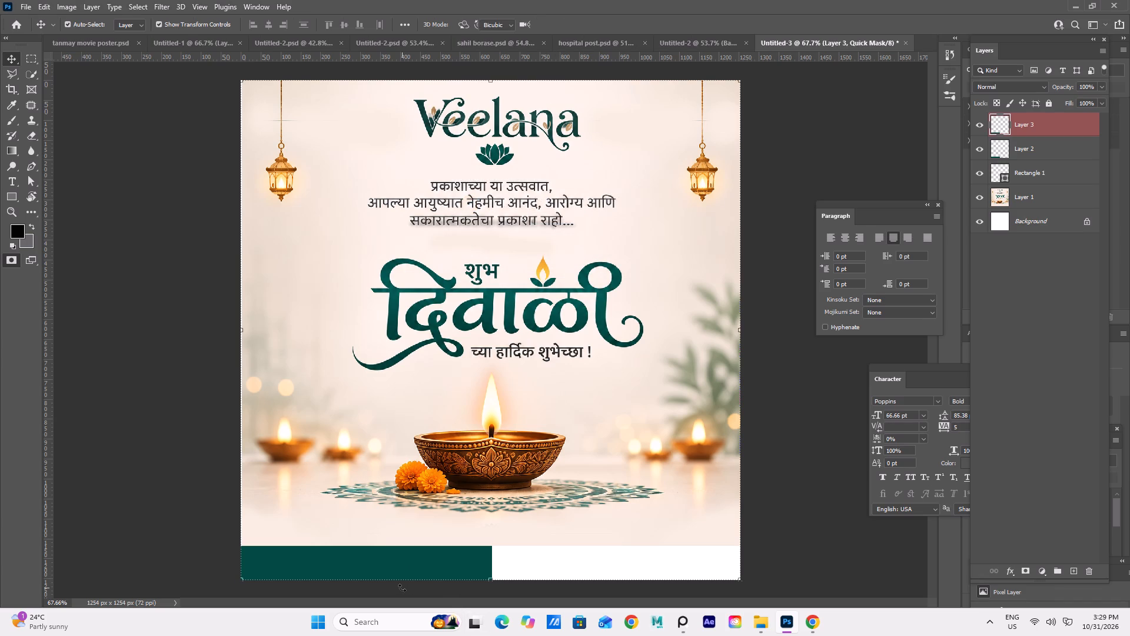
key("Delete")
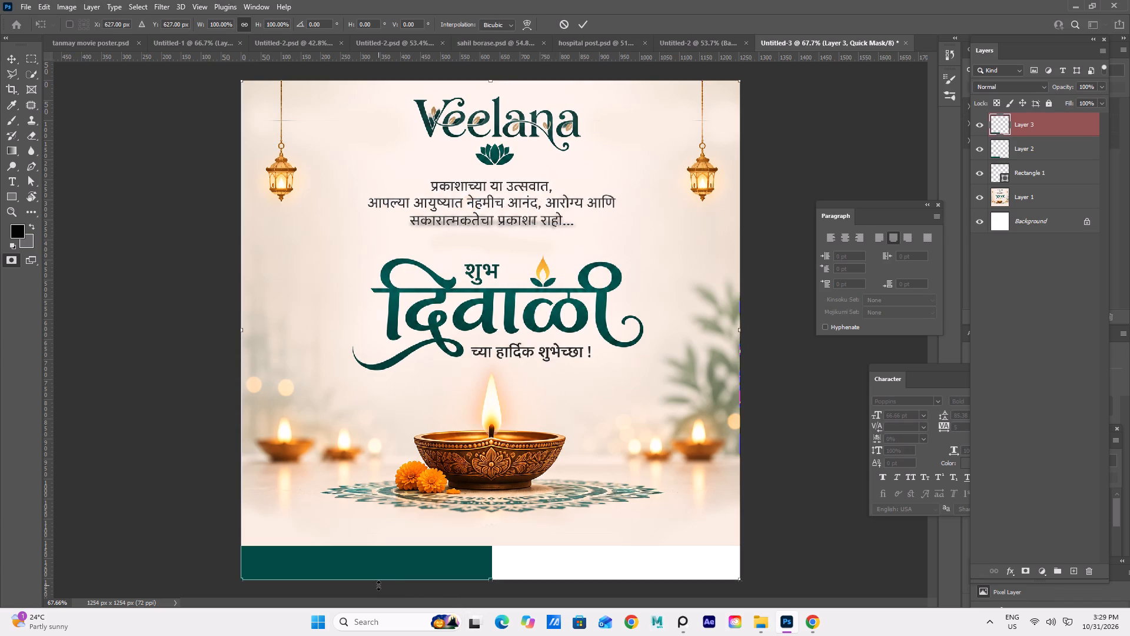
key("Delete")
Delete Layer 2 and Layer 3, which hold the green footer bar.
left_click(1018, 150)
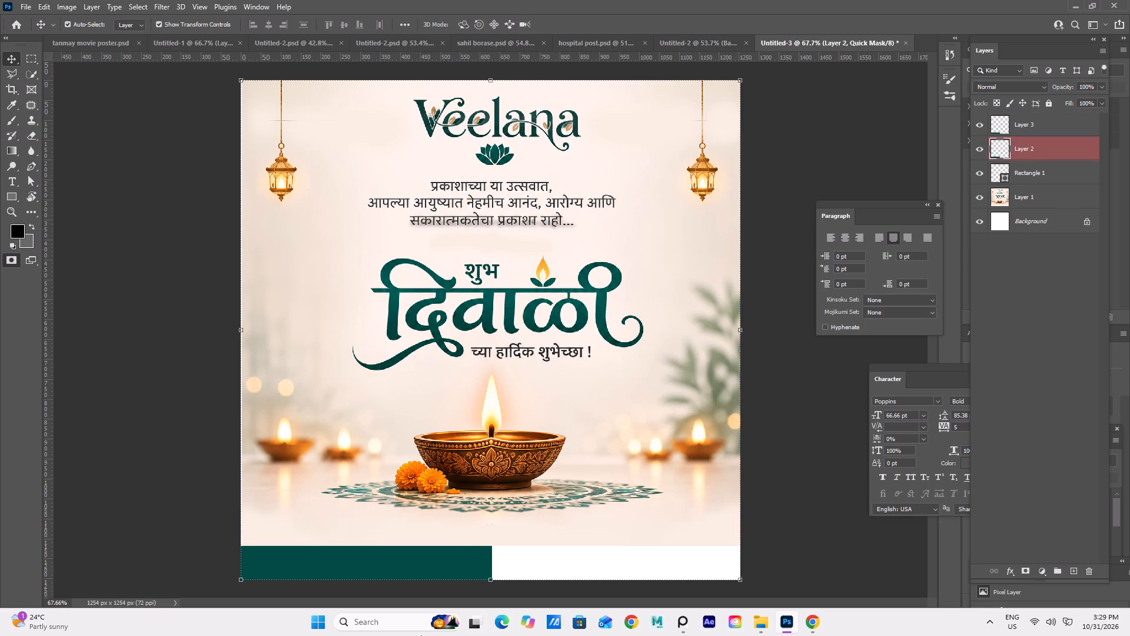
key("Delete")
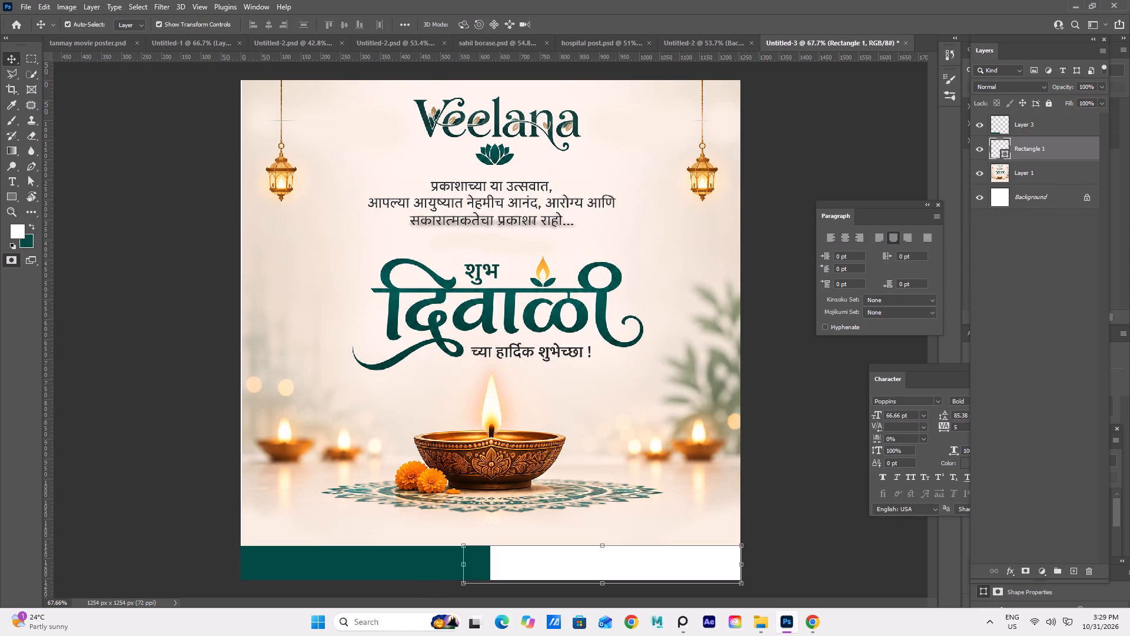
left_click(341, 571)
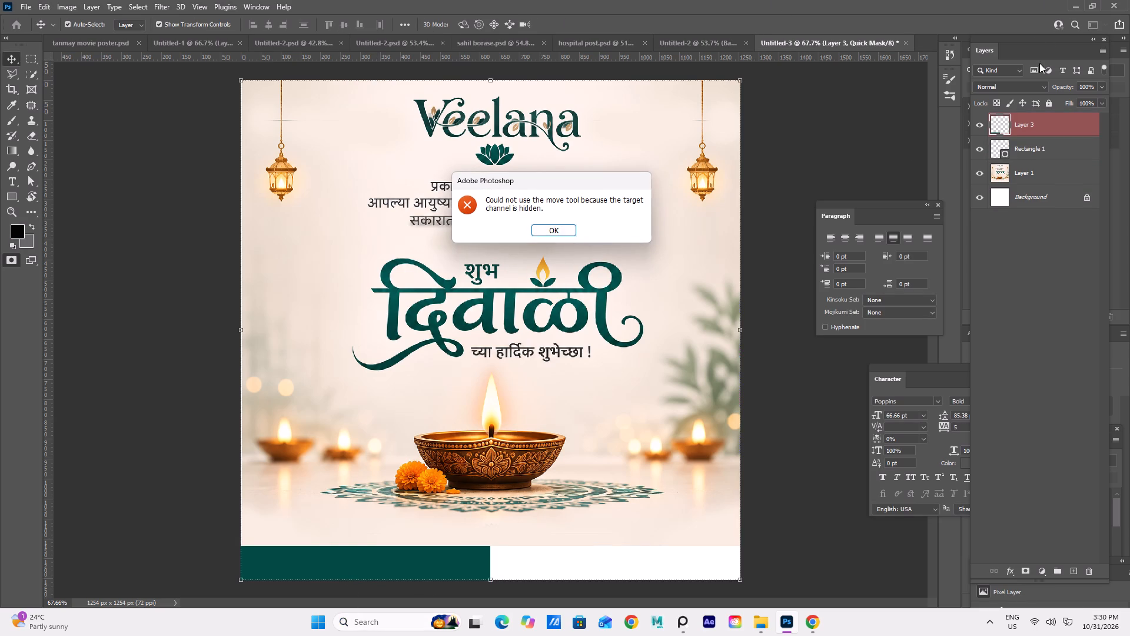
left_click(566, 229)
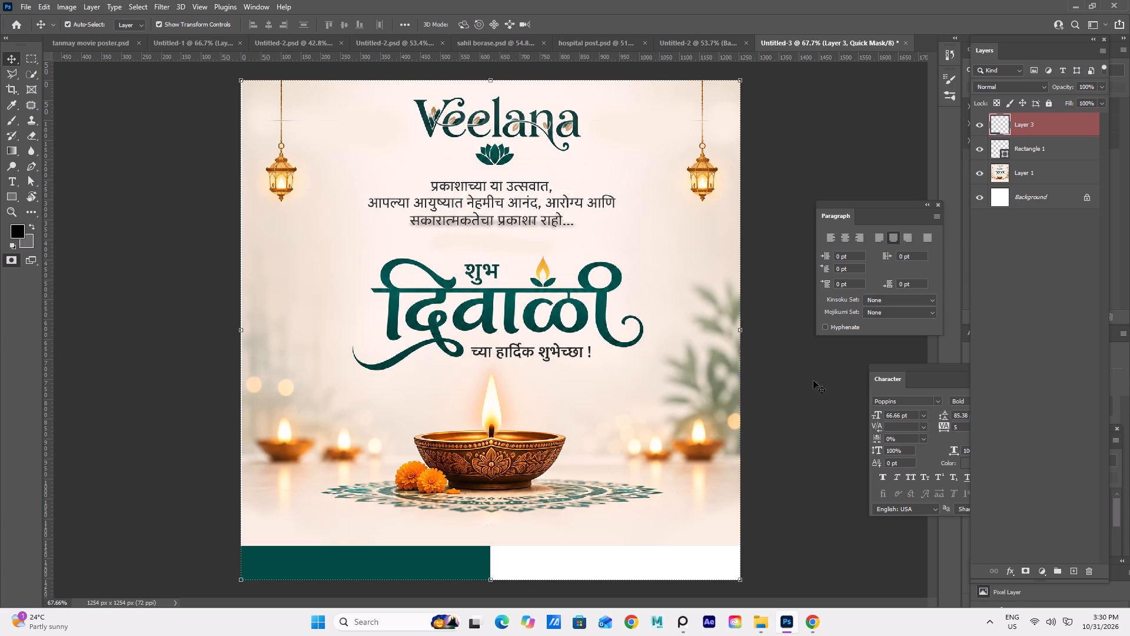
left_click(1088, 573)
key("Delete")
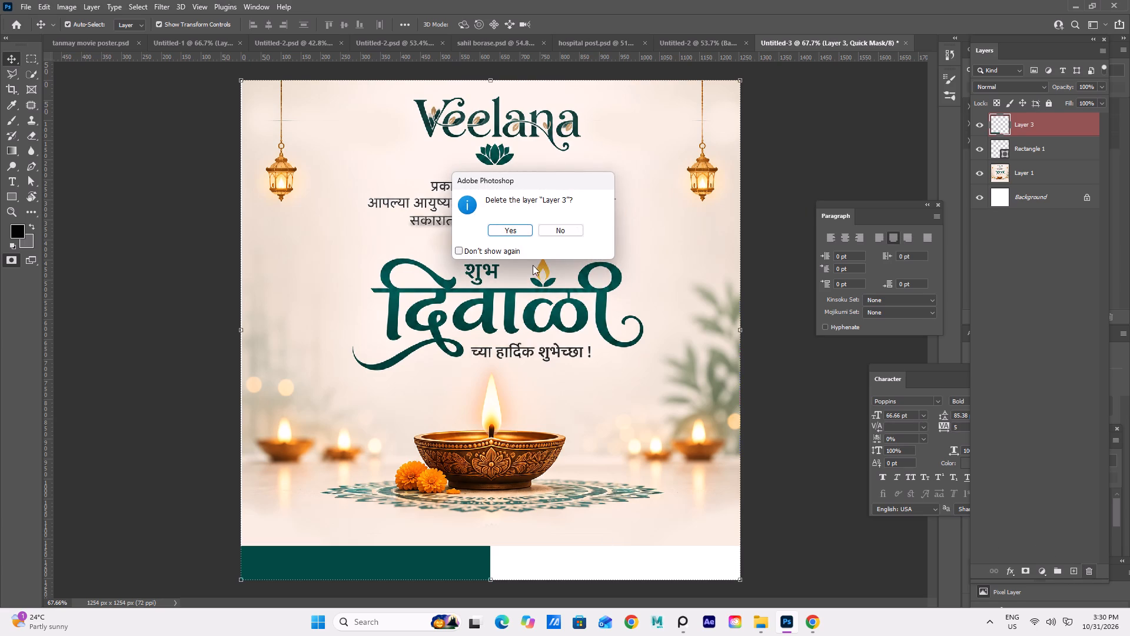
left_click(504, 232)
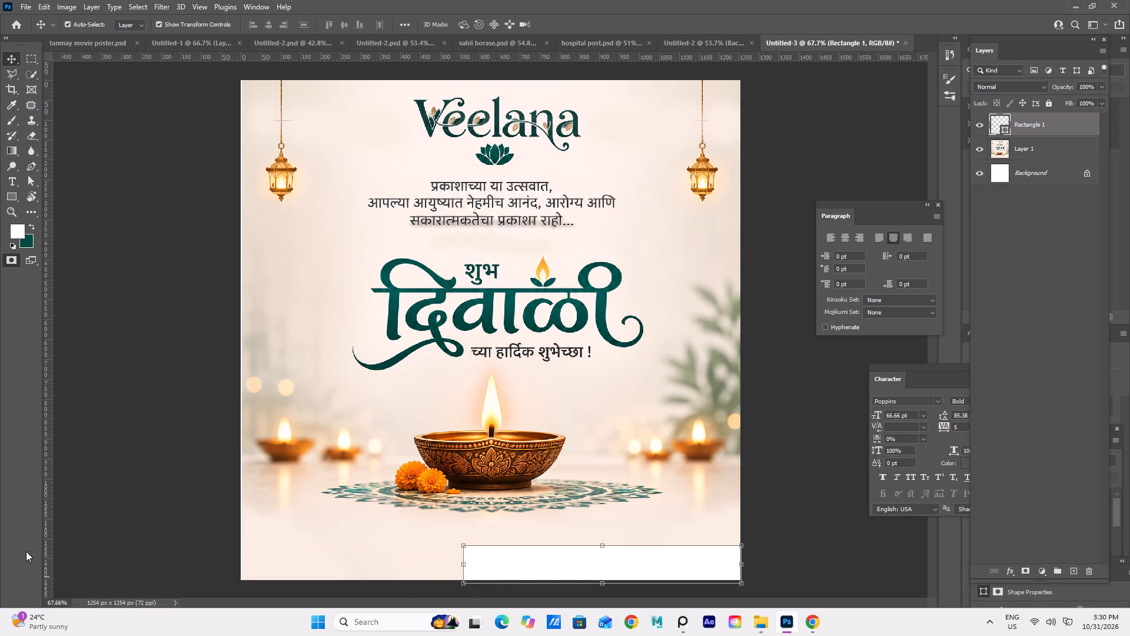
Draw a second Rectangle shape about 556 by 113 px at the poster's bottom-left corner and reduce its height to about 75 px.
left_click(142, 493)
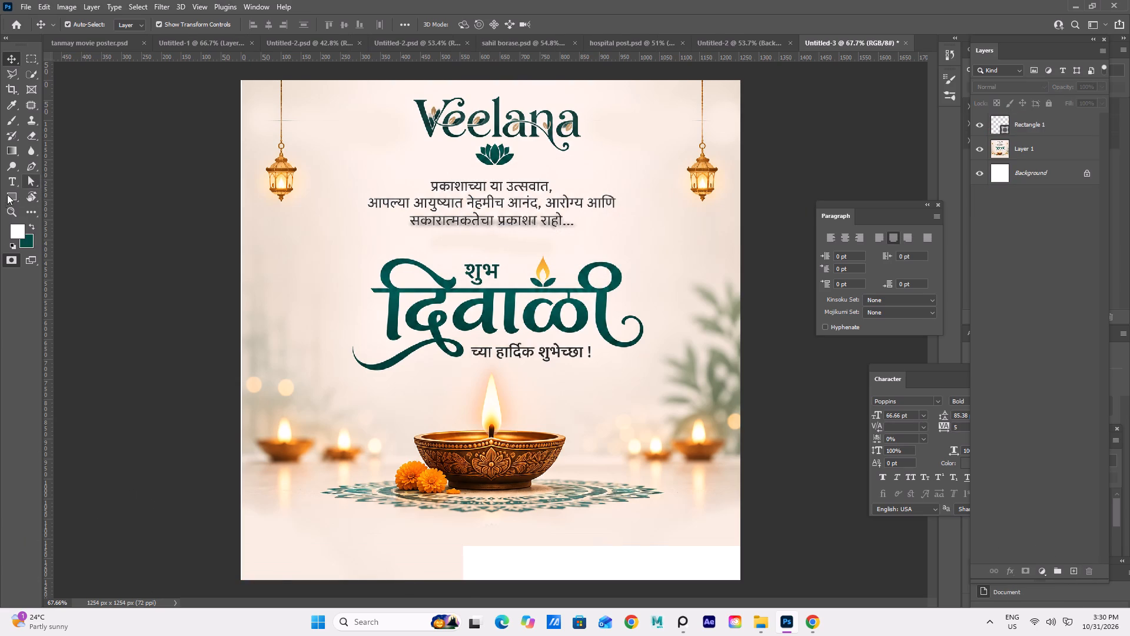
left_click(0, 199)
left_click(4, 192)
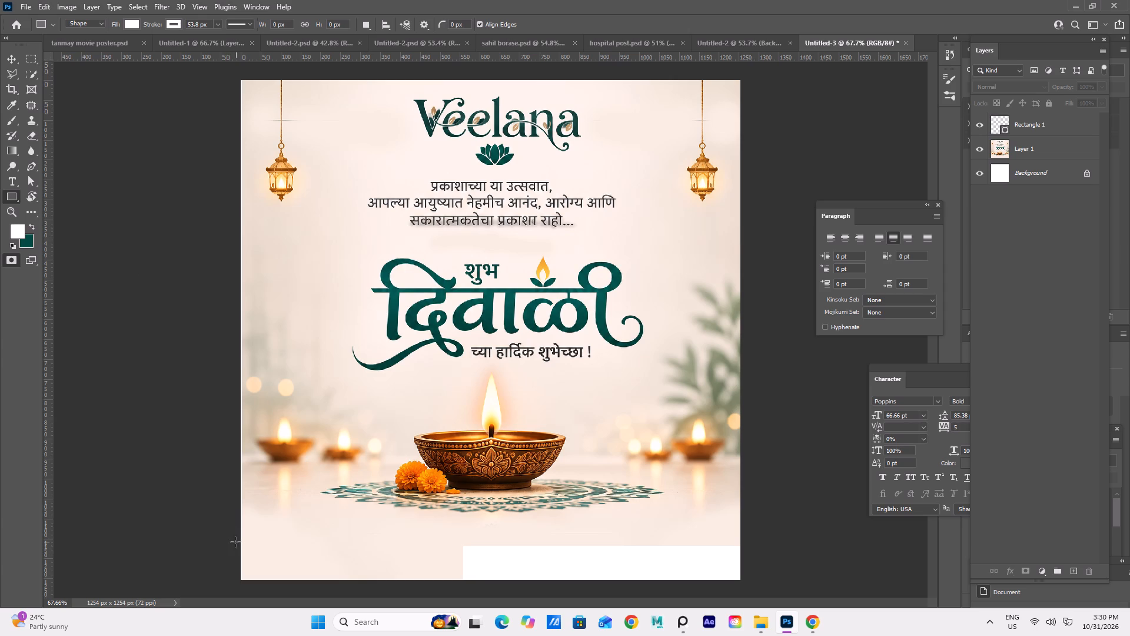
left_click_drag(244, 536, 447, 571)
left_click_drag(252, 540, 447, 571)
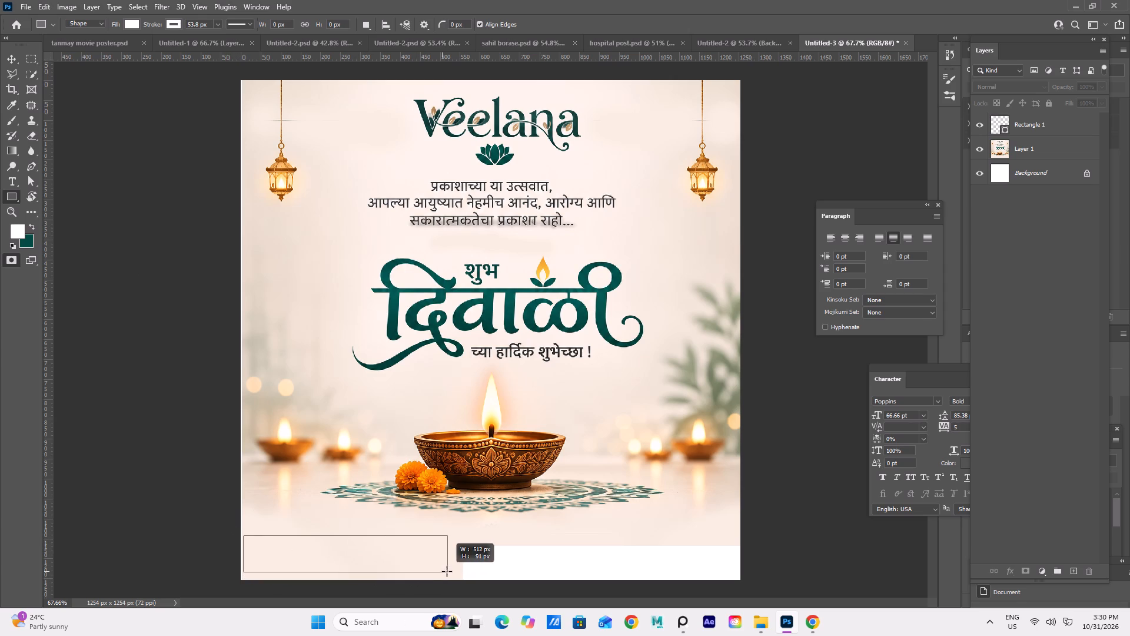
left_click_drag(447, 571, 464, 580)
left_click_drag(447, 571, 439, 580)
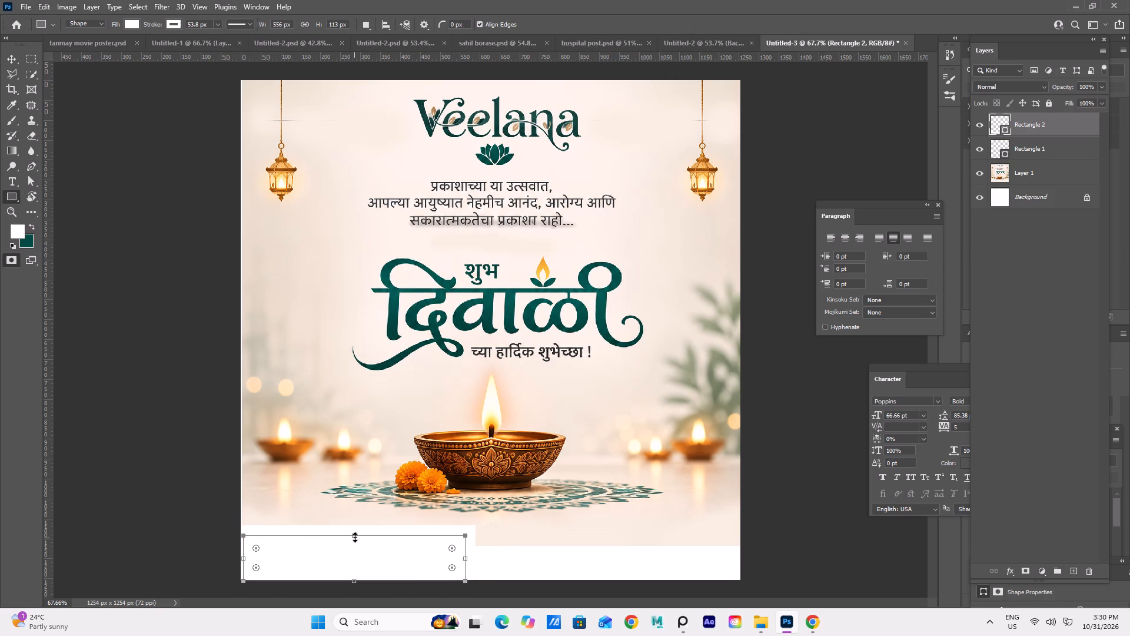
left_click_drag(355, 537, 355, 552)
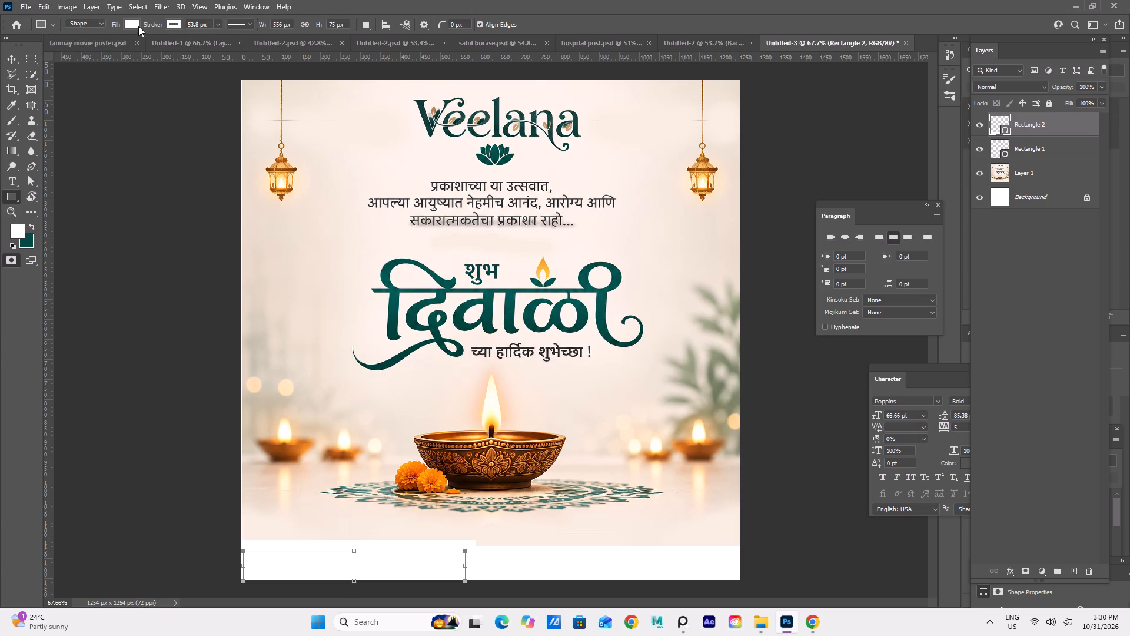
Remove the stroke from the bottom-left rectangle.
left_click(169, 23)
left_click(102, 45)
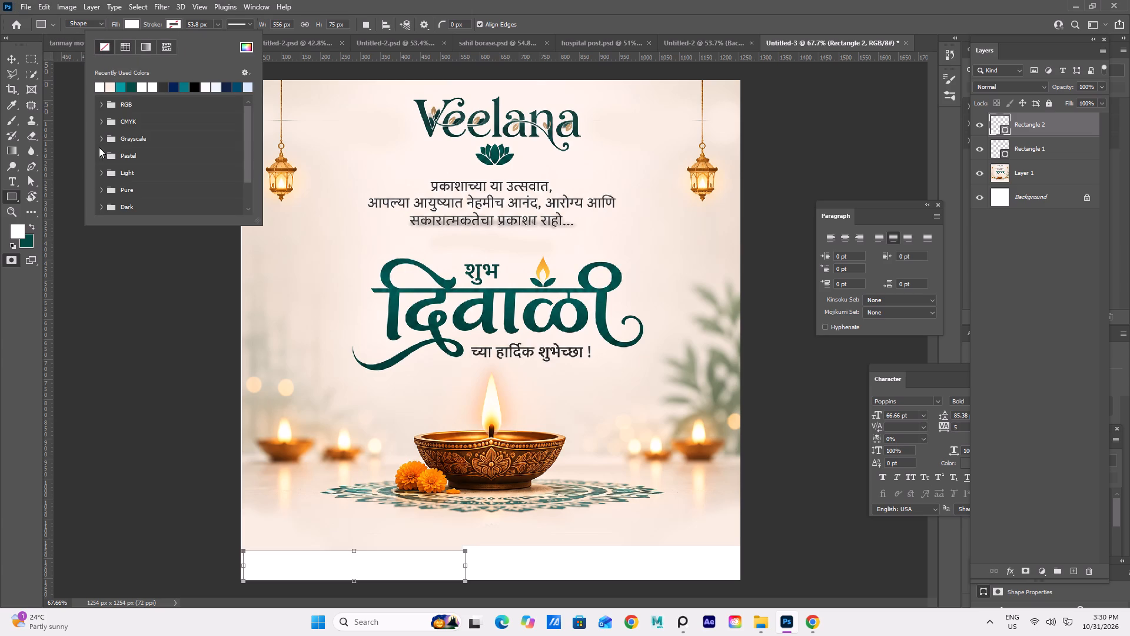
left_click(85, 214)
Raise the bottom-left rectangle's top edge level with the other rectangle, making it about 88 px high.
left_click_drag(353, 551, 350, 542)
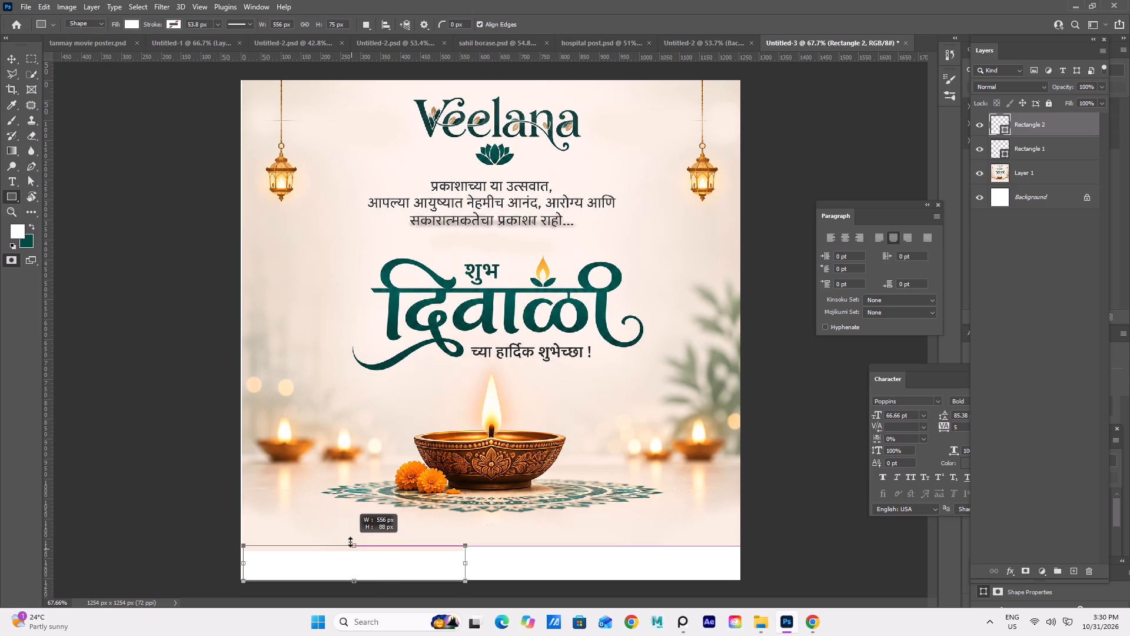
left_click_drag(350, 542, 347, 548)
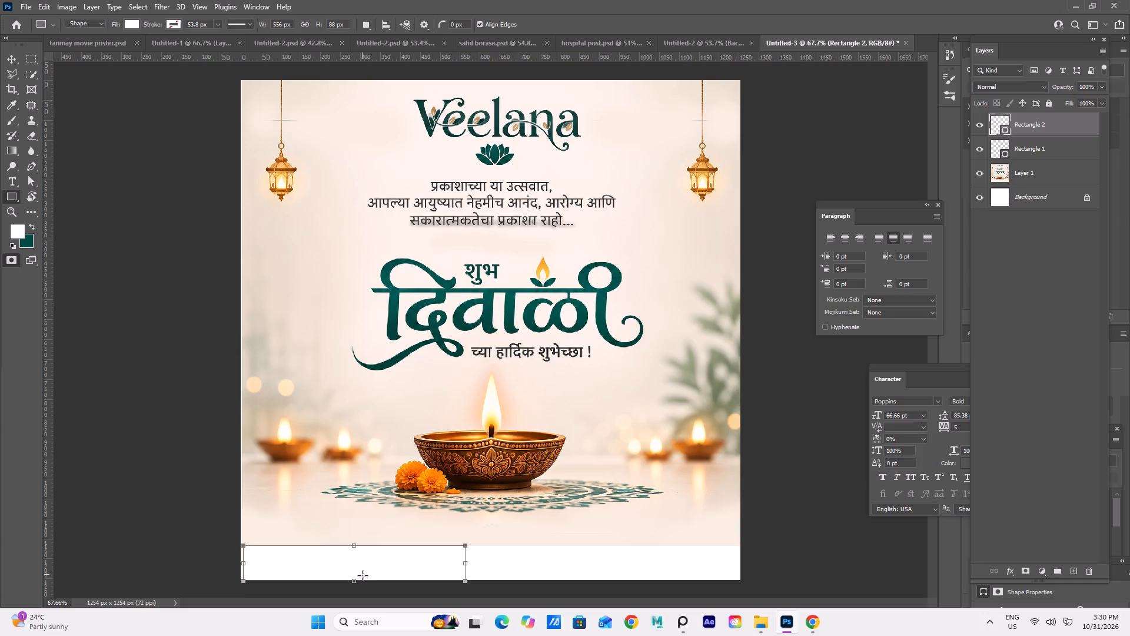
scroll(413, 591, "up", 5, "alt")
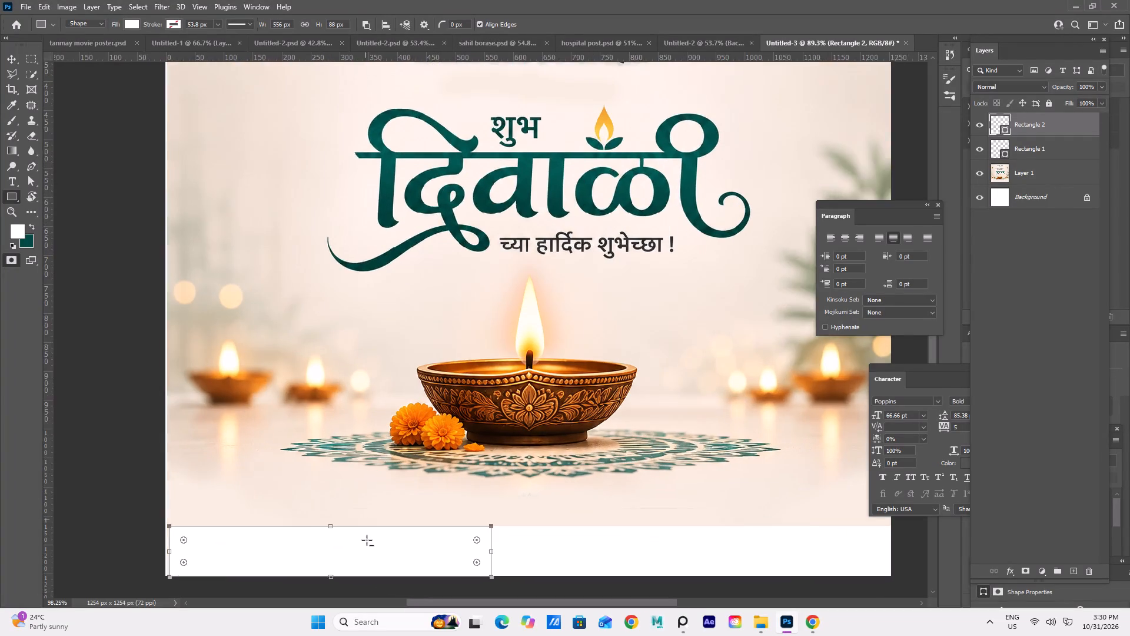
left_click(325, 523)
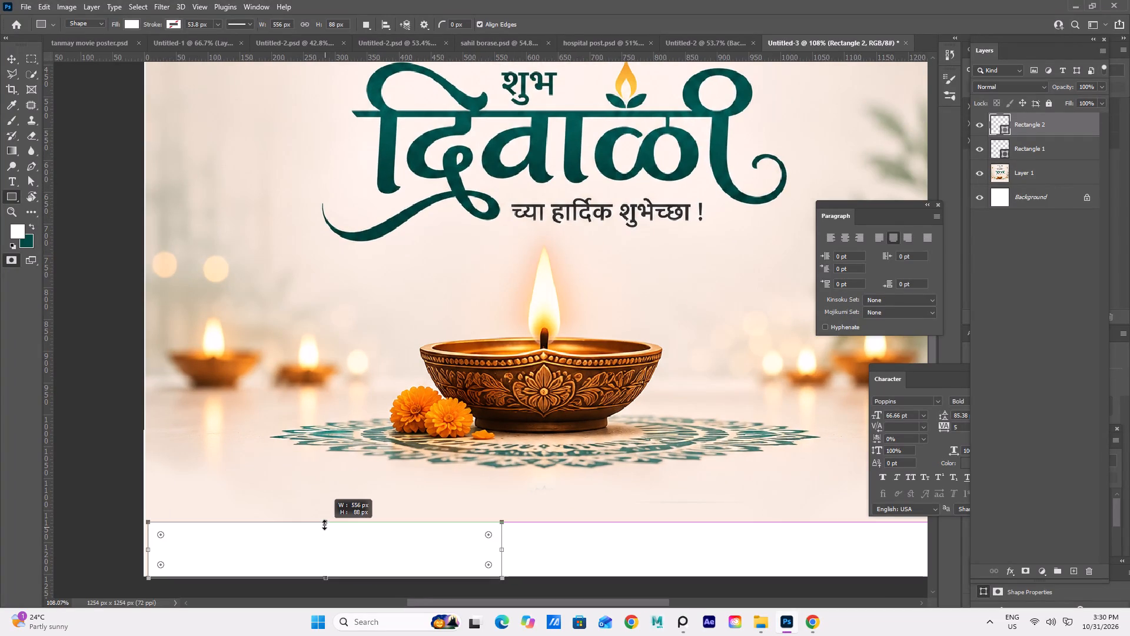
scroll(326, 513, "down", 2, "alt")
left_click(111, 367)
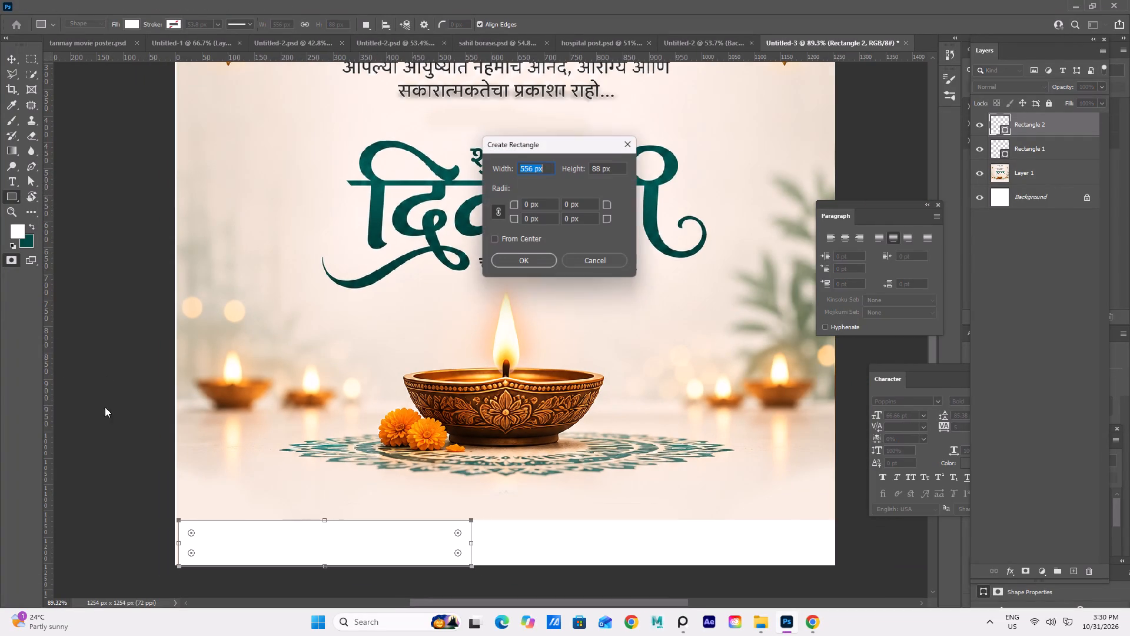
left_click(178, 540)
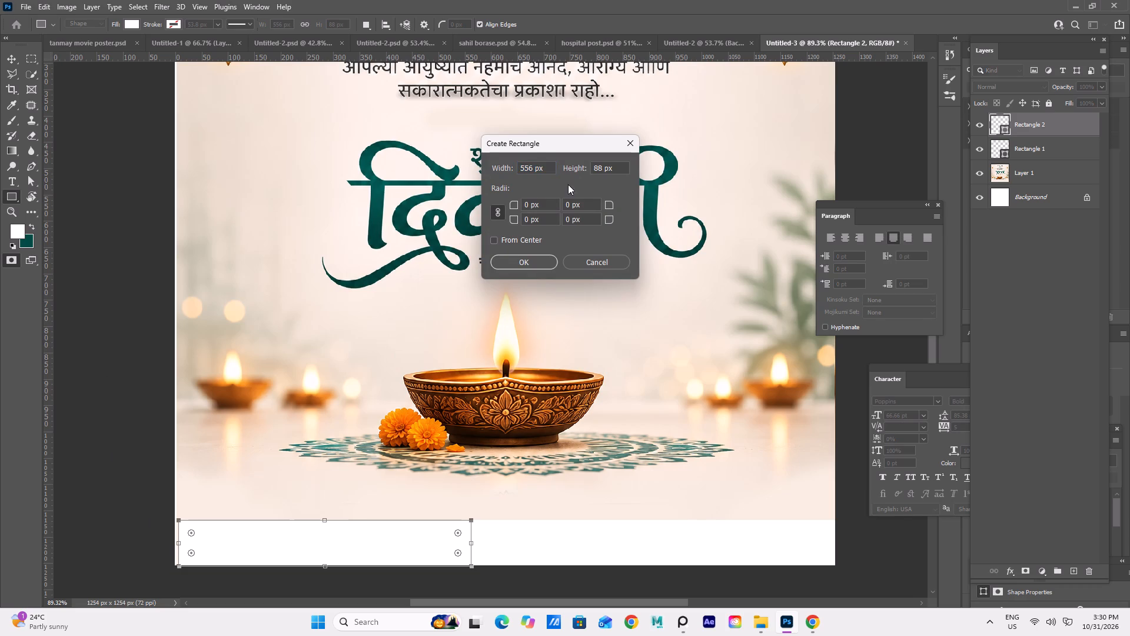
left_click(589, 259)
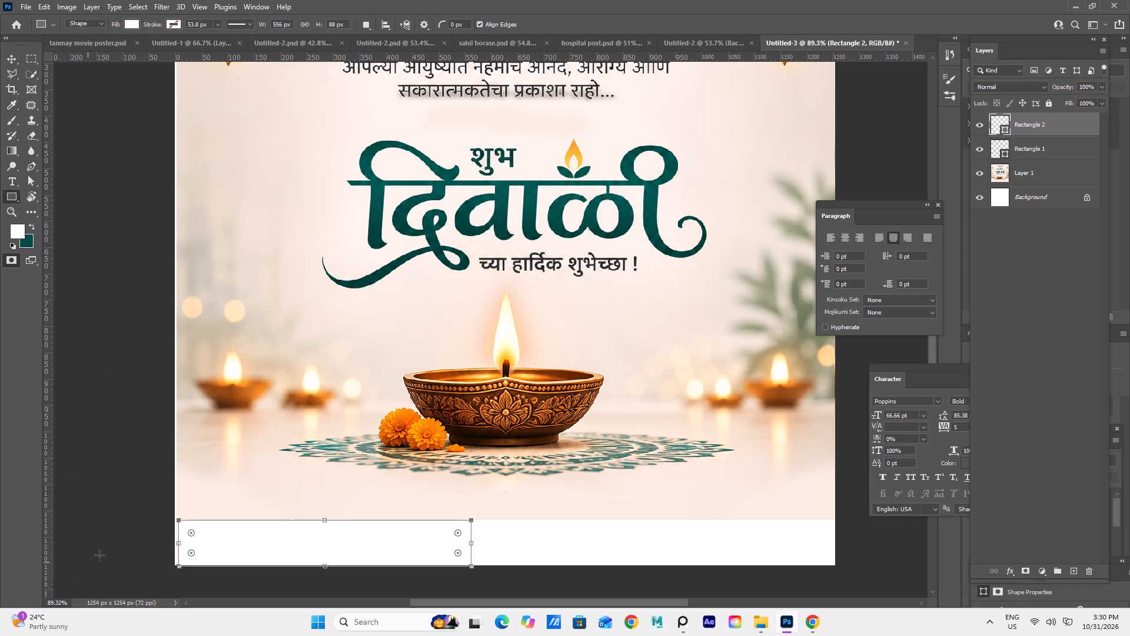
Extend the bottom-left rectangle past the poster's left edge to a width of about 590 px.
left_click_drag(176, 546, 158, 548)
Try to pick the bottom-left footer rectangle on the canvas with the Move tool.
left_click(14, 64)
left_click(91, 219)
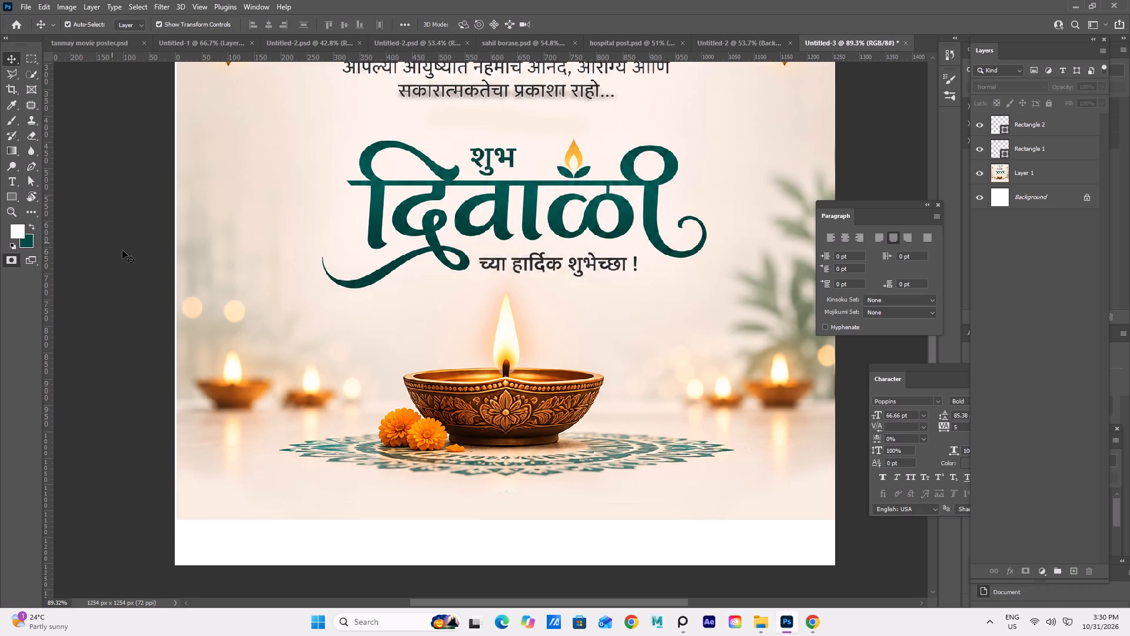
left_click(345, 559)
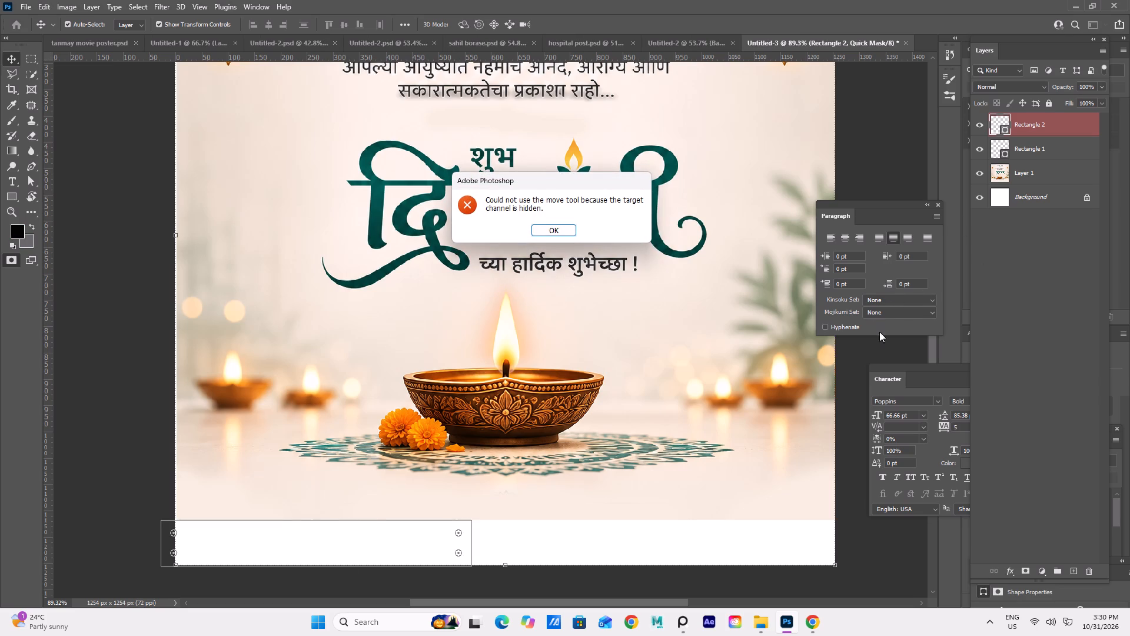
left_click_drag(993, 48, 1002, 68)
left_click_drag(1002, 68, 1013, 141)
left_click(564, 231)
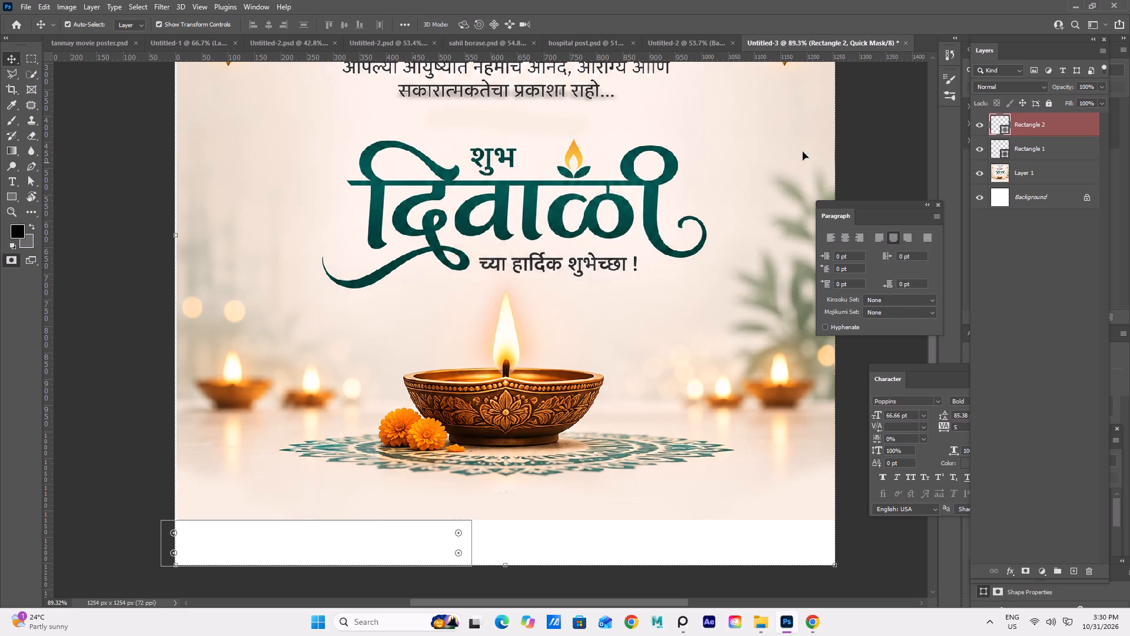
Rearrange the floating panels so the bottom-left rectangle's shape properties, including its appearance settings, are fully visible.
left_click_drag(989, 51, 1101, 192)
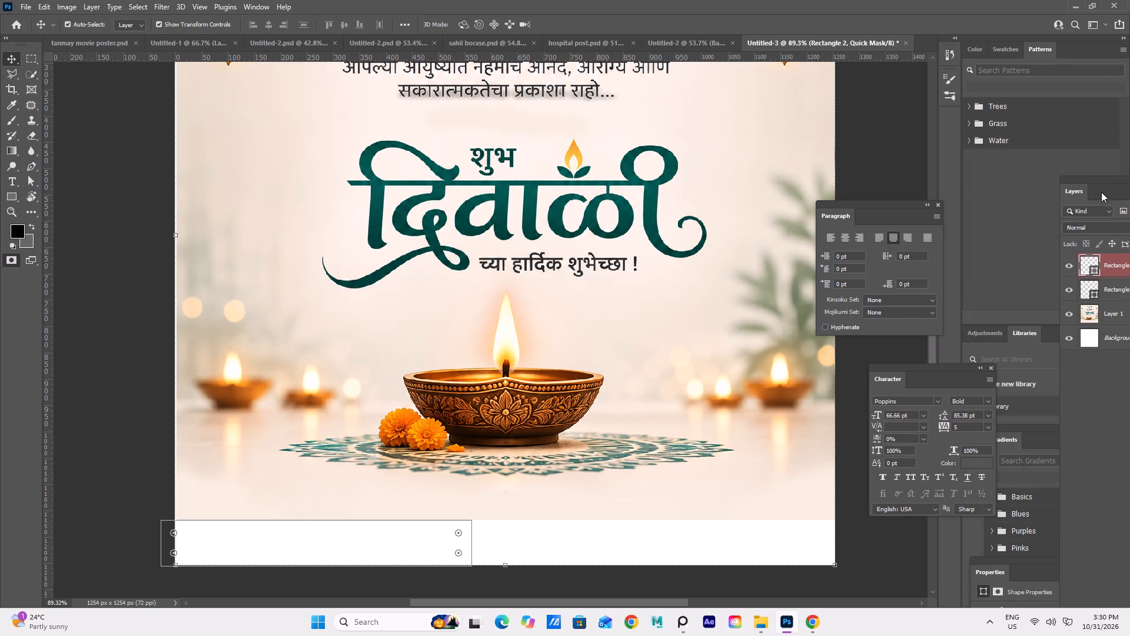
left_click_drag(1101, 192, 990, 87)
left_click(266, 9)
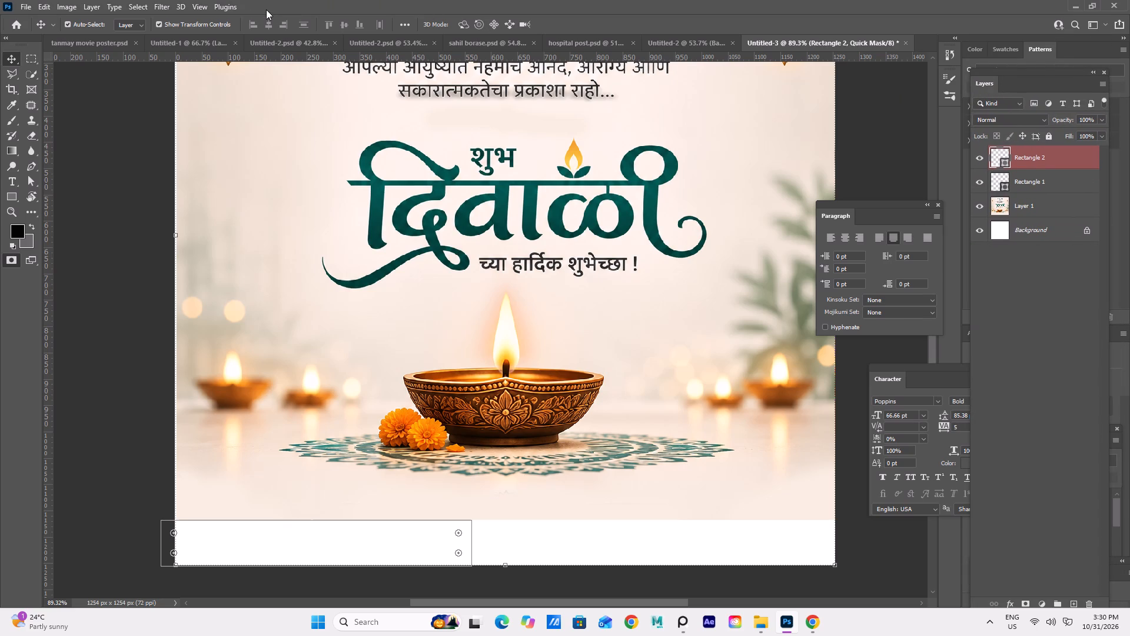
left_click(254, 4)
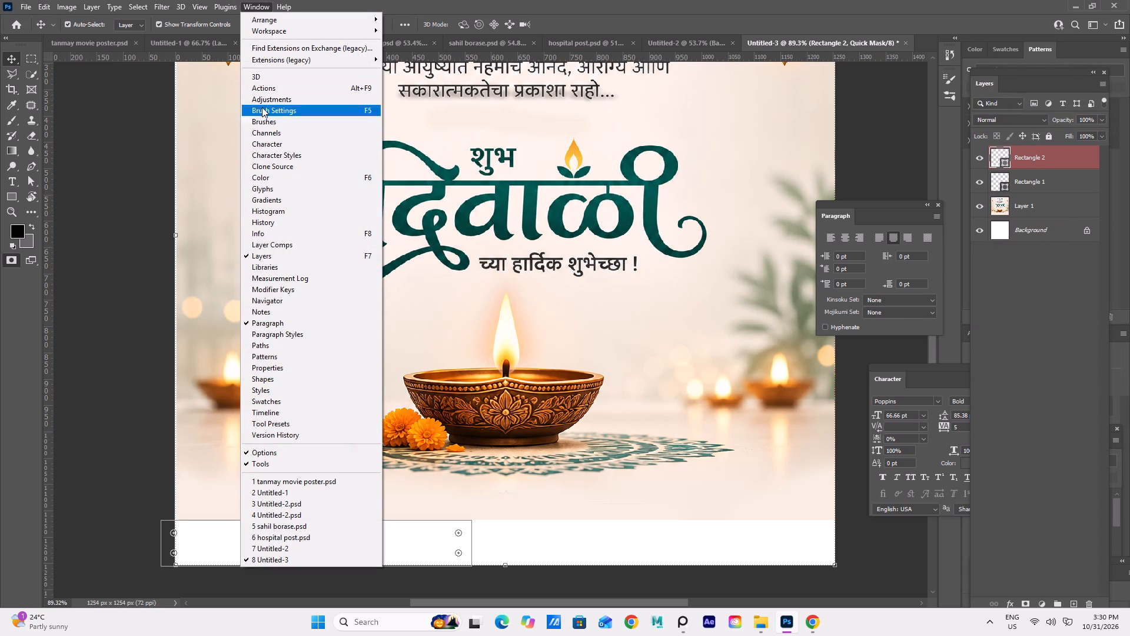
left_click(262, 368)
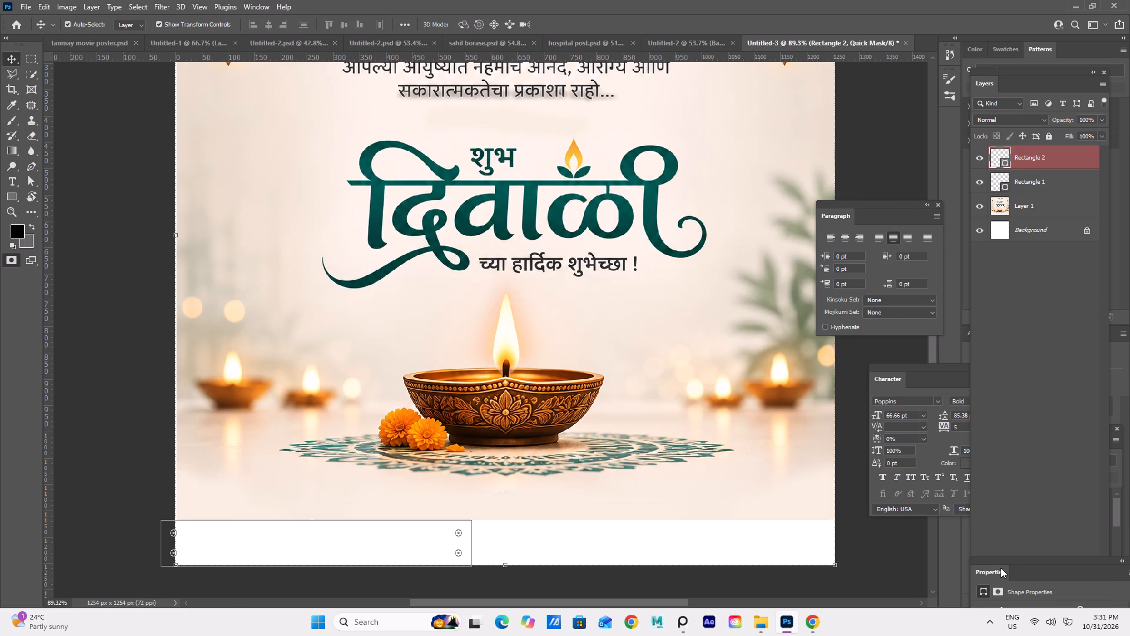
left_click_drag(989, 574, 976, 461)
left_click_drag(986, 559, 983, 555)
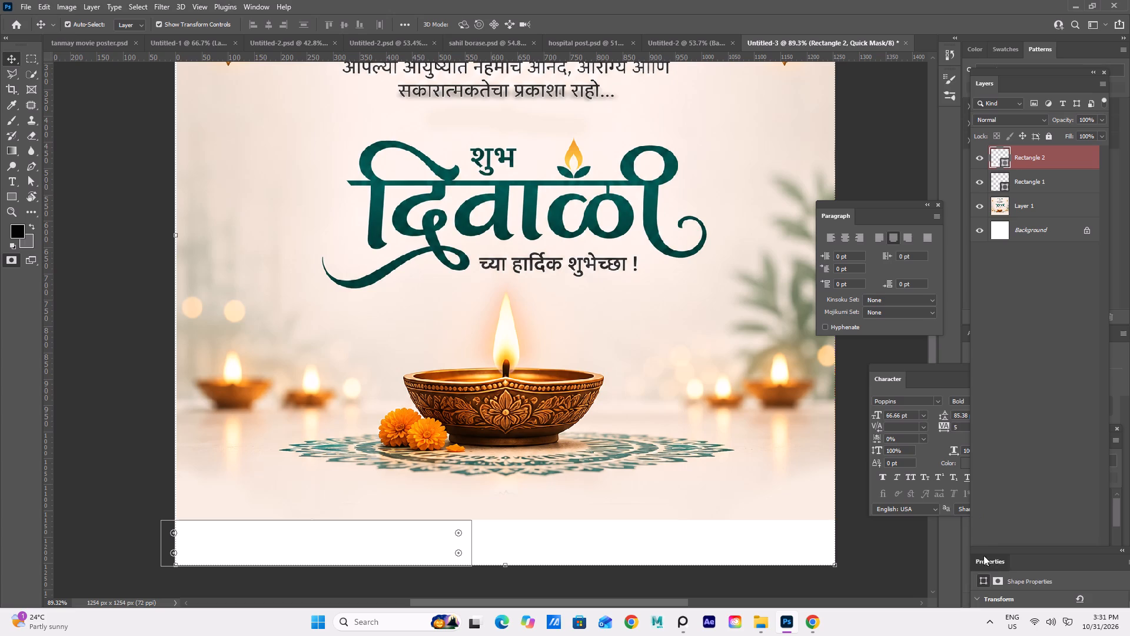
left_click_drag(983, 555, 979, 233)
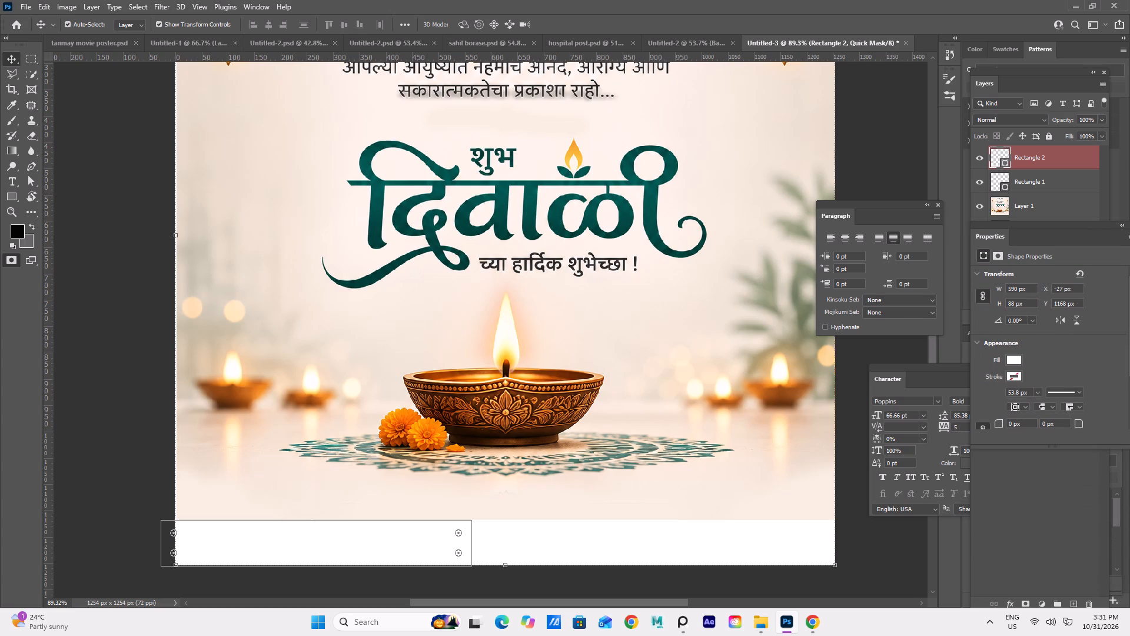
Set the linked corner radius of the bottom-left rectangle to 50 px.
left_click(1012, 425)
key("BackSpace")
key("BackSpace")
key("5")
key("0")
key("Return")
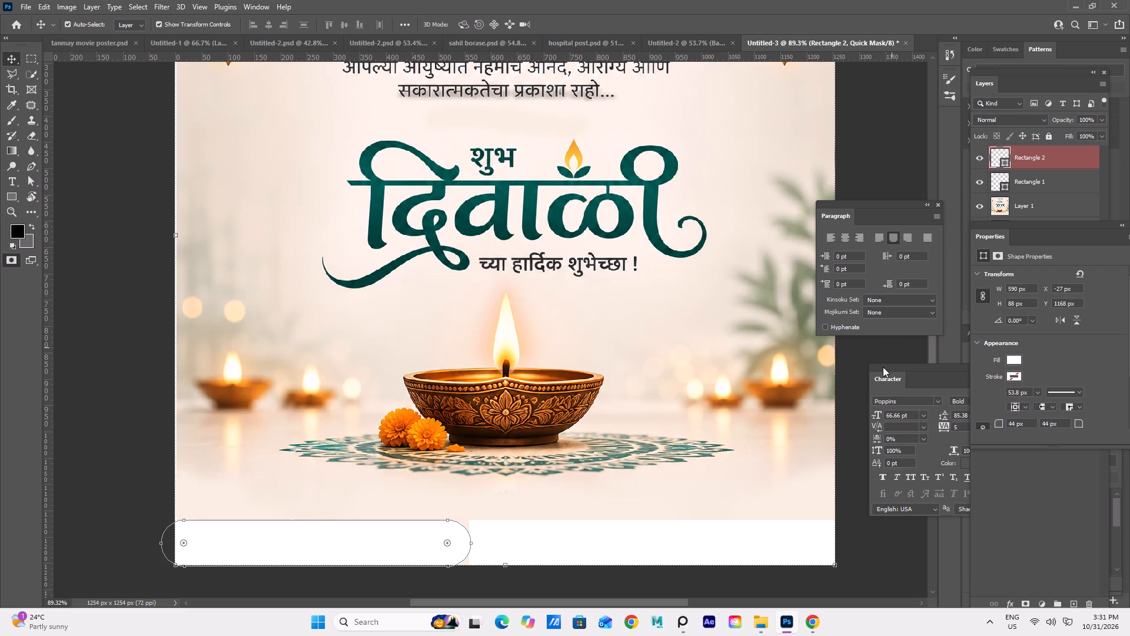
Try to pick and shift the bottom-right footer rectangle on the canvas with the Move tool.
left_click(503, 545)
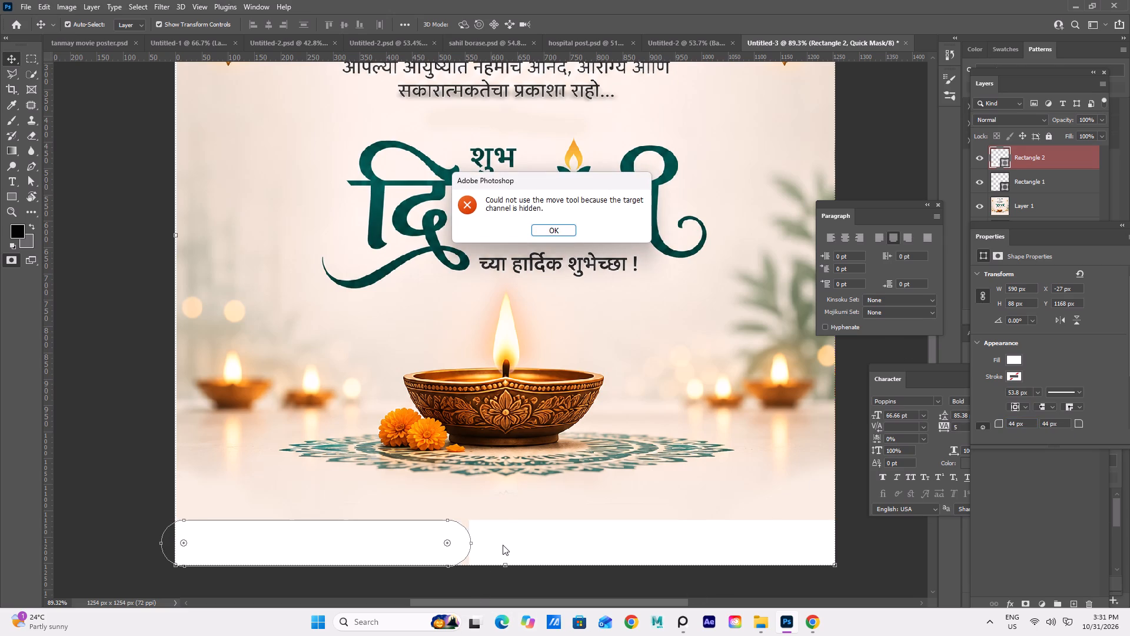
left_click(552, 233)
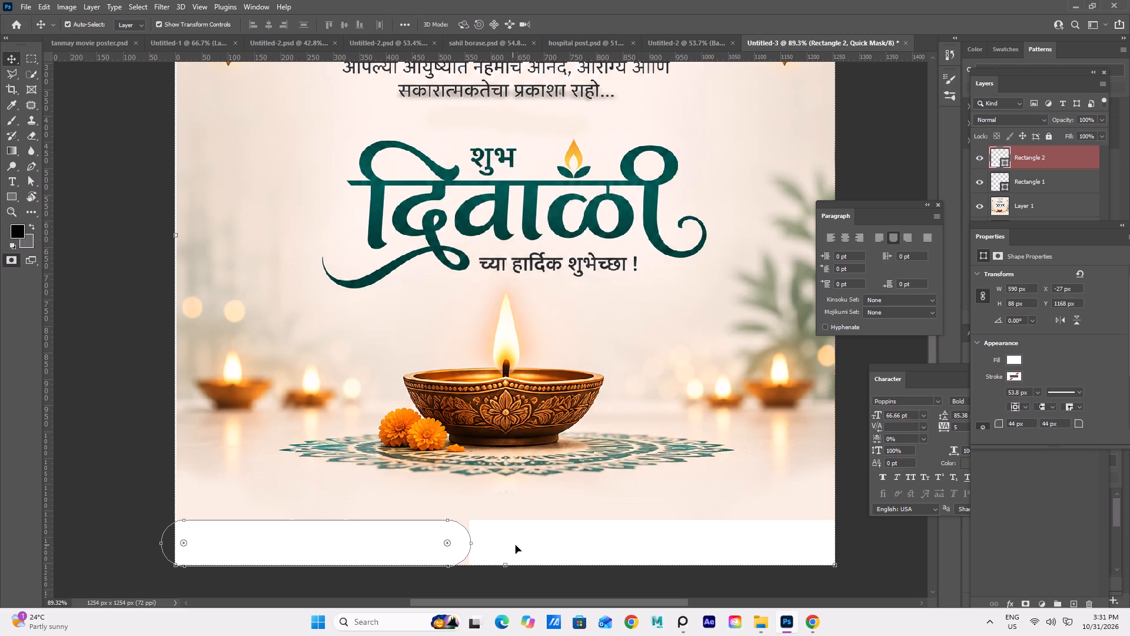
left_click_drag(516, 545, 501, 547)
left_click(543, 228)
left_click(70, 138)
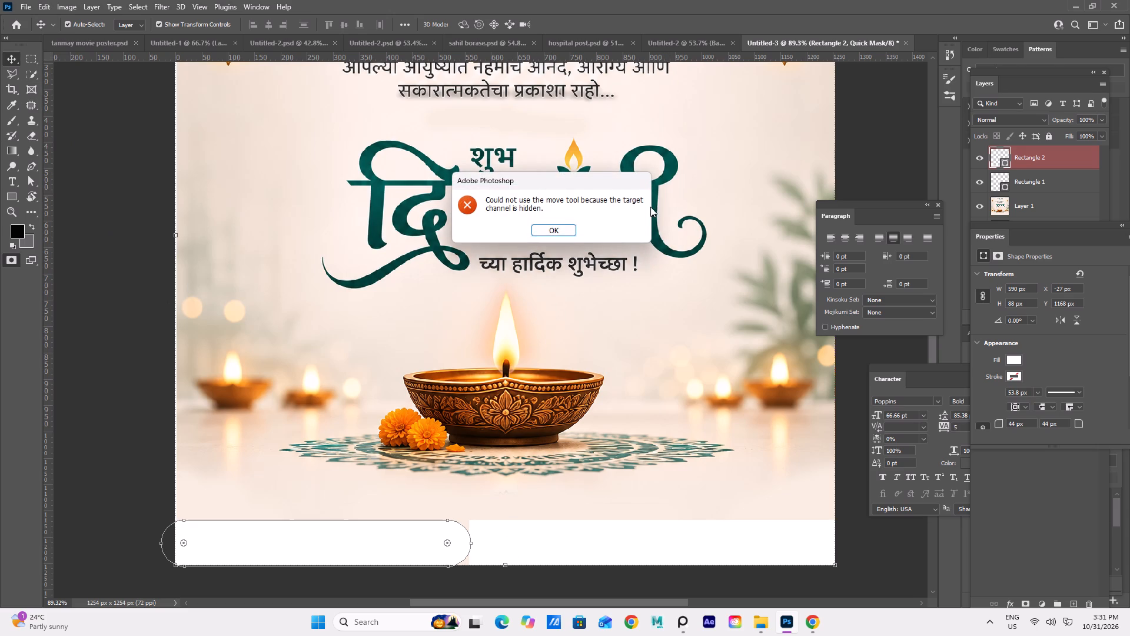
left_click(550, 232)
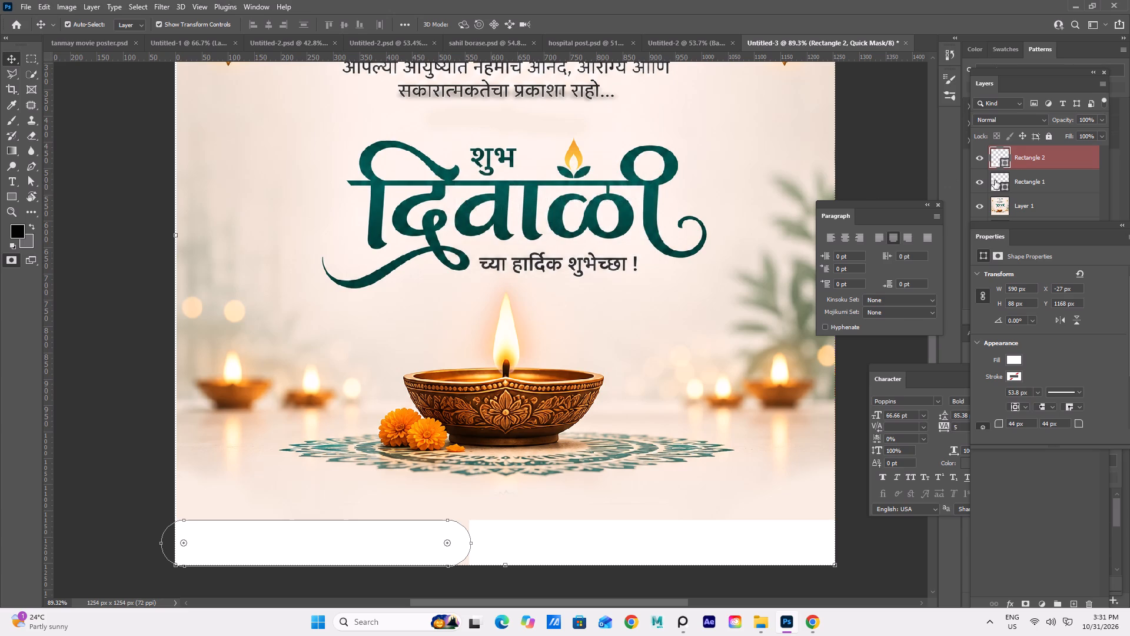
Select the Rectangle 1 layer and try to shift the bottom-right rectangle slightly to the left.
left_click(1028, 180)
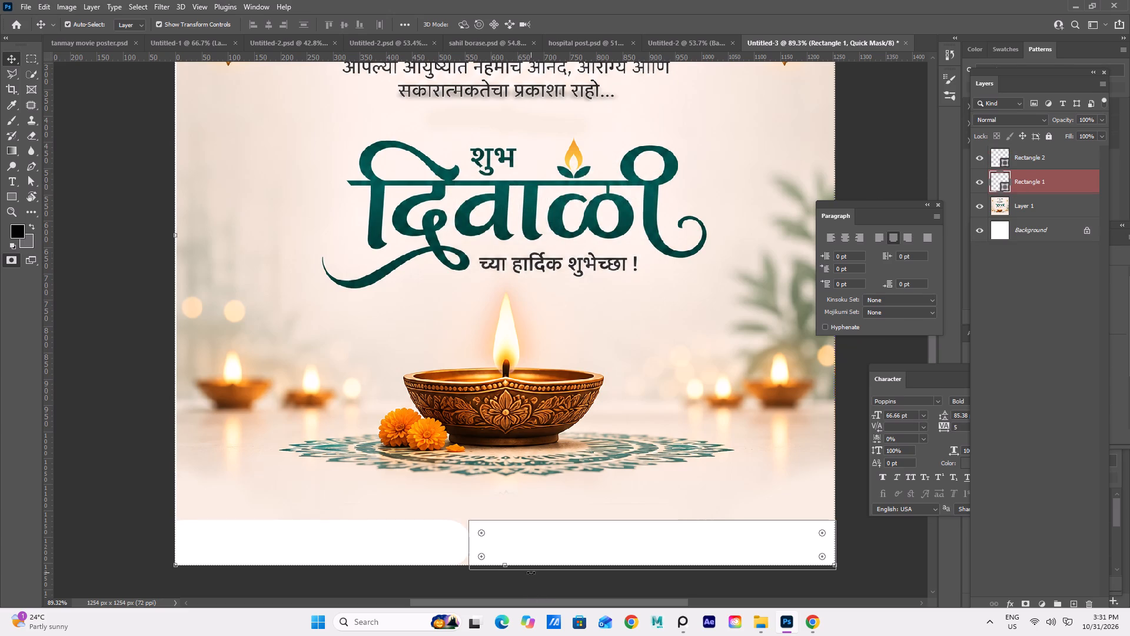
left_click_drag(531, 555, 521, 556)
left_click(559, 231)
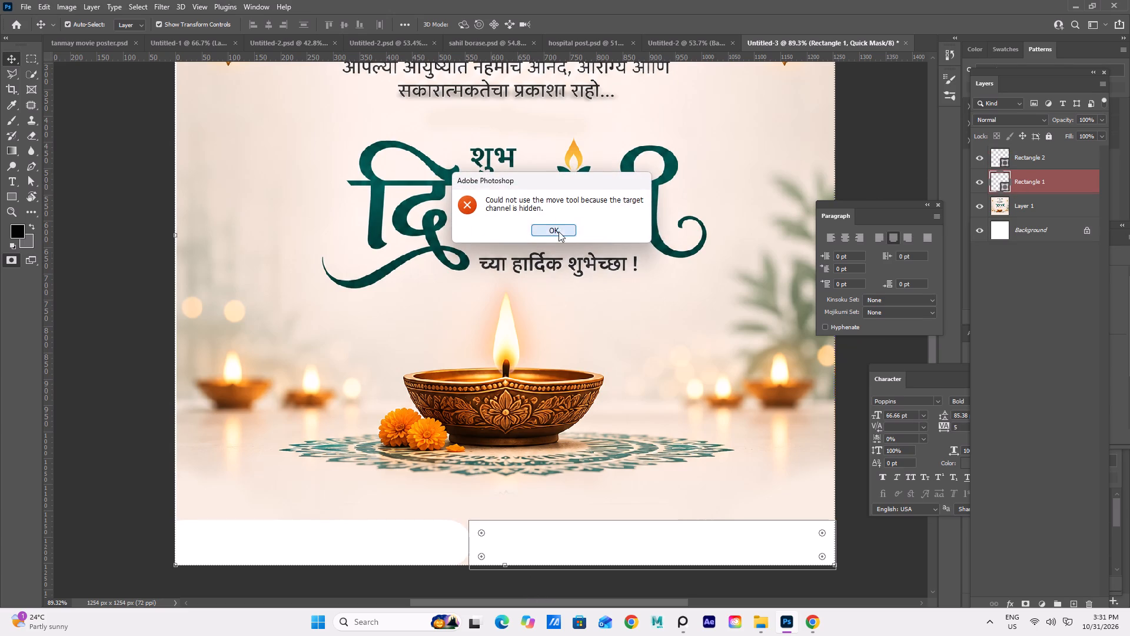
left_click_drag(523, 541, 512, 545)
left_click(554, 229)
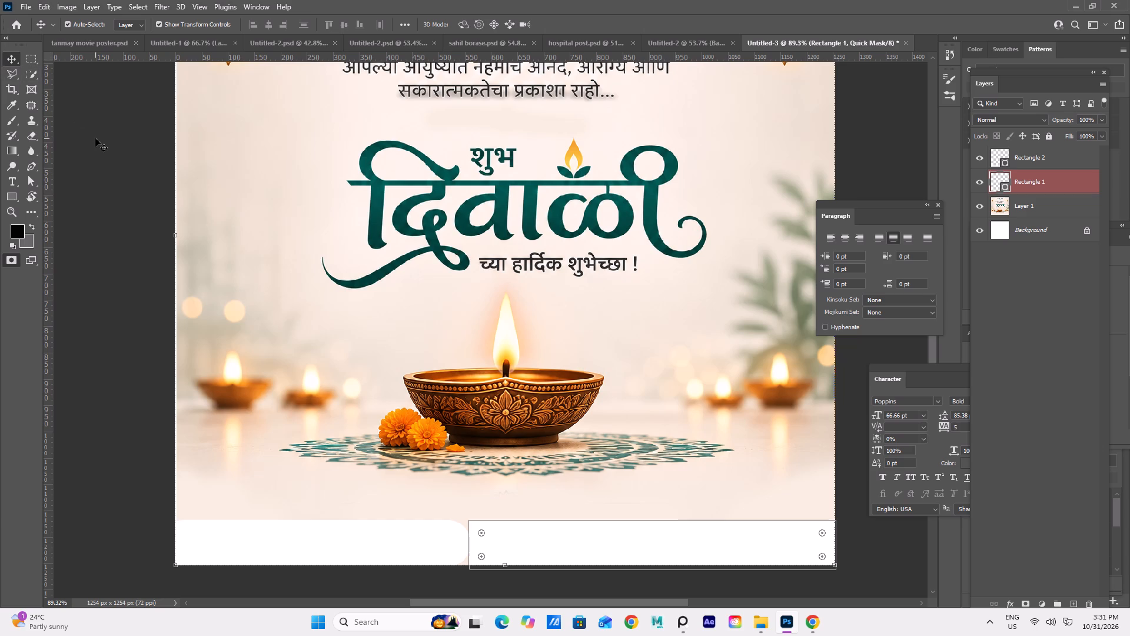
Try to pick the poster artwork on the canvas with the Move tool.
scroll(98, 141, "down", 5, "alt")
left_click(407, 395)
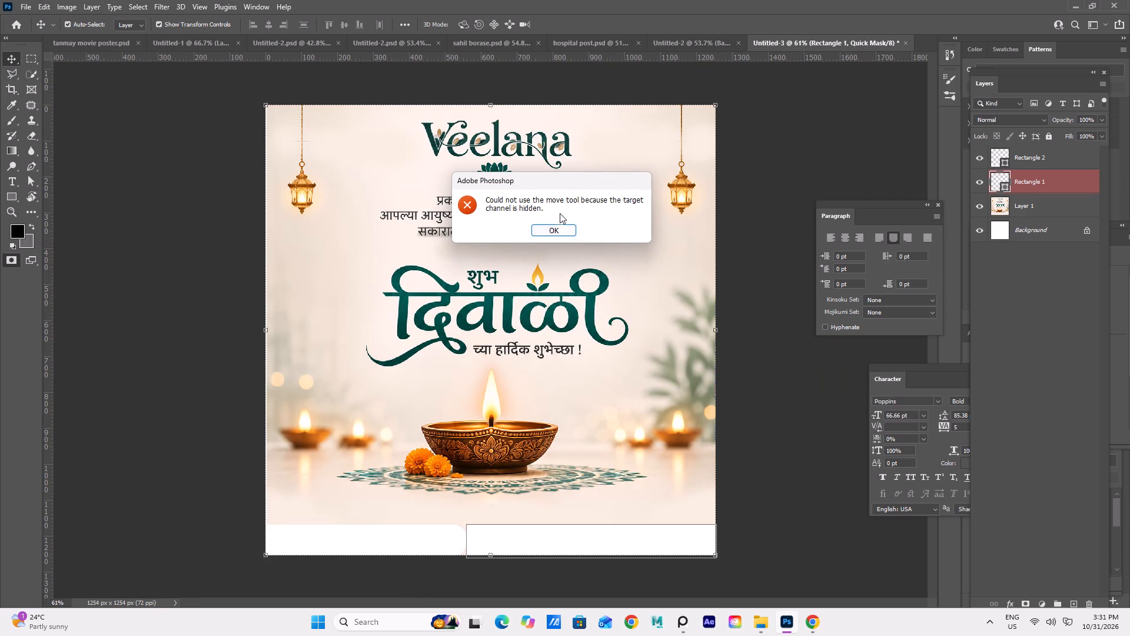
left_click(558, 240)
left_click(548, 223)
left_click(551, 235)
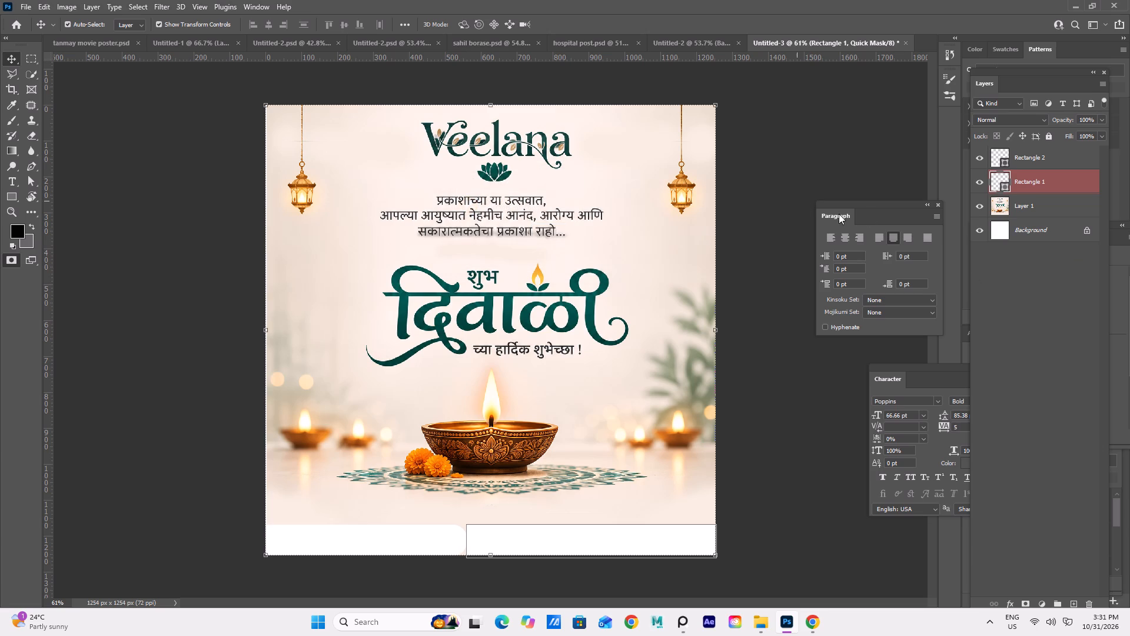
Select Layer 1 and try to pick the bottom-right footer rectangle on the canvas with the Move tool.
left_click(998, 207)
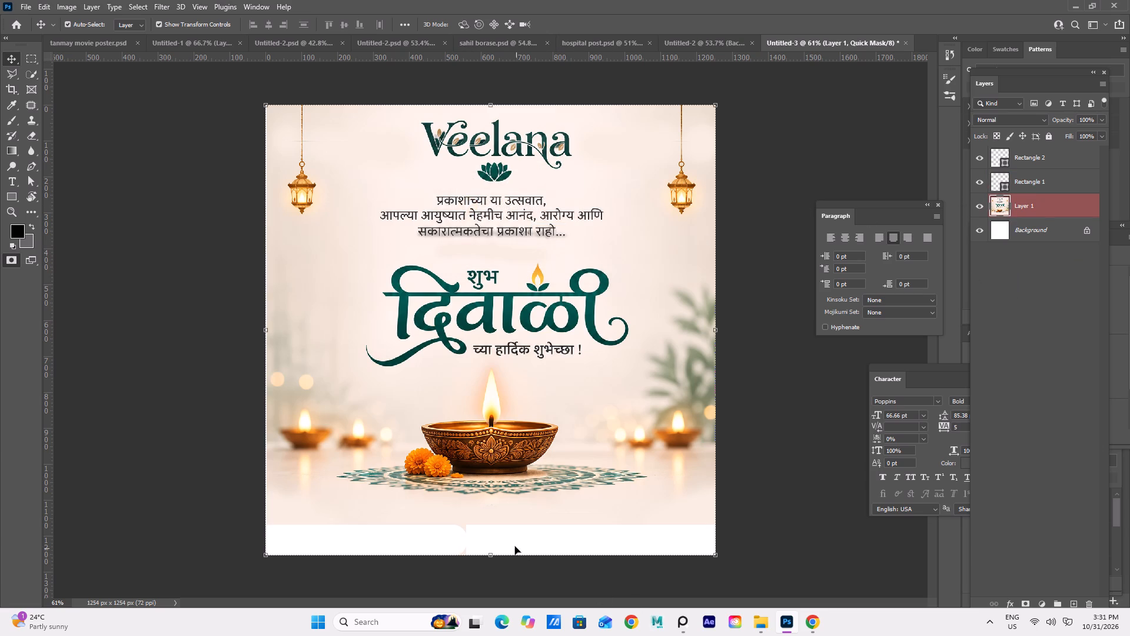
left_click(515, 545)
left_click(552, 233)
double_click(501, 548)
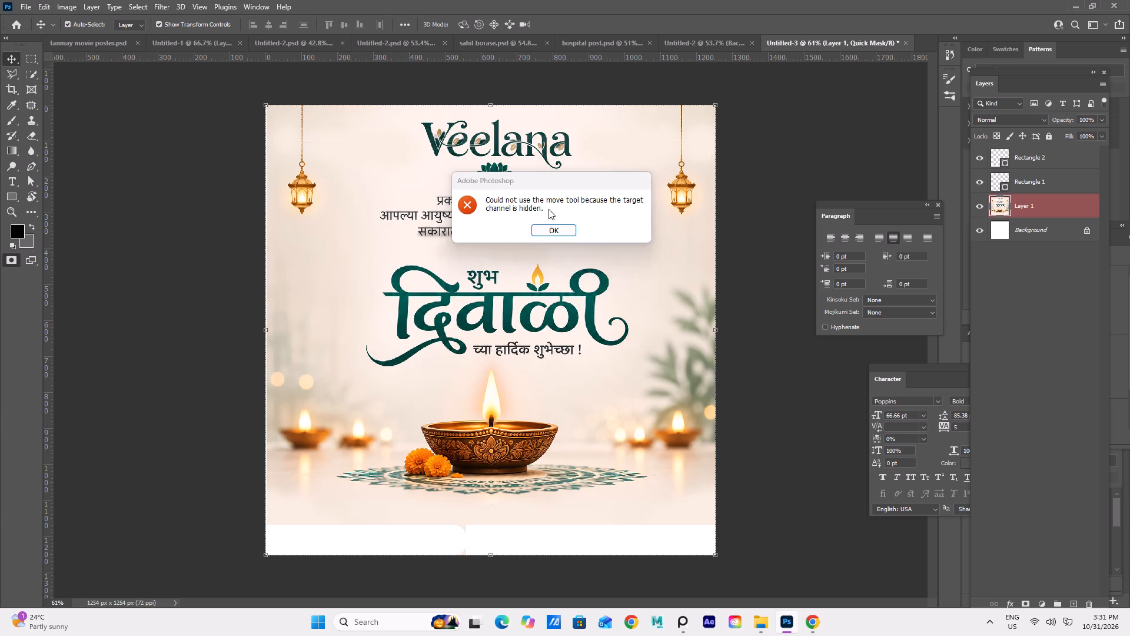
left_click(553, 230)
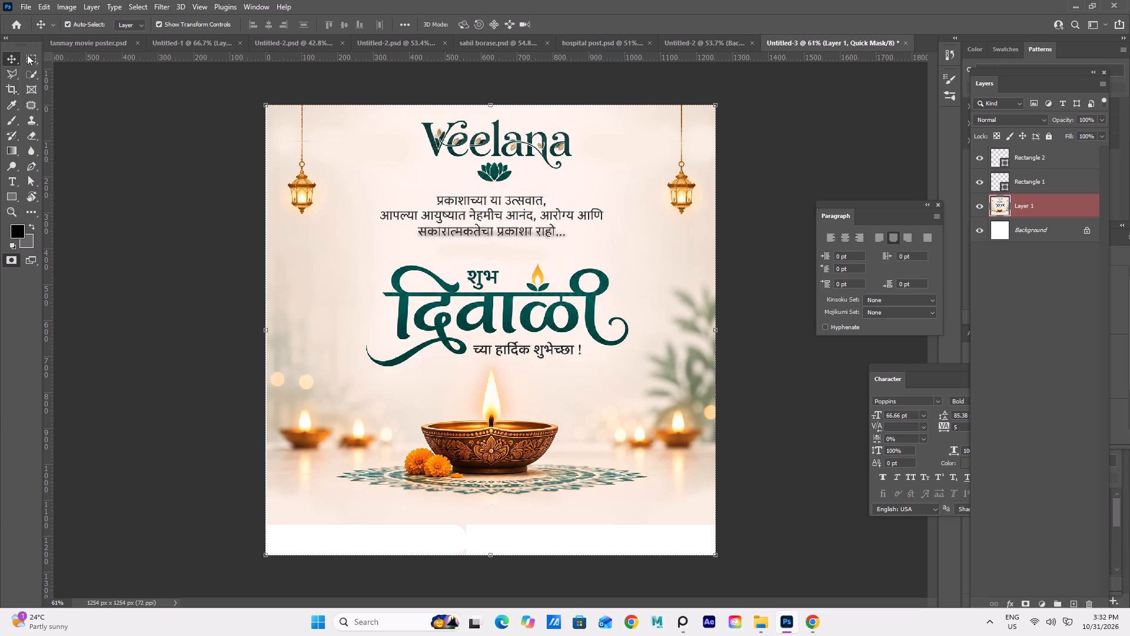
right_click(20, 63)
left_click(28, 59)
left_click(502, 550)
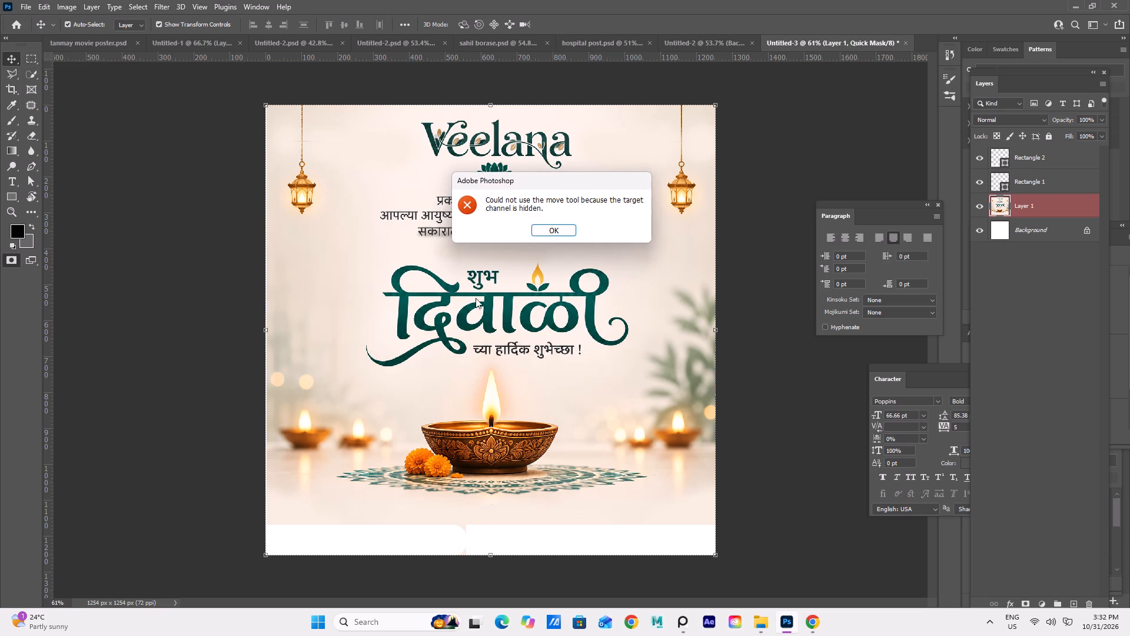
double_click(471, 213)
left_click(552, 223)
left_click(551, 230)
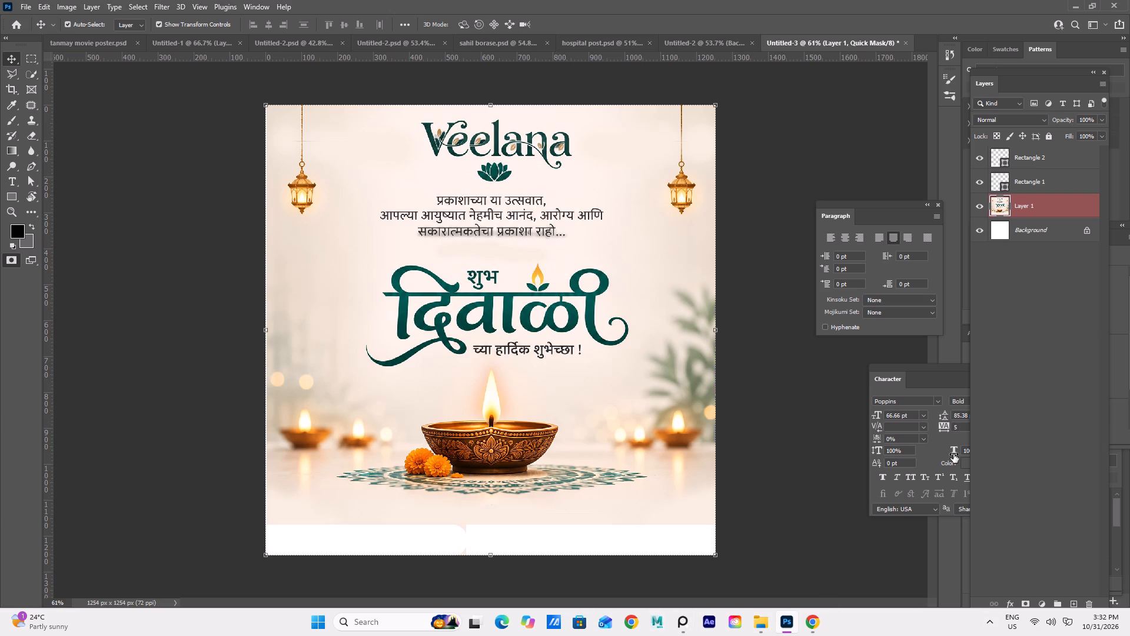
Select the Rectangle 1 layer, show its shape properties and set its linked corner radius to 40 px.
right_click(1016, 180)
left_click(1012, 180)
right_click(1012, 180)
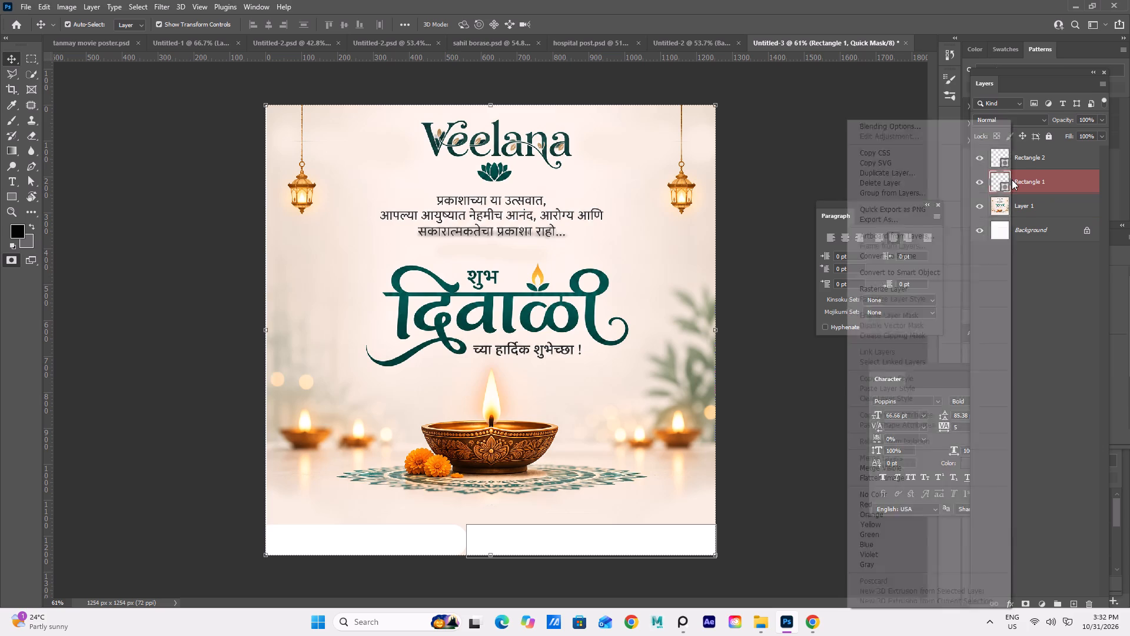
left_click(1012, 180)
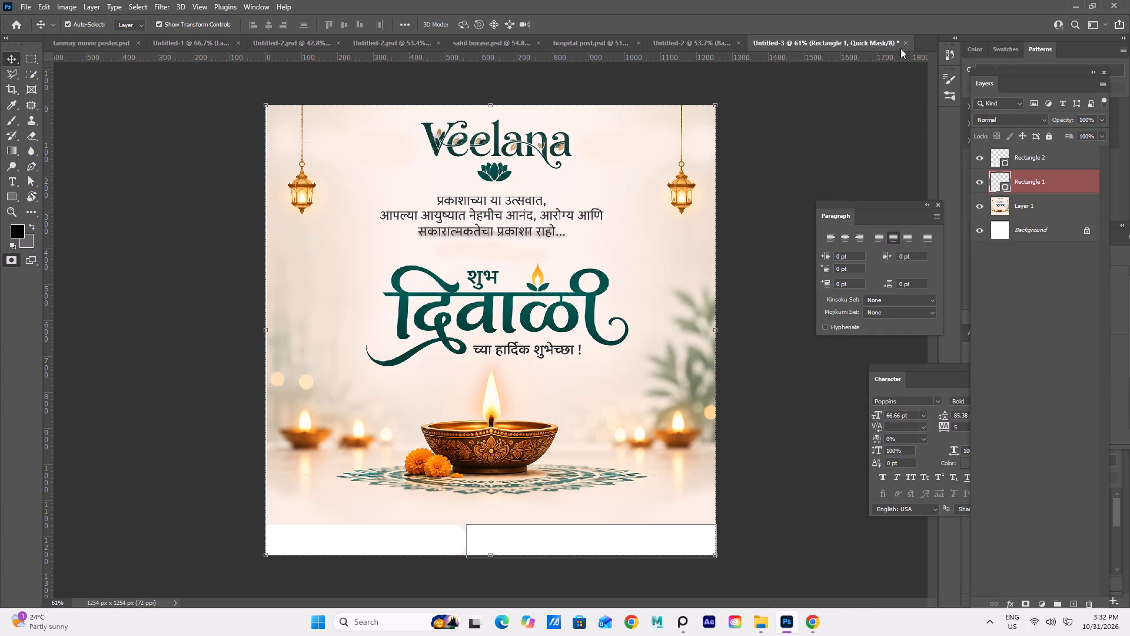
left_click(262, 11)
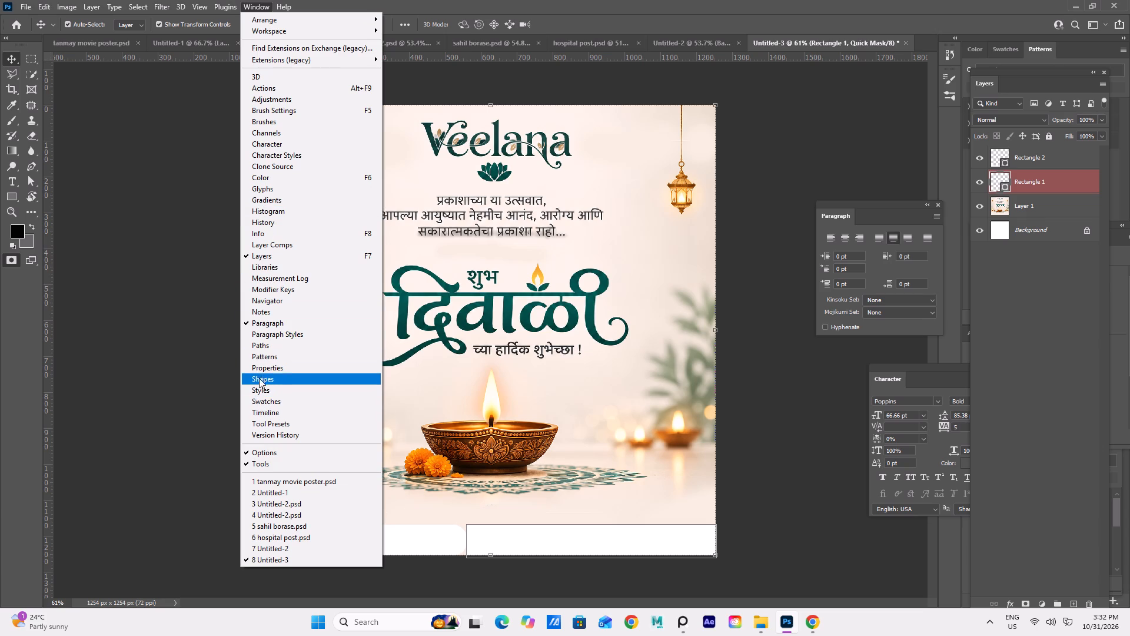
left_click(262, 370)
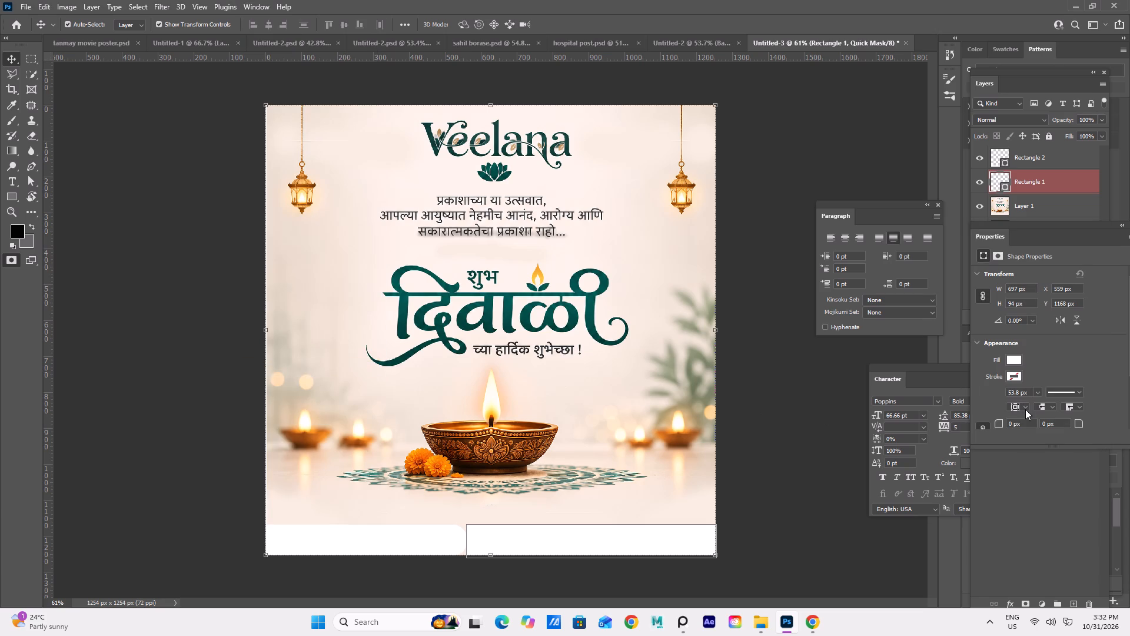
left_click(1015, 425)
key("BackSpace")
key("BackSpace")
key("4")
key("0")
key("Return")
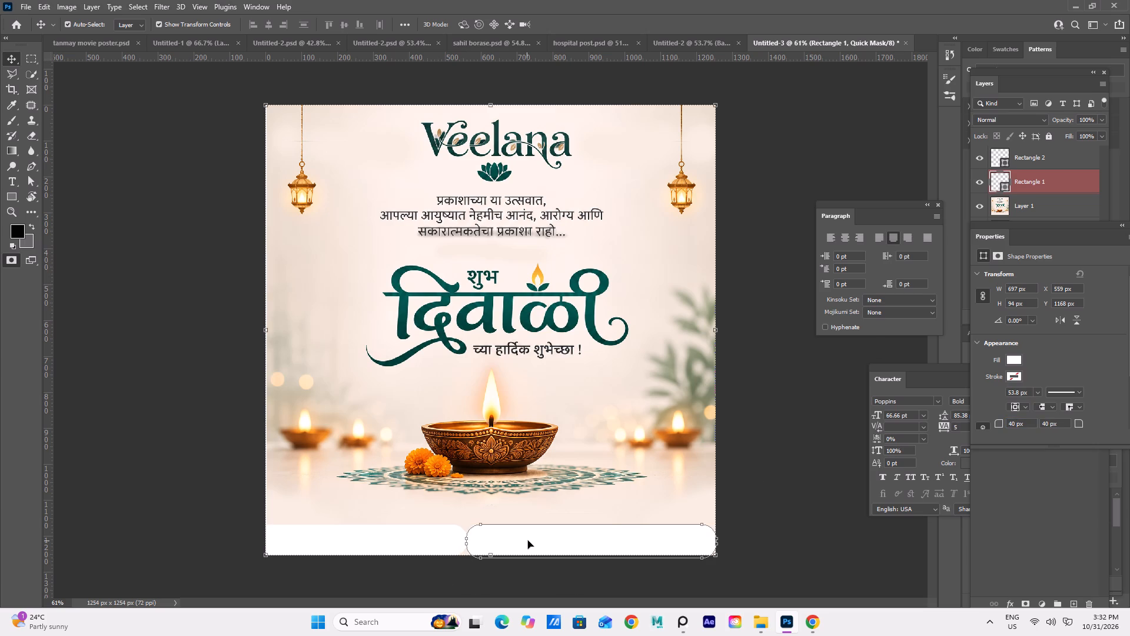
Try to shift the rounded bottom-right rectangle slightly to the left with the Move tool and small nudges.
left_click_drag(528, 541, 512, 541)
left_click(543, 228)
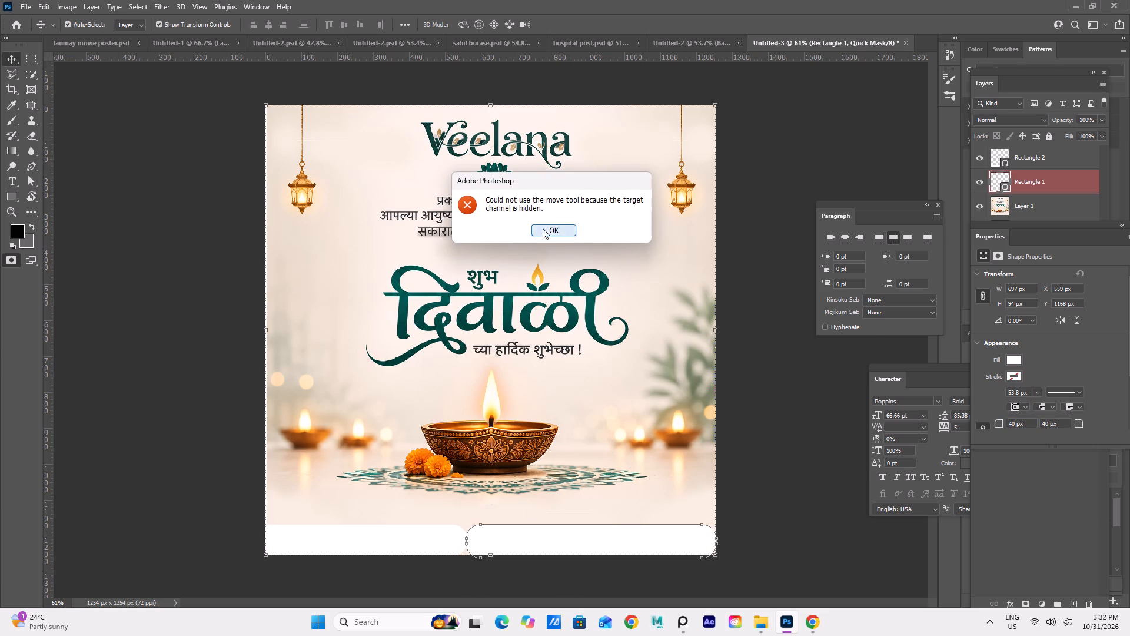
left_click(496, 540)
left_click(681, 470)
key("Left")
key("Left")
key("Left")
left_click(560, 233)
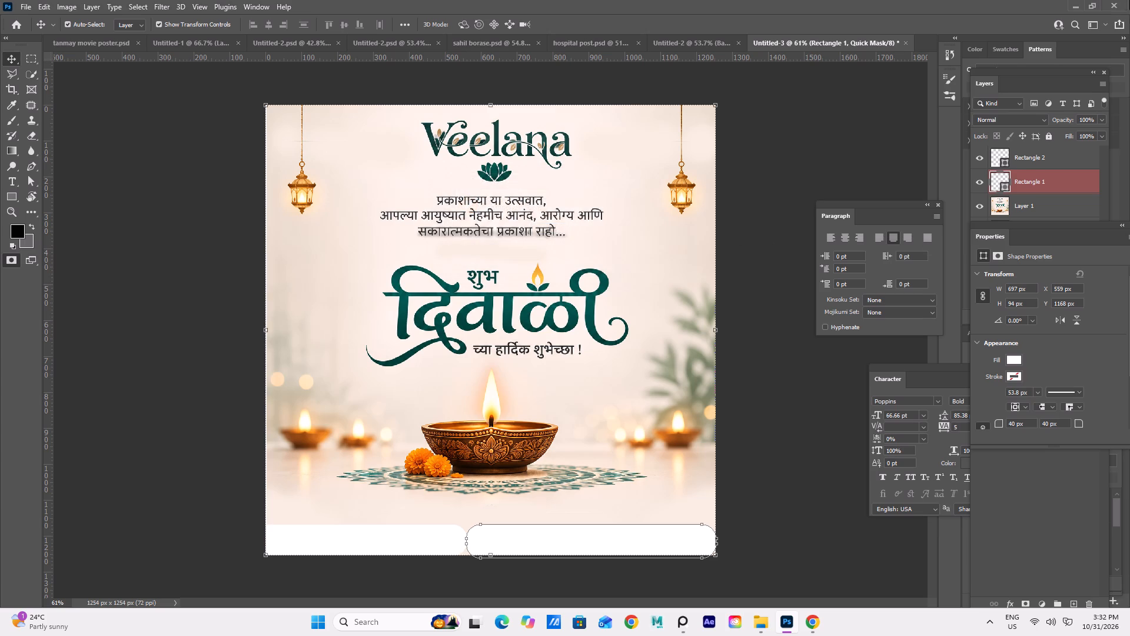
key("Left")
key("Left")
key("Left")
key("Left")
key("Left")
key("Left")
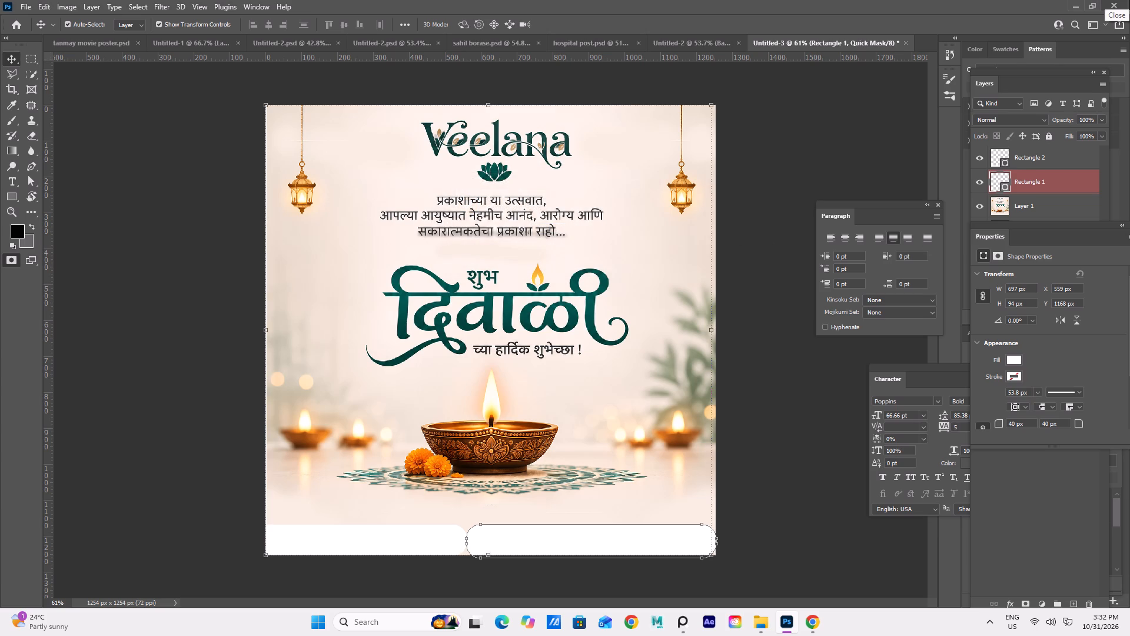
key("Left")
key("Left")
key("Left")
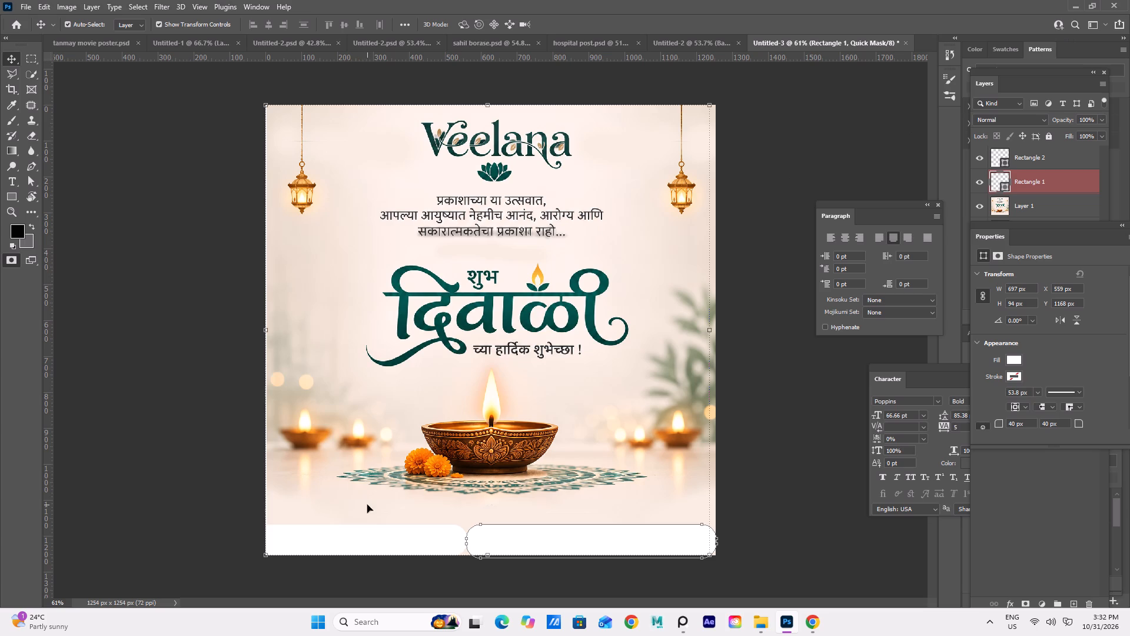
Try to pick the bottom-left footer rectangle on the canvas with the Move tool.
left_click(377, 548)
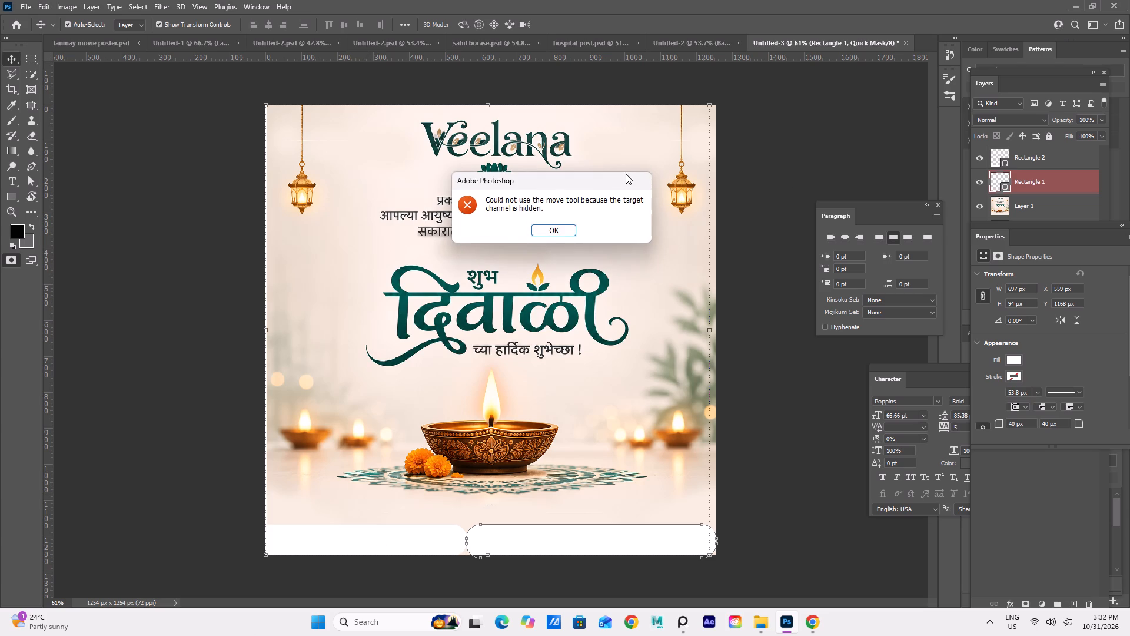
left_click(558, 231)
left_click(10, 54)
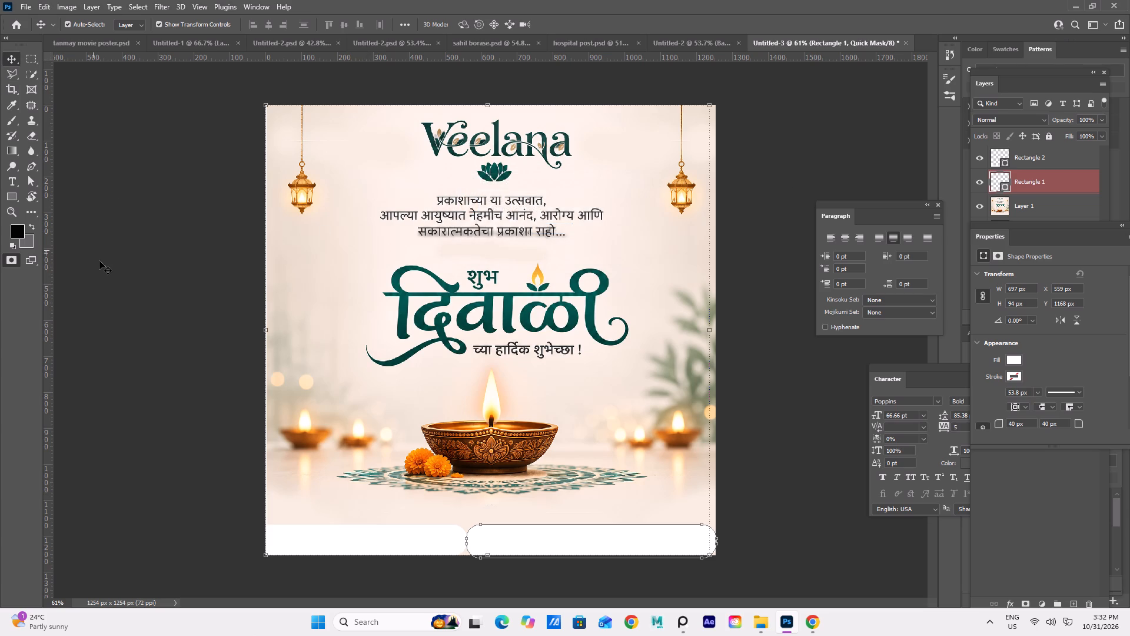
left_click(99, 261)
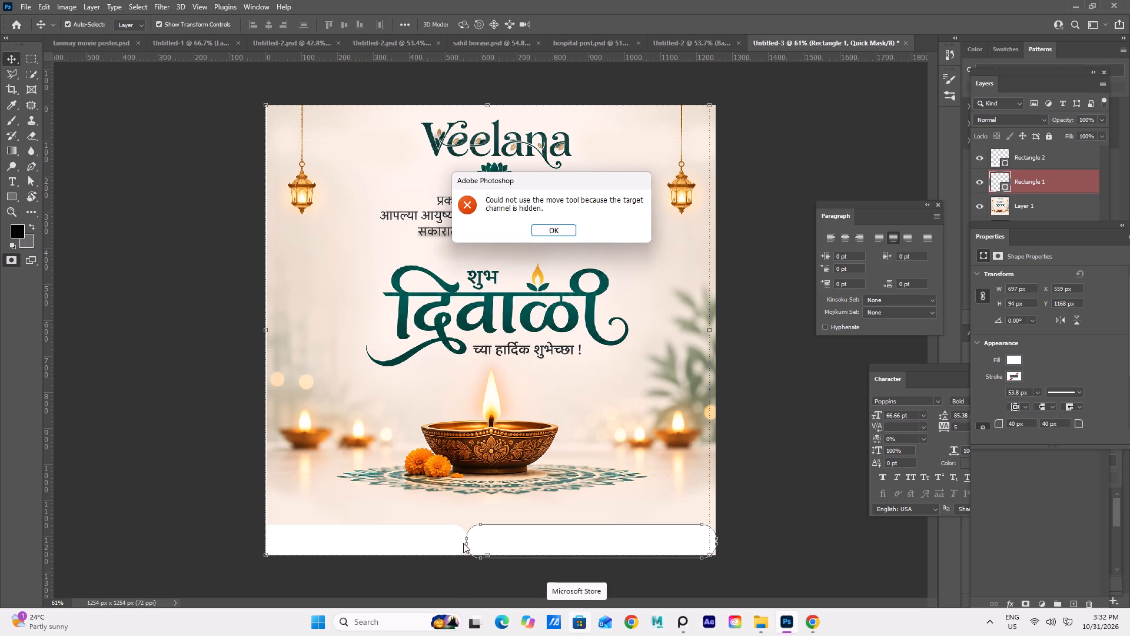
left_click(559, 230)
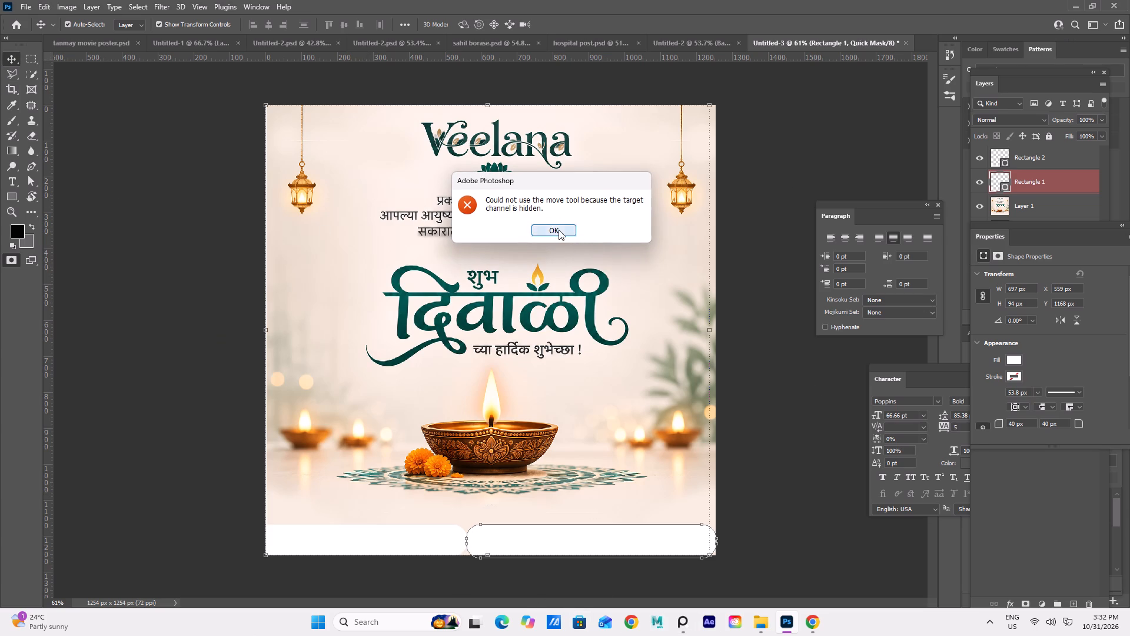
Set the linked corner radius of the bottom-right Rectangle 1 shape to 50 px.
left_click(1016, 425)
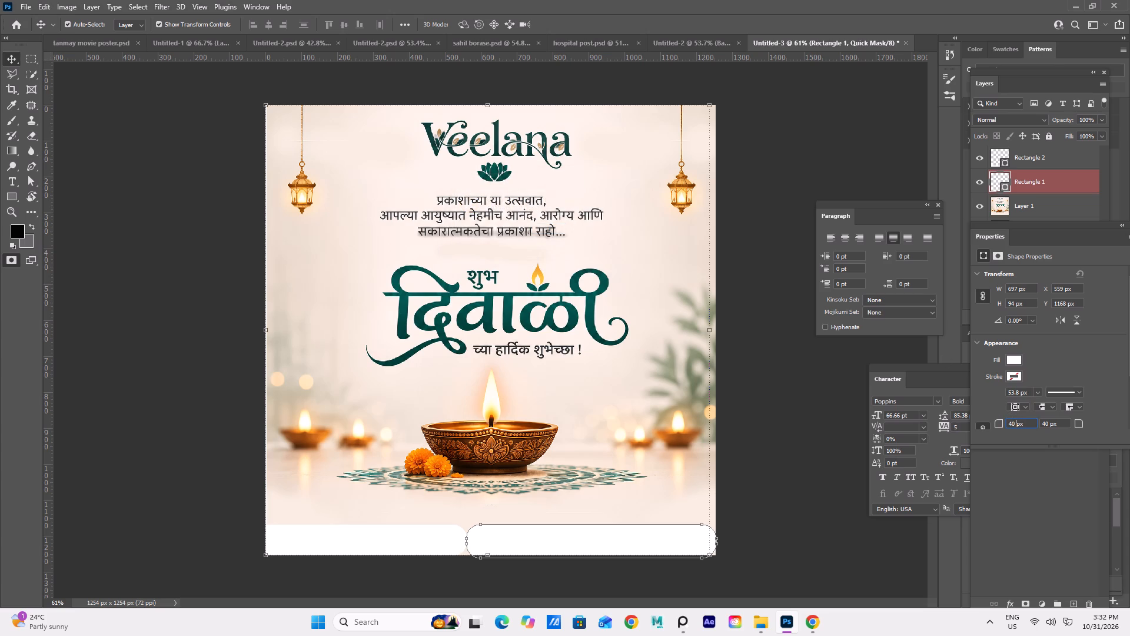
key("BackSpace")
key("BackSpace")
key("BackSpace")
key("BackSpace")
type("50")
key("Return")
left_click(195, 598)
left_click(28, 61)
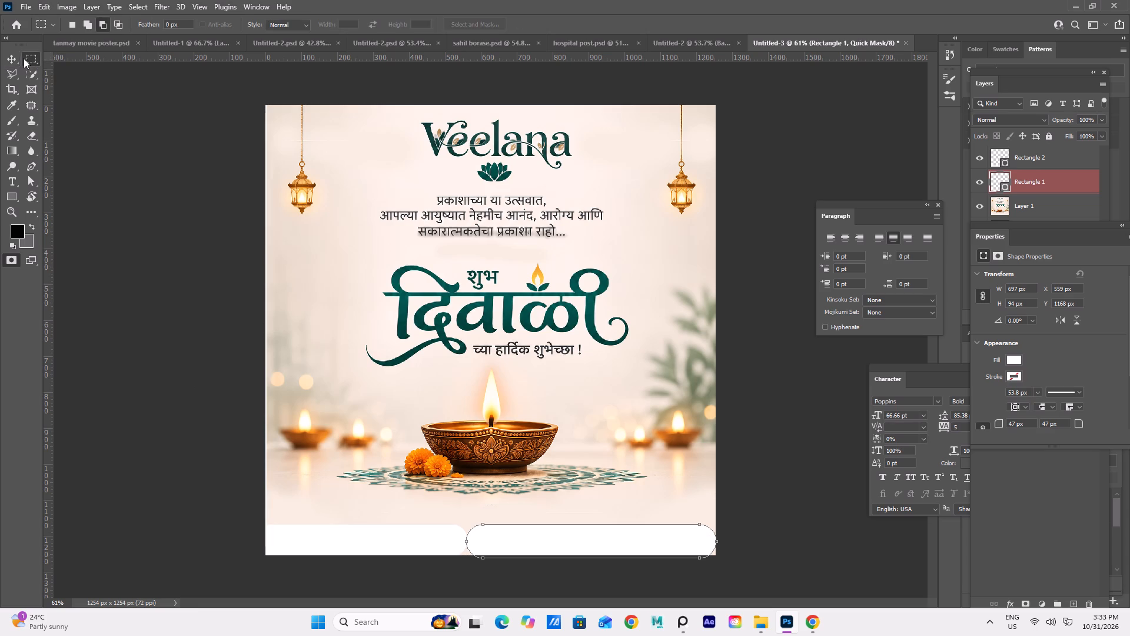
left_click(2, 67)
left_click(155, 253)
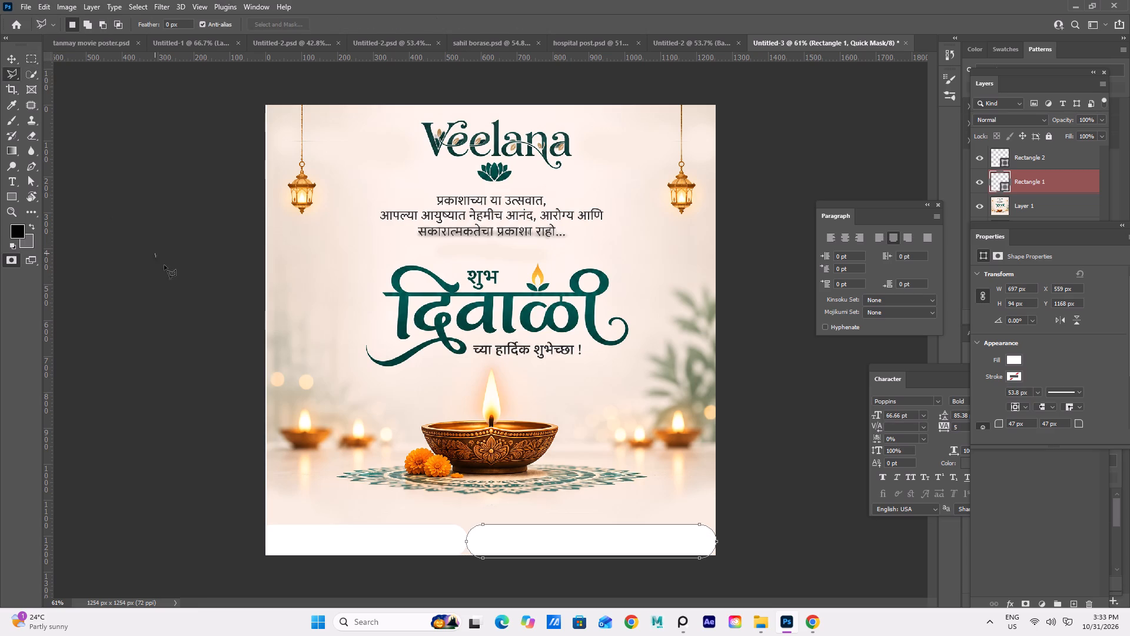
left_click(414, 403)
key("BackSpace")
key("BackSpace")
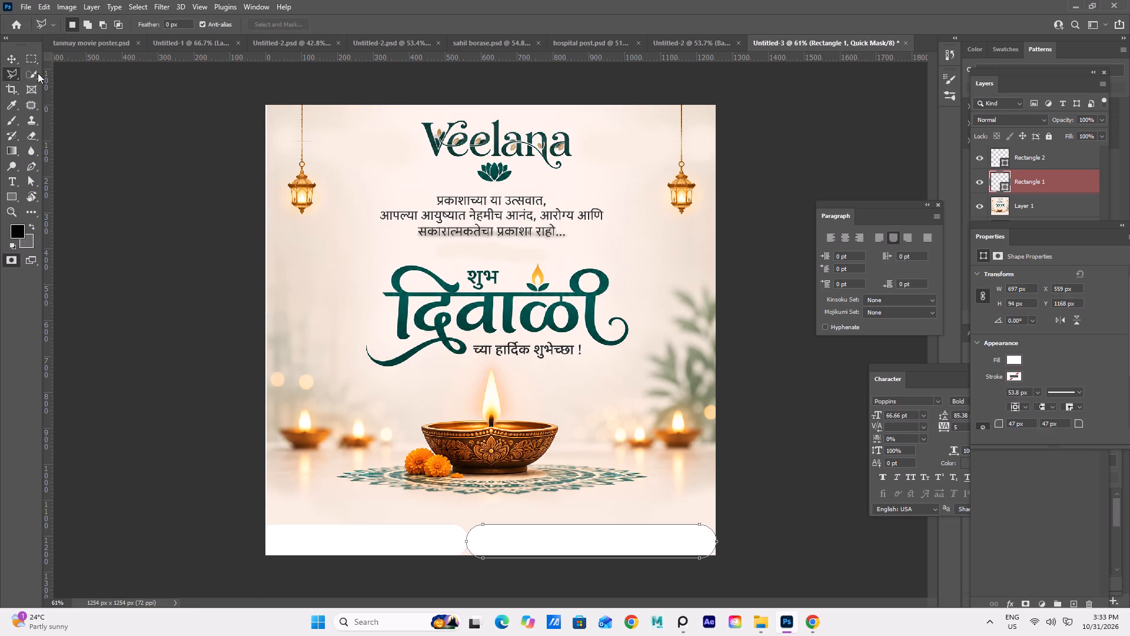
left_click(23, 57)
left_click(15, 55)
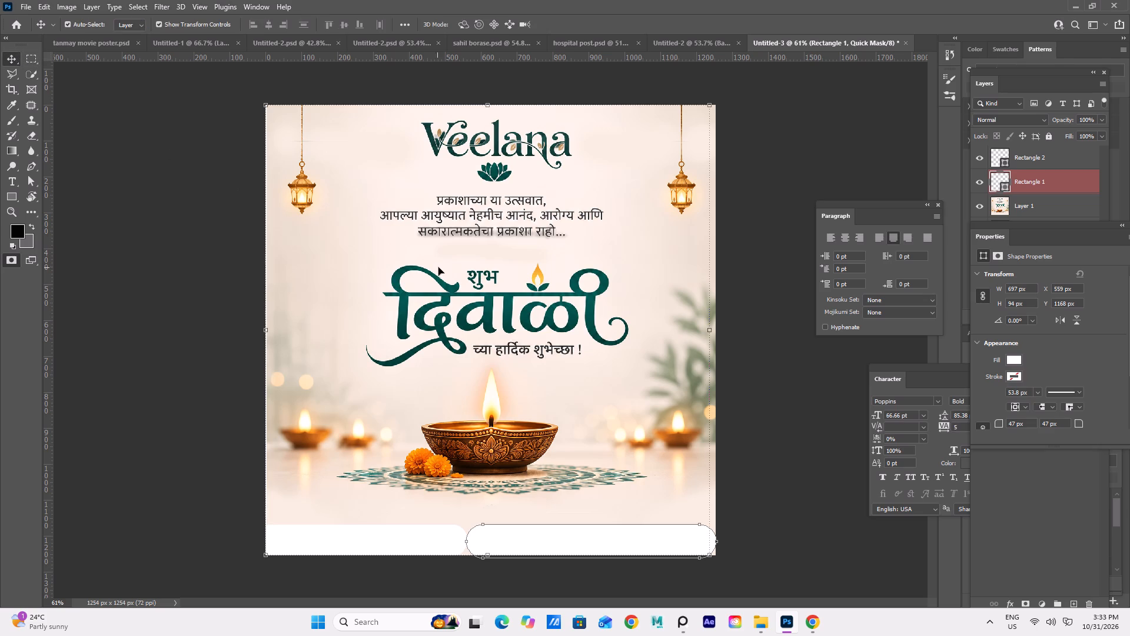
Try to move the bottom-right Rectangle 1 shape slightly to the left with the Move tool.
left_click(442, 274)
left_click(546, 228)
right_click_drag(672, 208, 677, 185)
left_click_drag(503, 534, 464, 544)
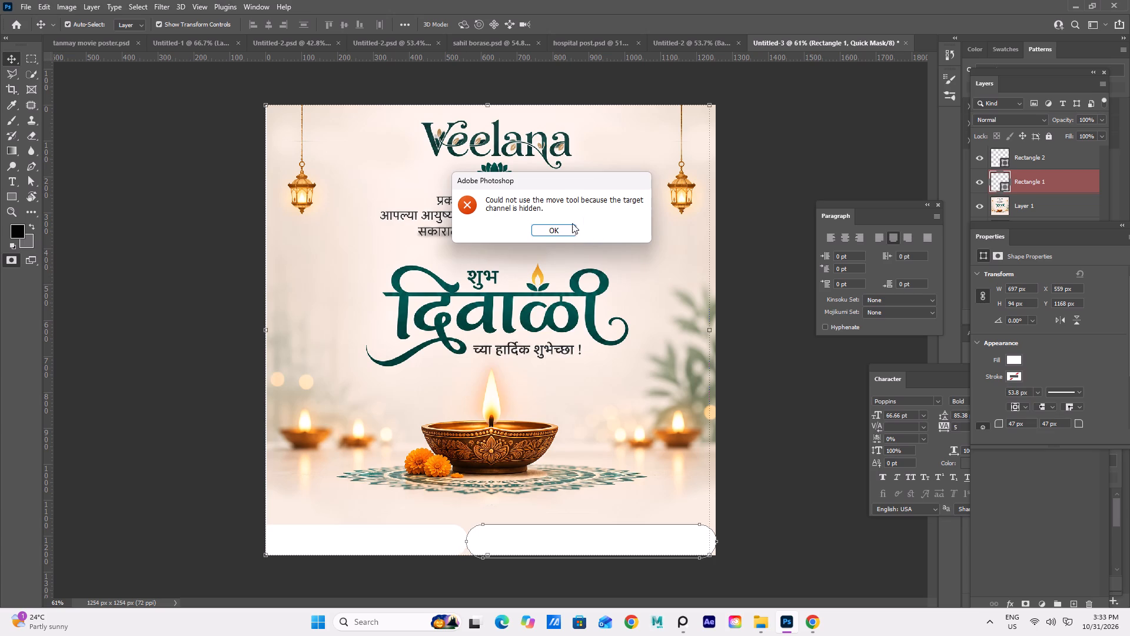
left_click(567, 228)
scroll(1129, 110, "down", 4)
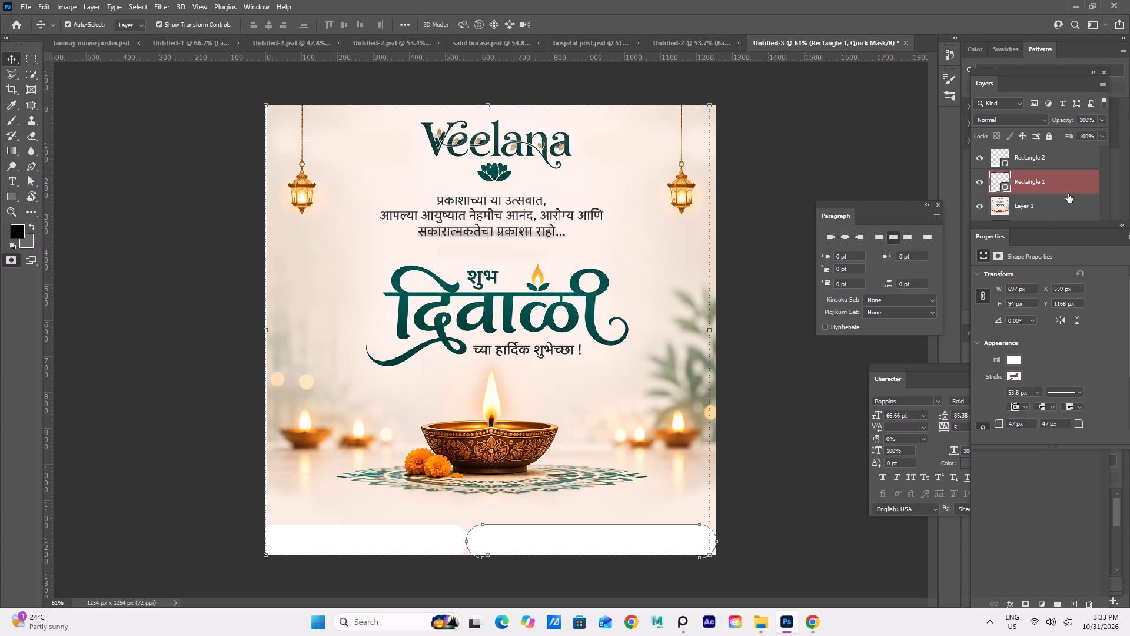
Move the floating Properties window off the layer list and place it beside the poster.
left_click_drag(999, 237, 900, 201)
left_click_drag(900, 201, 899, 200)
left_click_drag(986, 240, 747, 154)
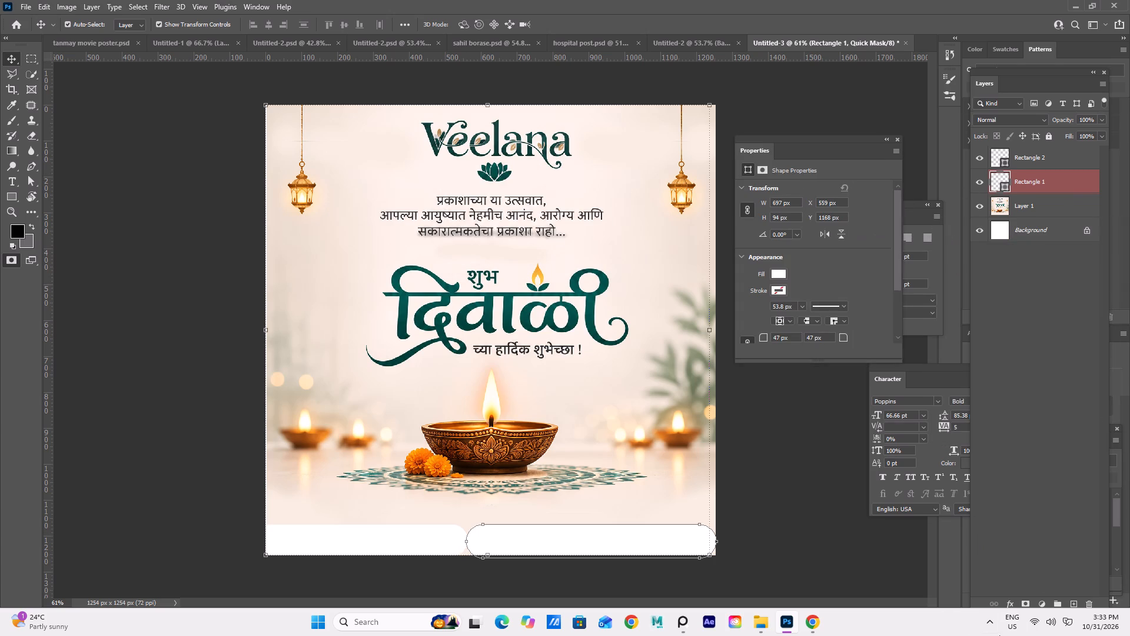
Add a new empty layer above Rectangle 1.
left_click(1073, 604)
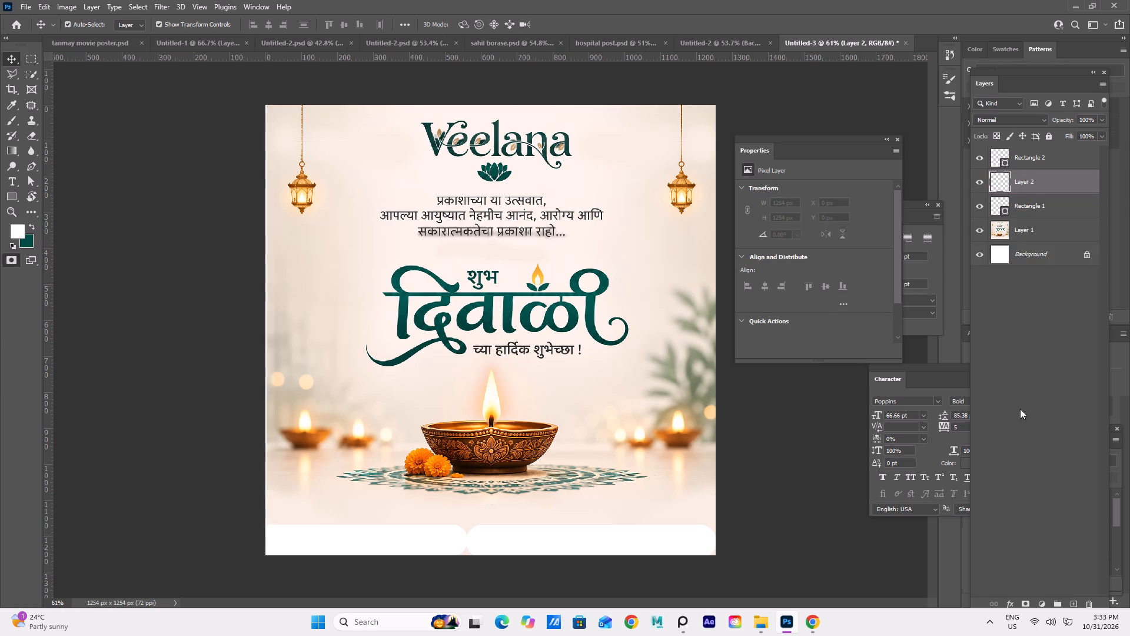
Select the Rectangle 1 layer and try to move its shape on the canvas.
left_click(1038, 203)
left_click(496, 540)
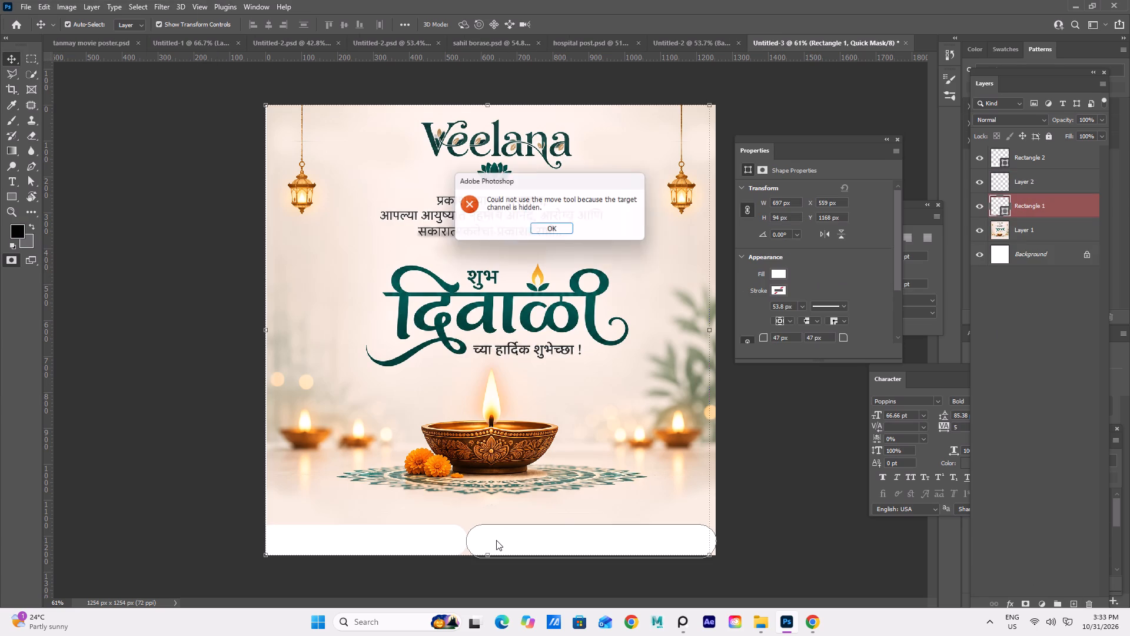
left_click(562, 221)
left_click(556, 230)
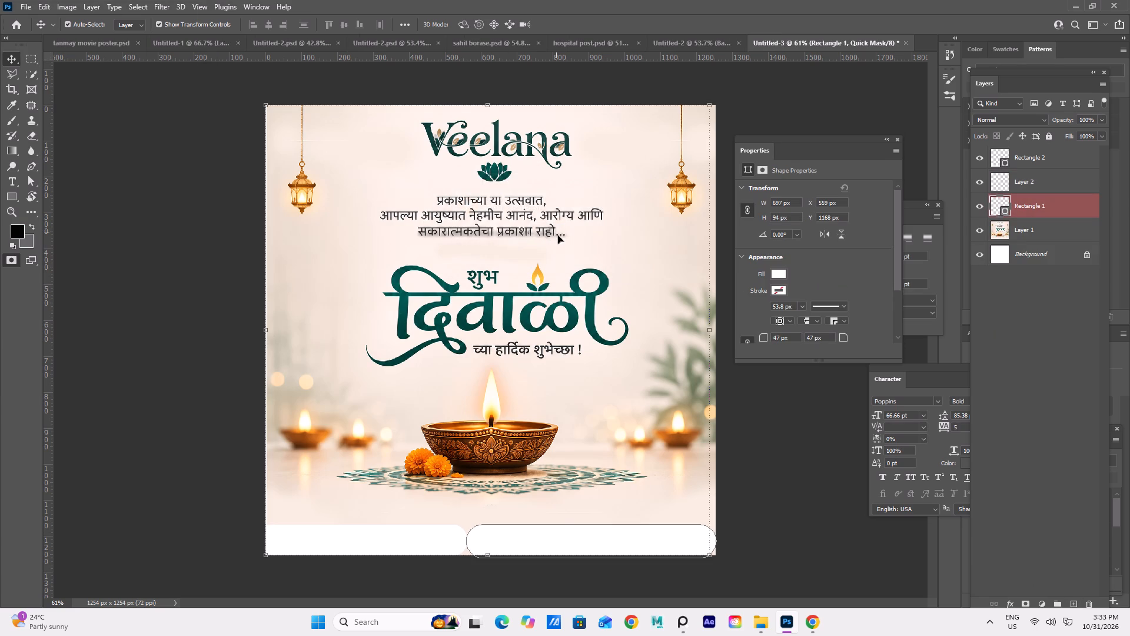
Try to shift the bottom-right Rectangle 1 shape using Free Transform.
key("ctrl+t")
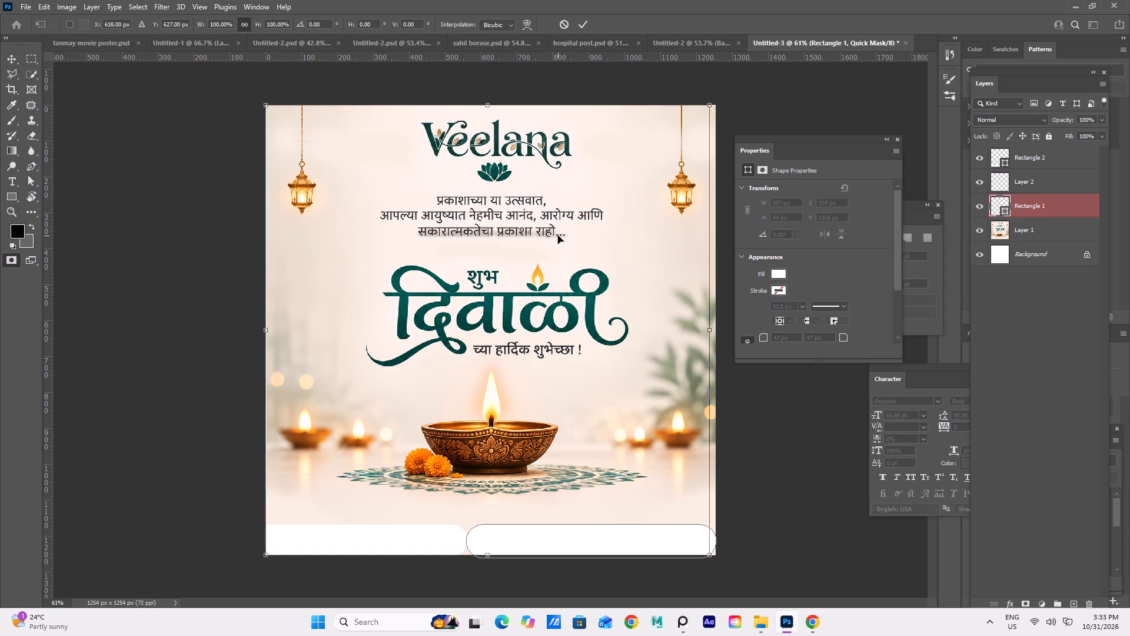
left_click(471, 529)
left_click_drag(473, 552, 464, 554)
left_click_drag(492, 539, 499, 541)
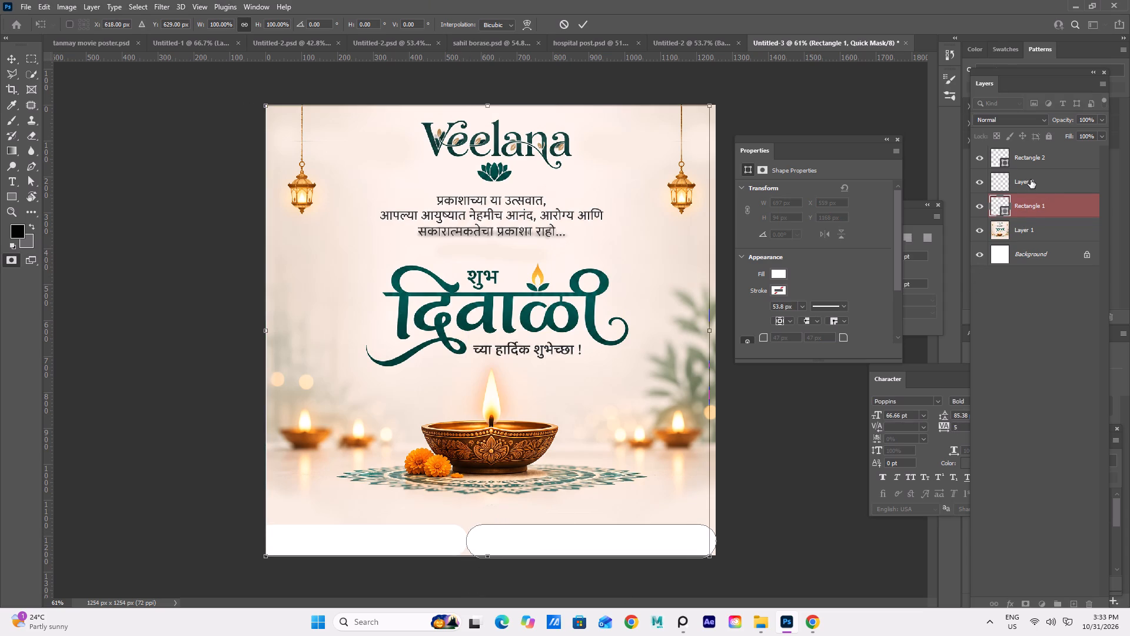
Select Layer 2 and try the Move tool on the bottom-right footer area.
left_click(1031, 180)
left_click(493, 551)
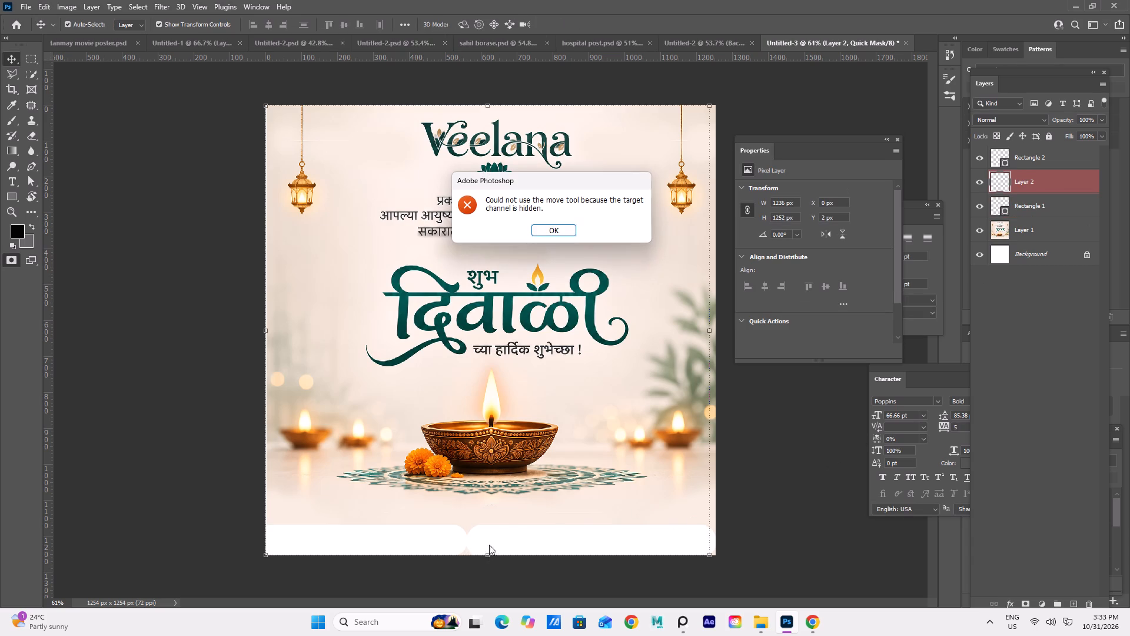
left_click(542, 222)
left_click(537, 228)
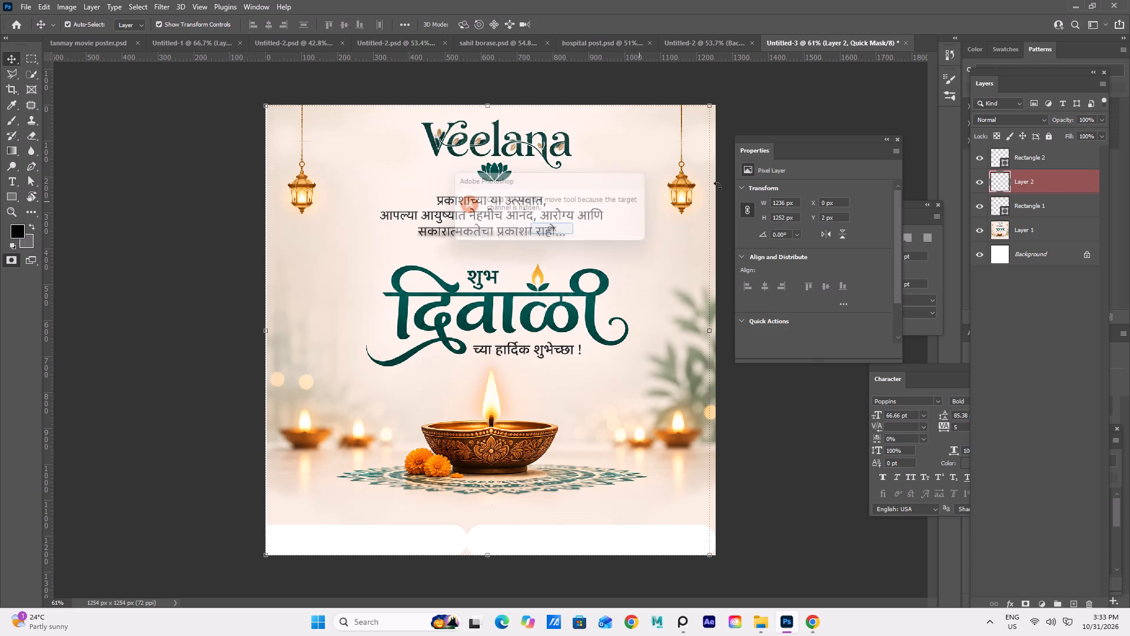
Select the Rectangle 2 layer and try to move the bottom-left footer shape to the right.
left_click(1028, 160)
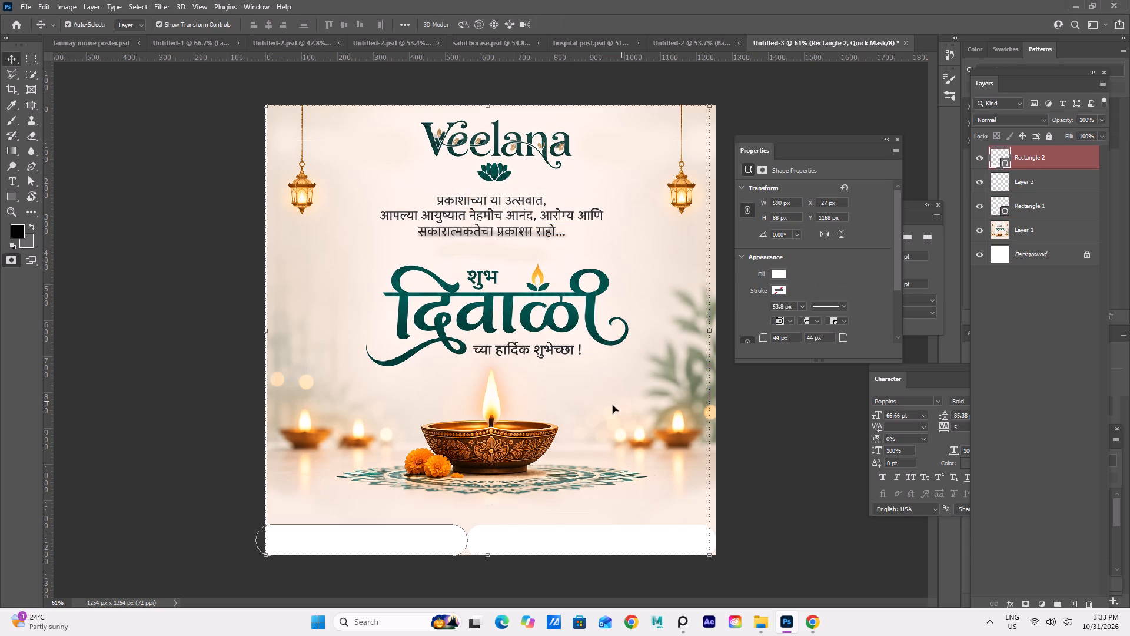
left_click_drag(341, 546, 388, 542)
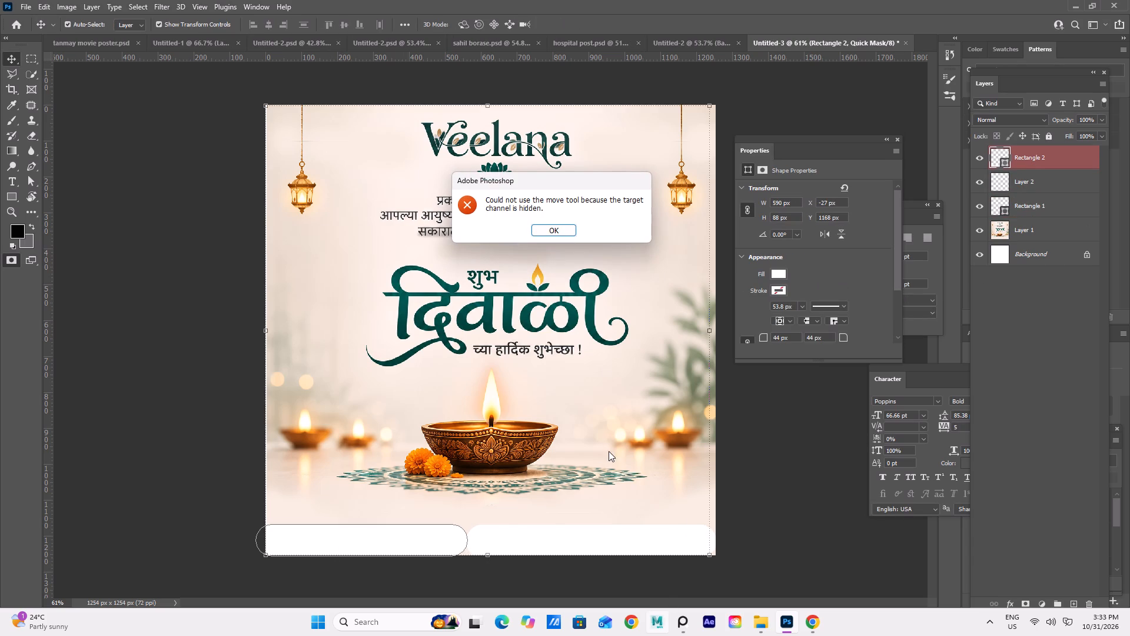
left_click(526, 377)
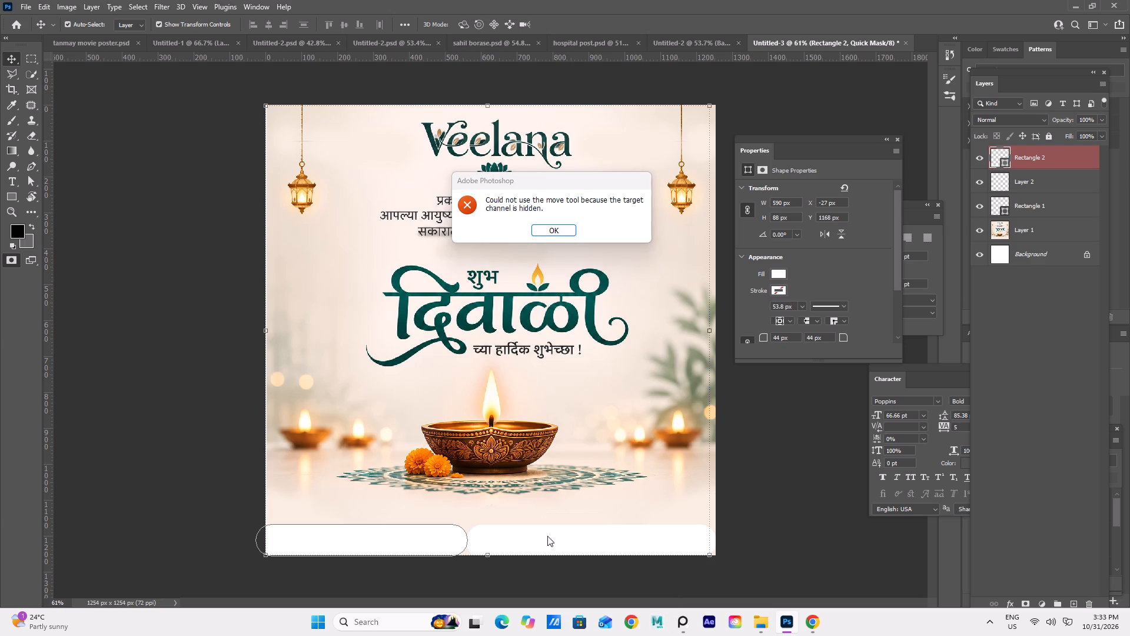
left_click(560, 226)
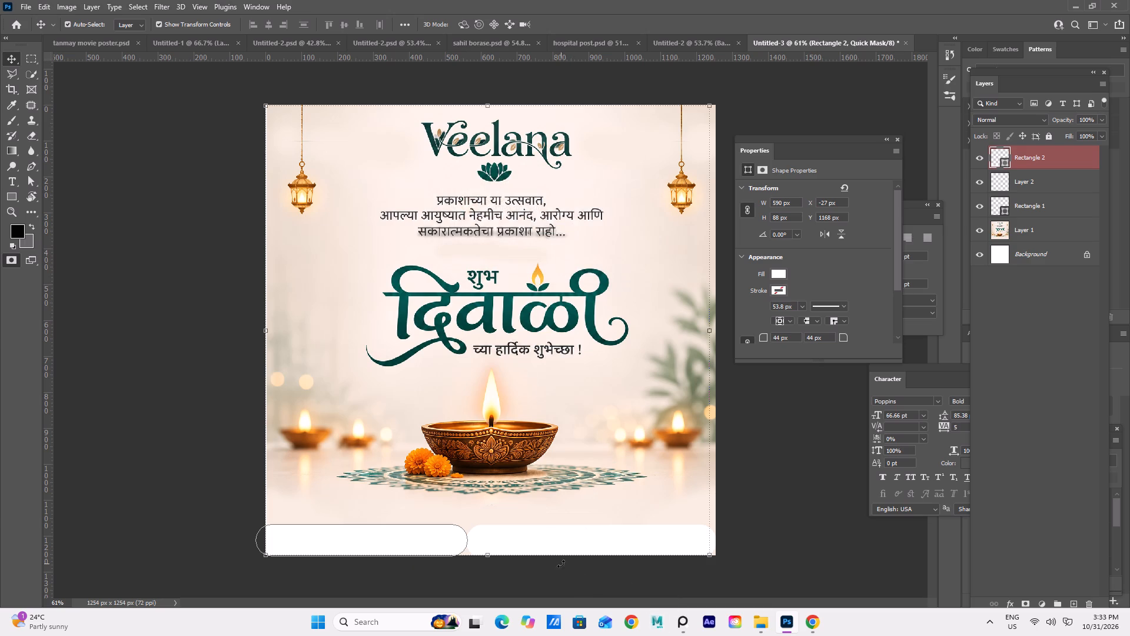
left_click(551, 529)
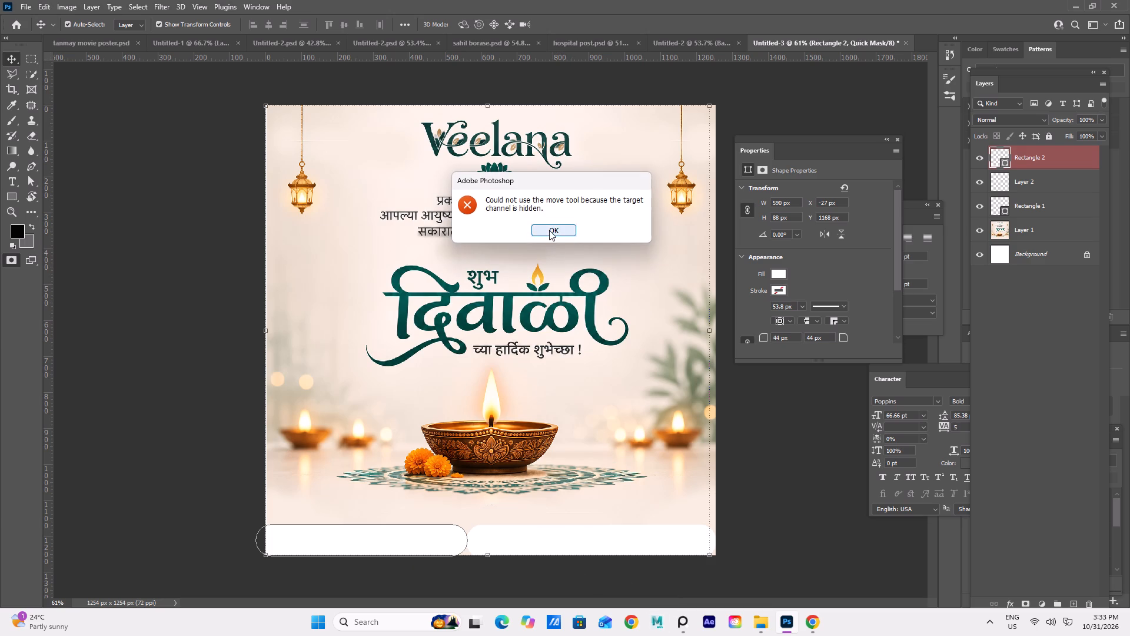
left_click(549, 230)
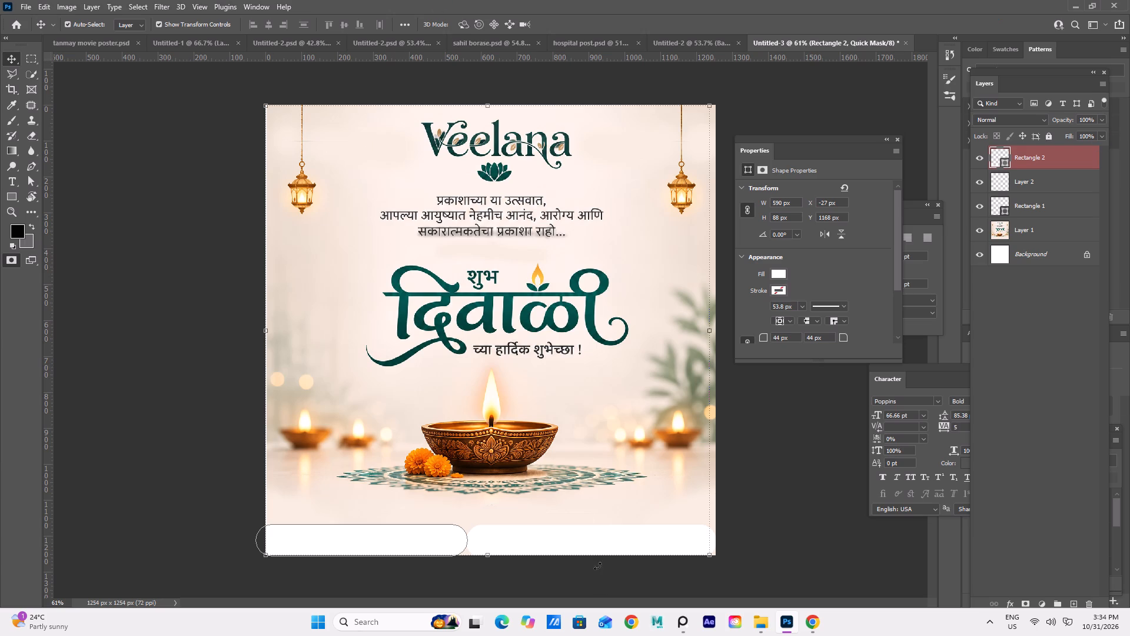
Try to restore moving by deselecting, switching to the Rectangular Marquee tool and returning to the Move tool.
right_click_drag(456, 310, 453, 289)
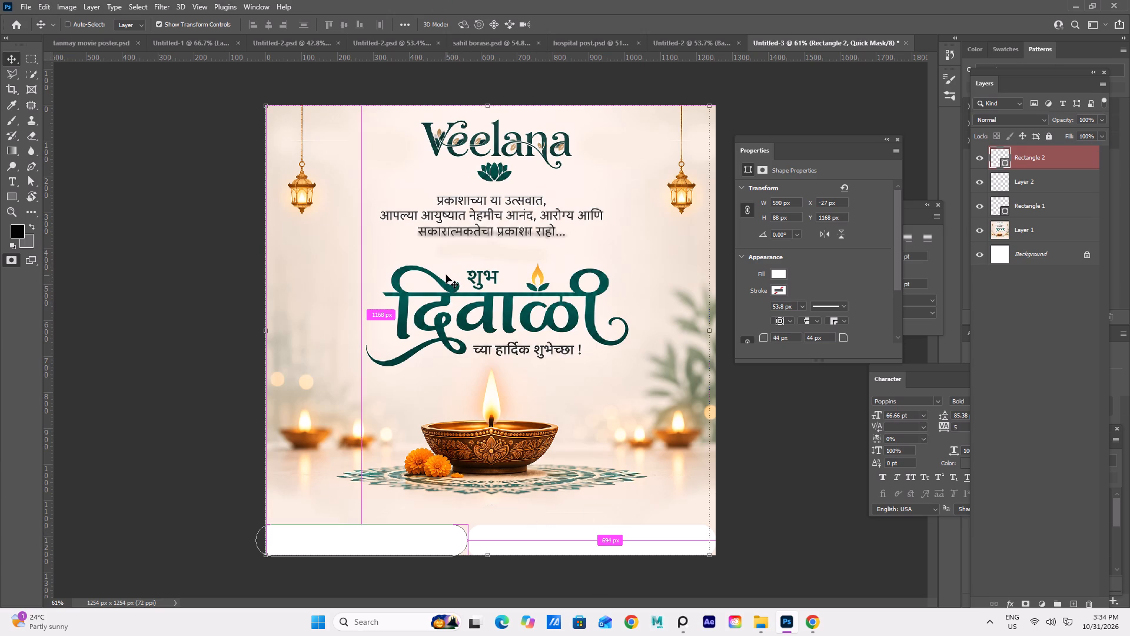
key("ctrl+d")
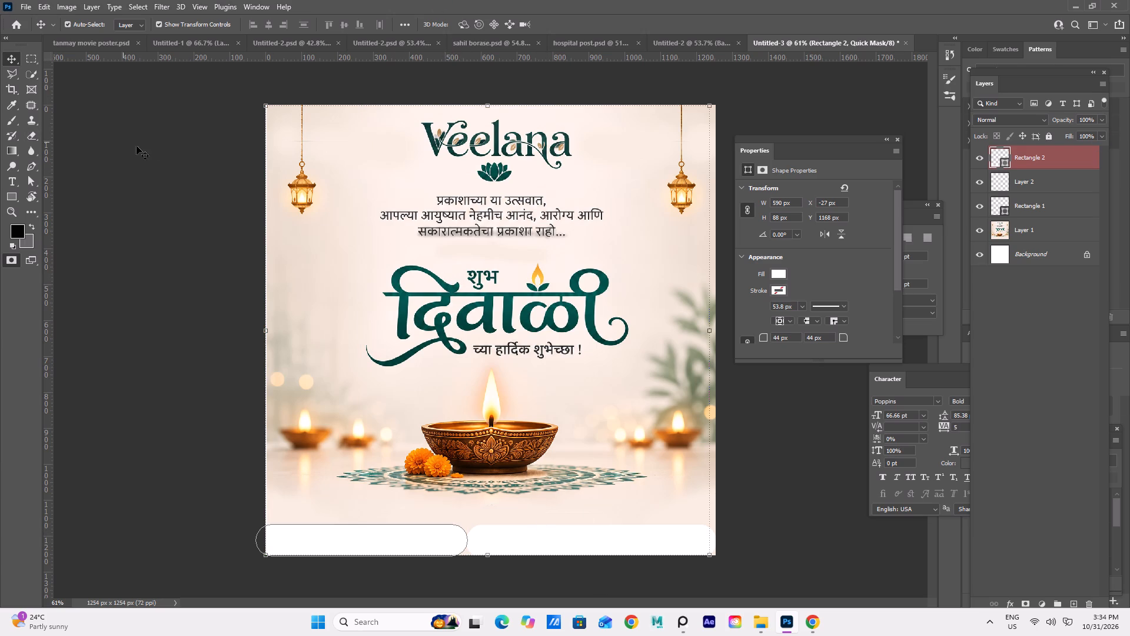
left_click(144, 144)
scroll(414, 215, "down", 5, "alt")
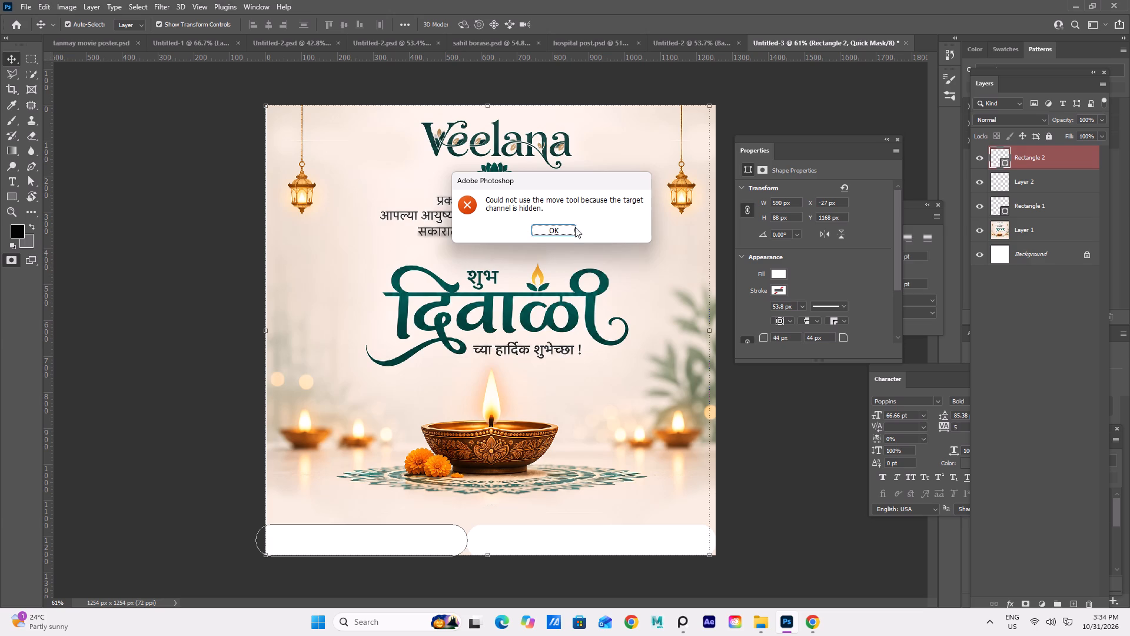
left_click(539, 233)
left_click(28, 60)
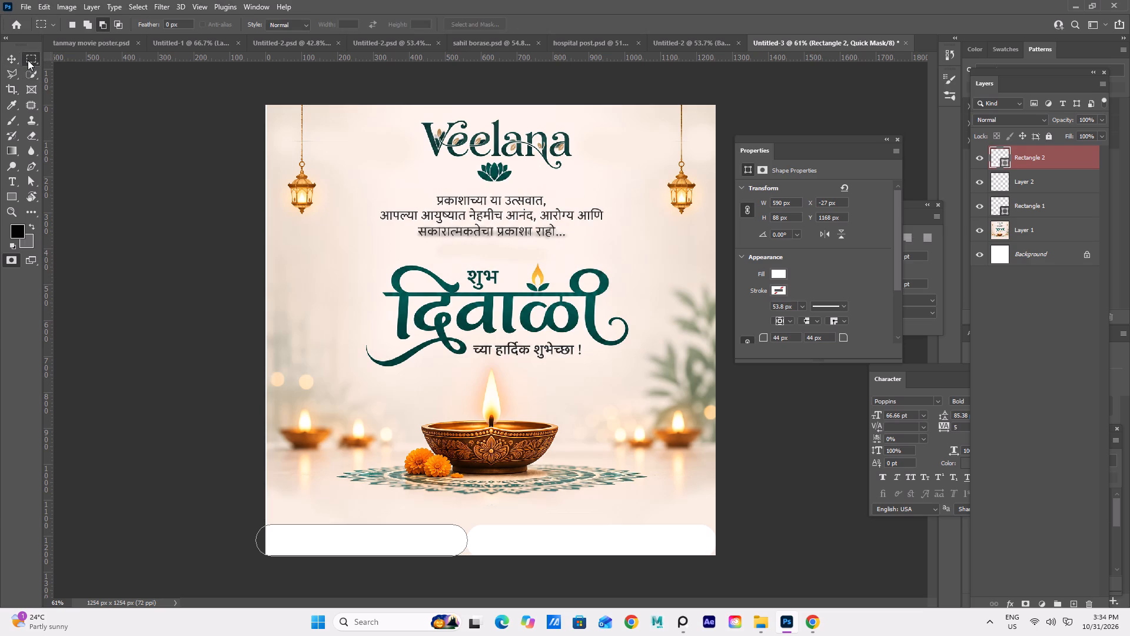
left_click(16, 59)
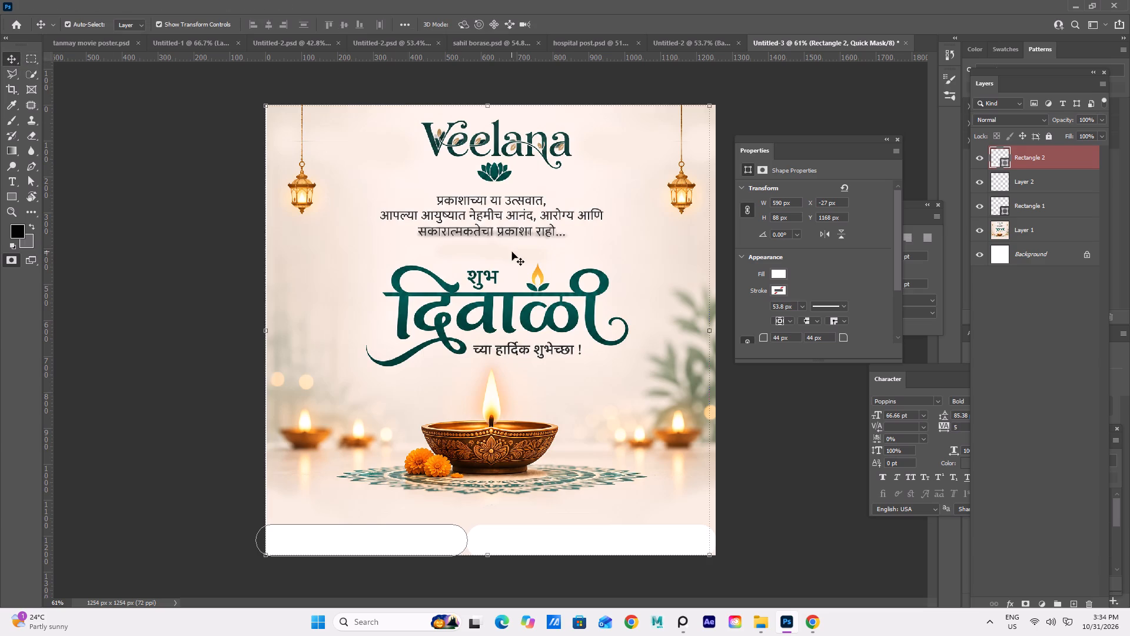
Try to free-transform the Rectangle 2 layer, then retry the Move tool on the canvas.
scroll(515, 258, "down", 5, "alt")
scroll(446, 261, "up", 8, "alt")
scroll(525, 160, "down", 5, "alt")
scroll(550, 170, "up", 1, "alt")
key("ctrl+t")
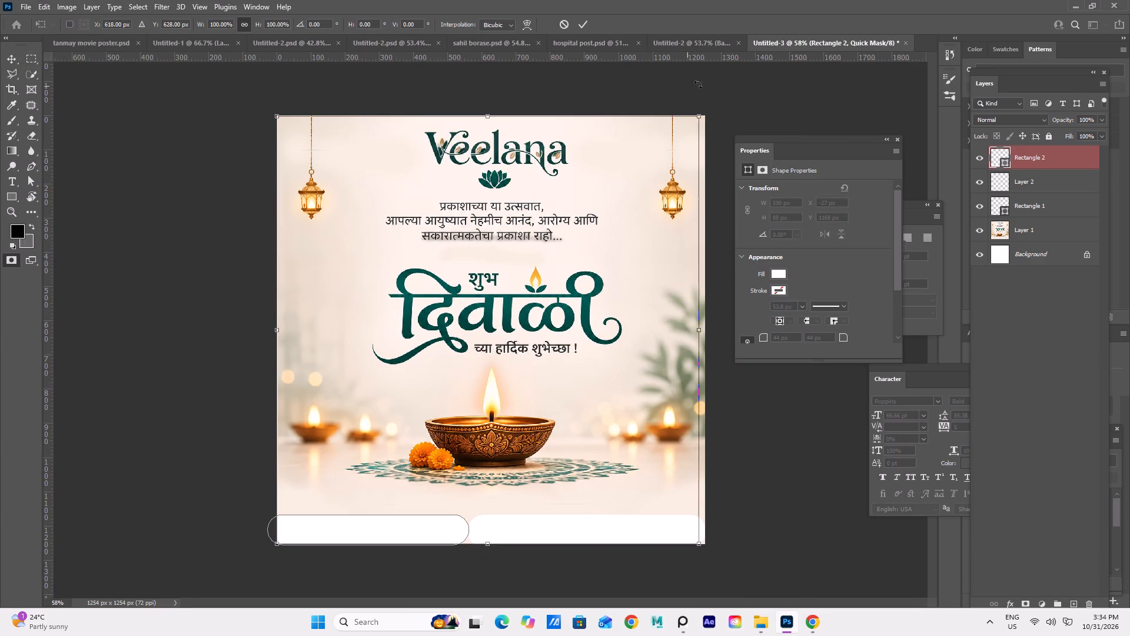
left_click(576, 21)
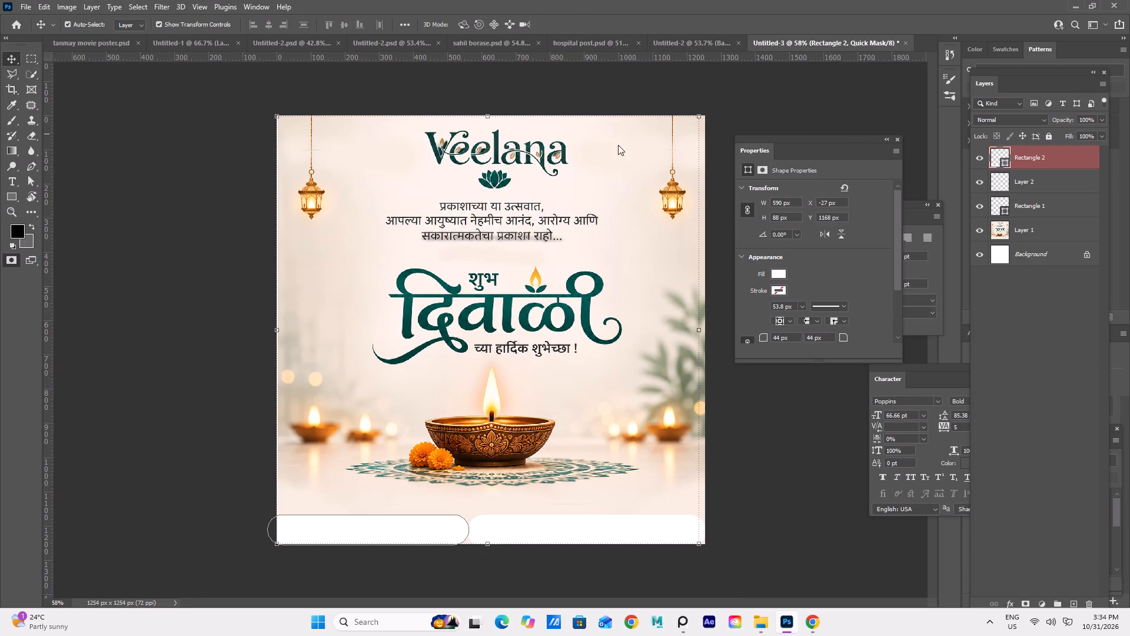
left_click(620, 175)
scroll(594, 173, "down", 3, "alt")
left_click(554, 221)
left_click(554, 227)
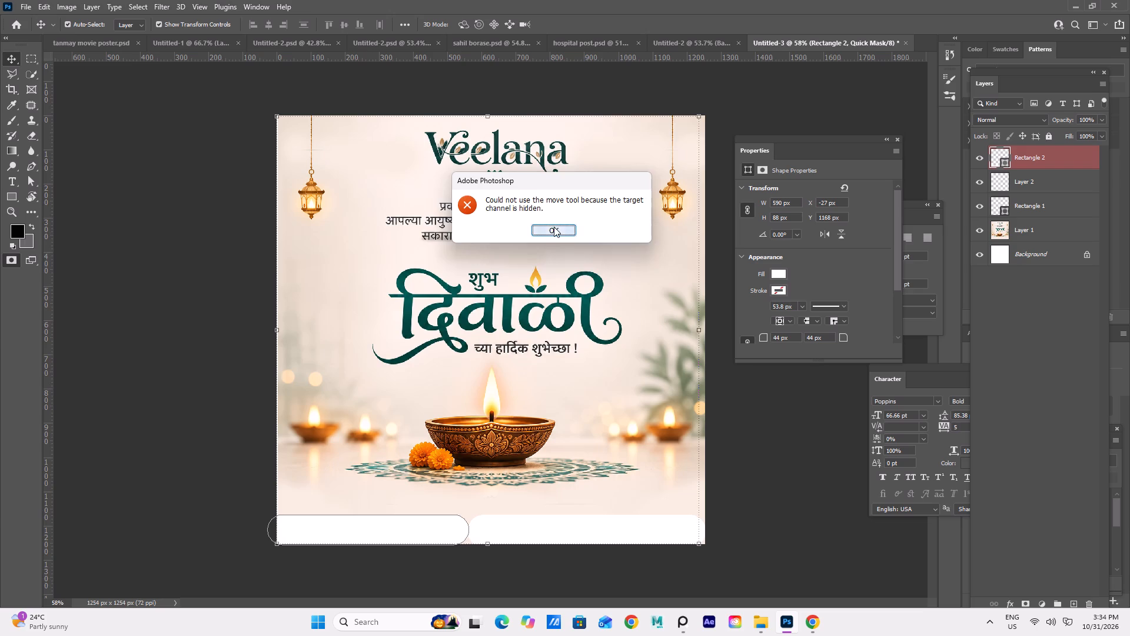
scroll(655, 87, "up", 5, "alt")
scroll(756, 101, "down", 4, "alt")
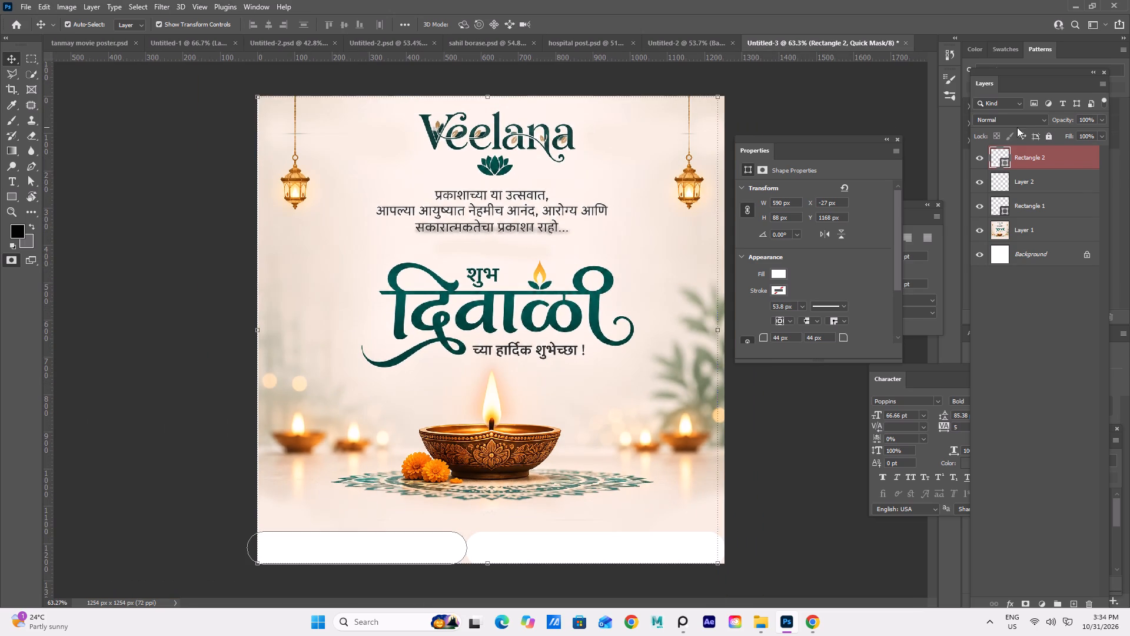
Delete the Rectangle 2 layer that forms the bottom-left footer shape.
right_click(1051, 160)
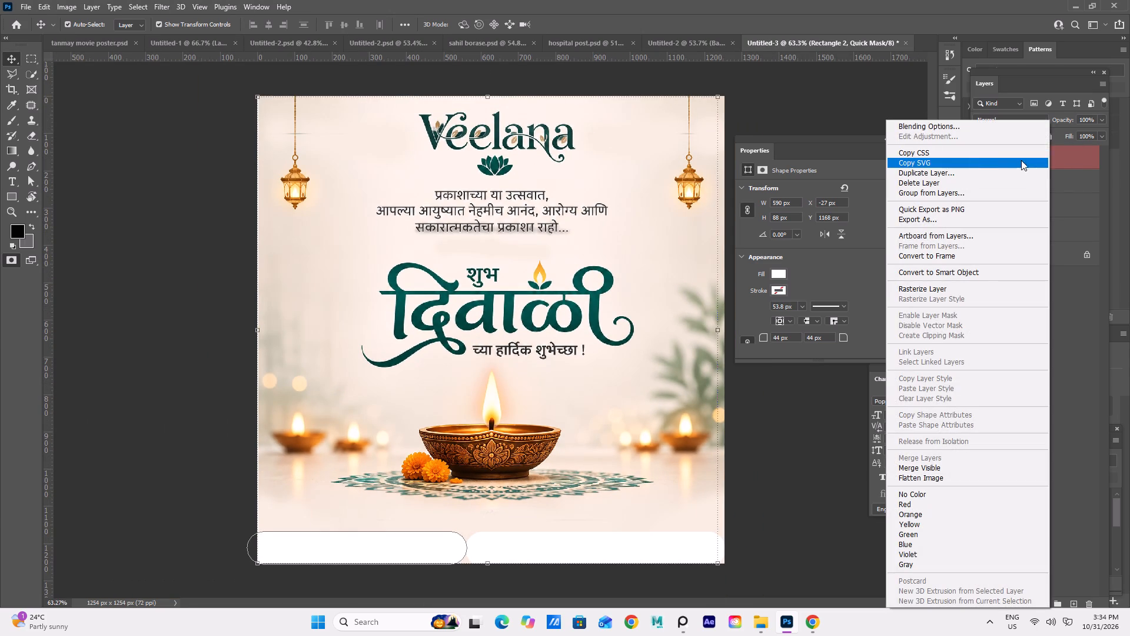
left_click(1066, 158)
left_click(1061, 158)
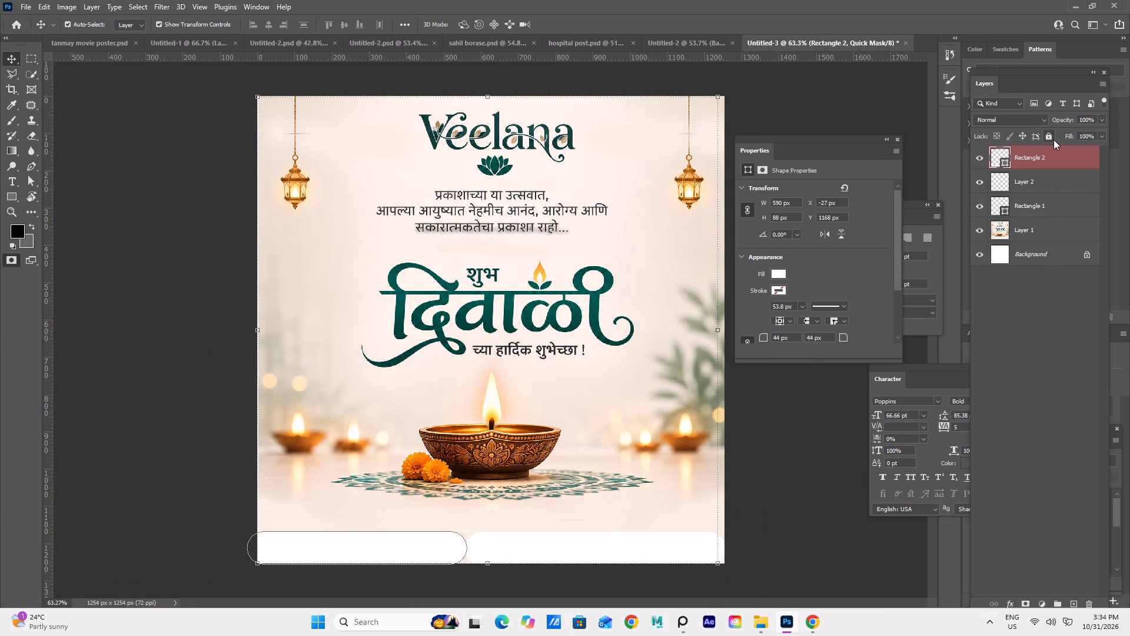
key("Delete")
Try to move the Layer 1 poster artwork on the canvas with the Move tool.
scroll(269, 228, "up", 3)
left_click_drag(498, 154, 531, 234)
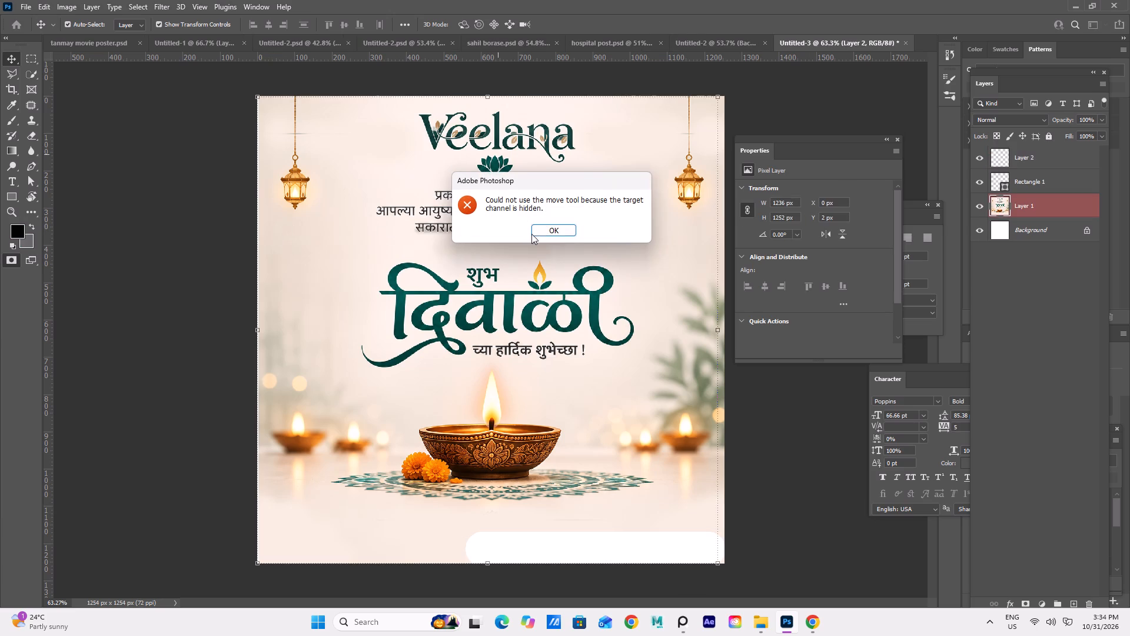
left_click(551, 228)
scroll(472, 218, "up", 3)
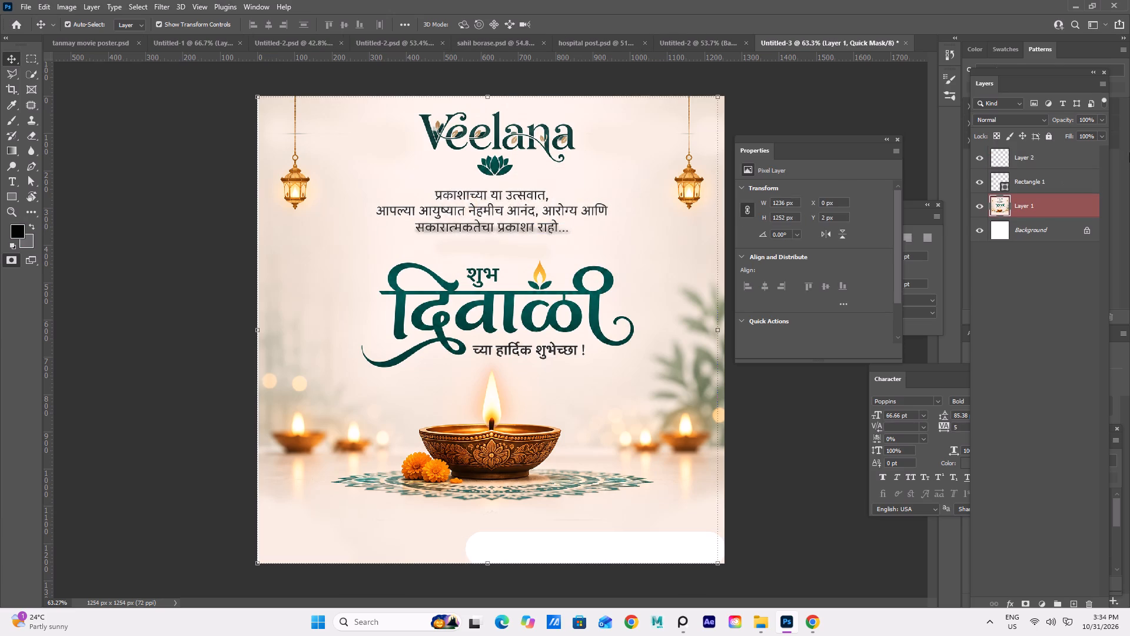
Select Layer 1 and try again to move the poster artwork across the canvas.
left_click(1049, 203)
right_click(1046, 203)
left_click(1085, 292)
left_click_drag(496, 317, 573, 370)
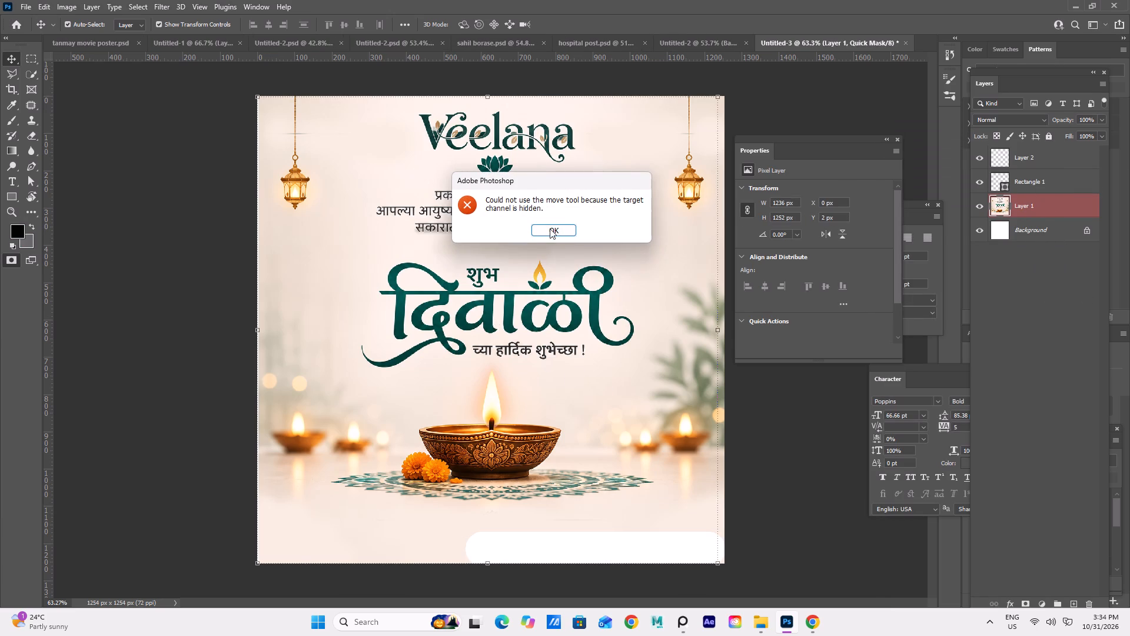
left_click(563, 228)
Undo the deletion of the Rectangle 2 layer.
key("ctrl+z")
key("ctrl+z")
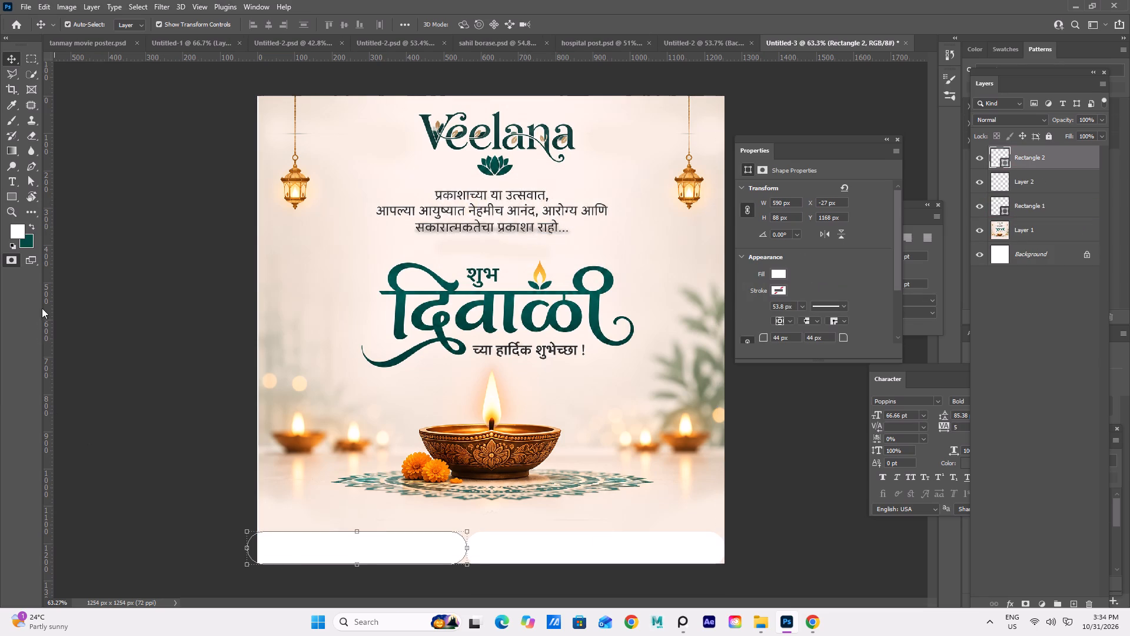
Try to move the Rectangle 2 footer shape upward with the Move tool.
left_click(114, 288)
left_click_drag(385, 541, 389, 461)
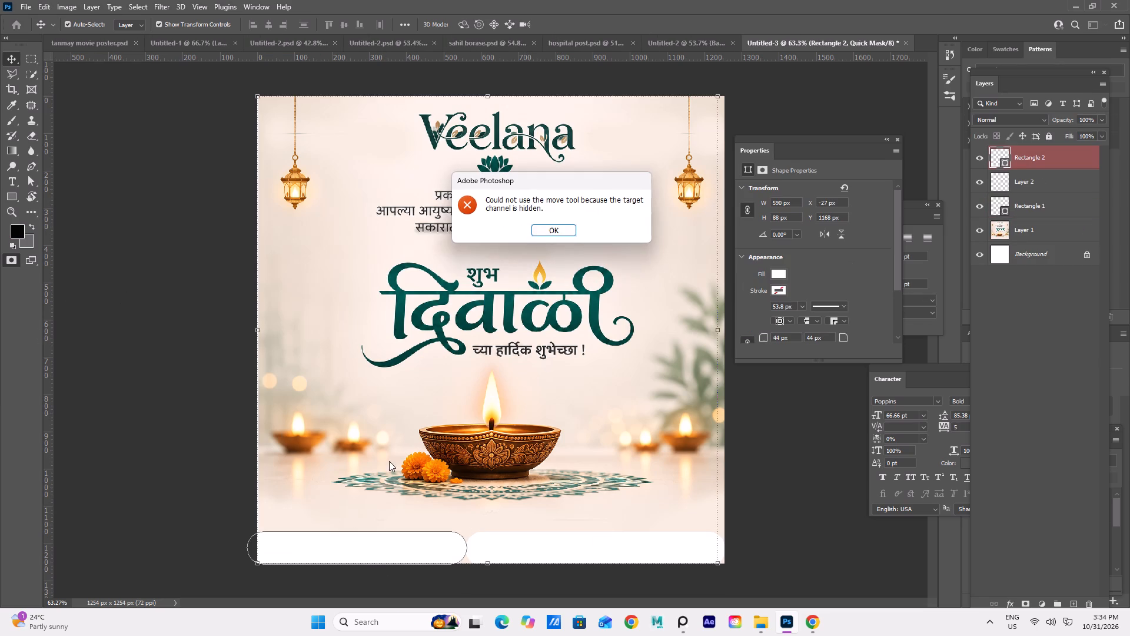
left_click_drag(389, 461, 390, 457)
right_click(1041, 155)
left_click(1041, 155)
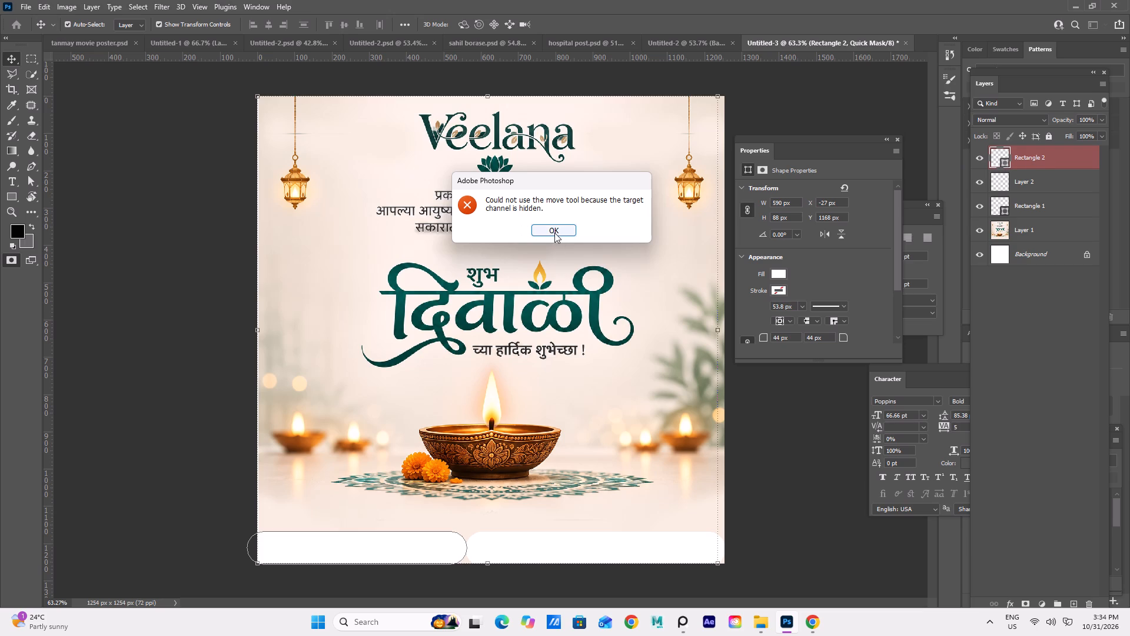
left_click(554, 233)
Rasterize the Rectangle 2 layer.
right_click(1042, 157)
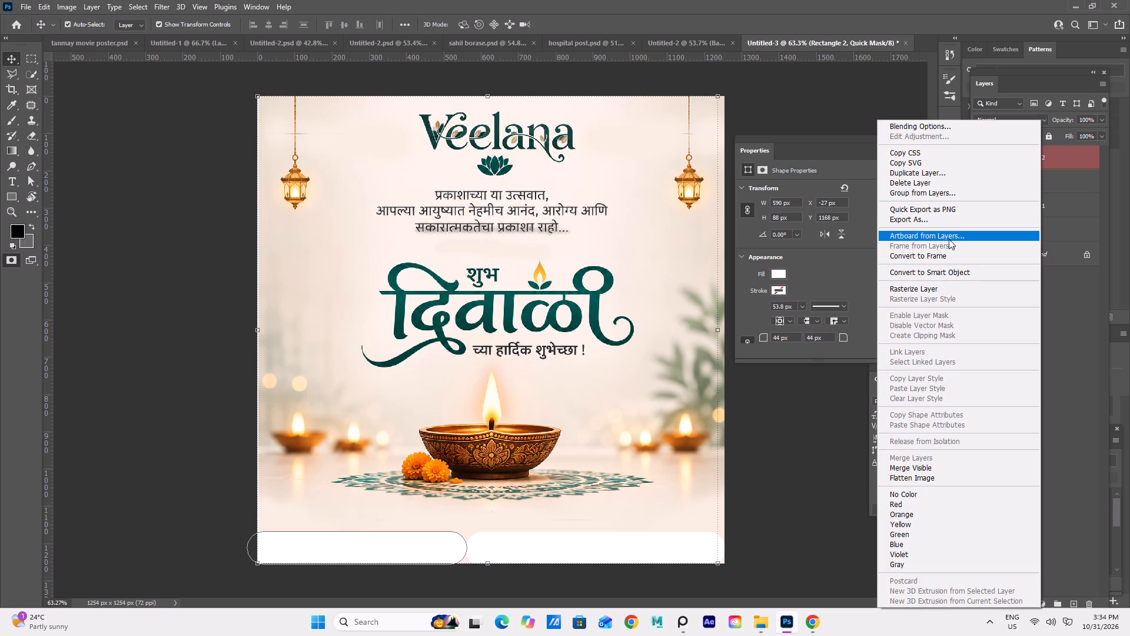
left_click(954, 287)
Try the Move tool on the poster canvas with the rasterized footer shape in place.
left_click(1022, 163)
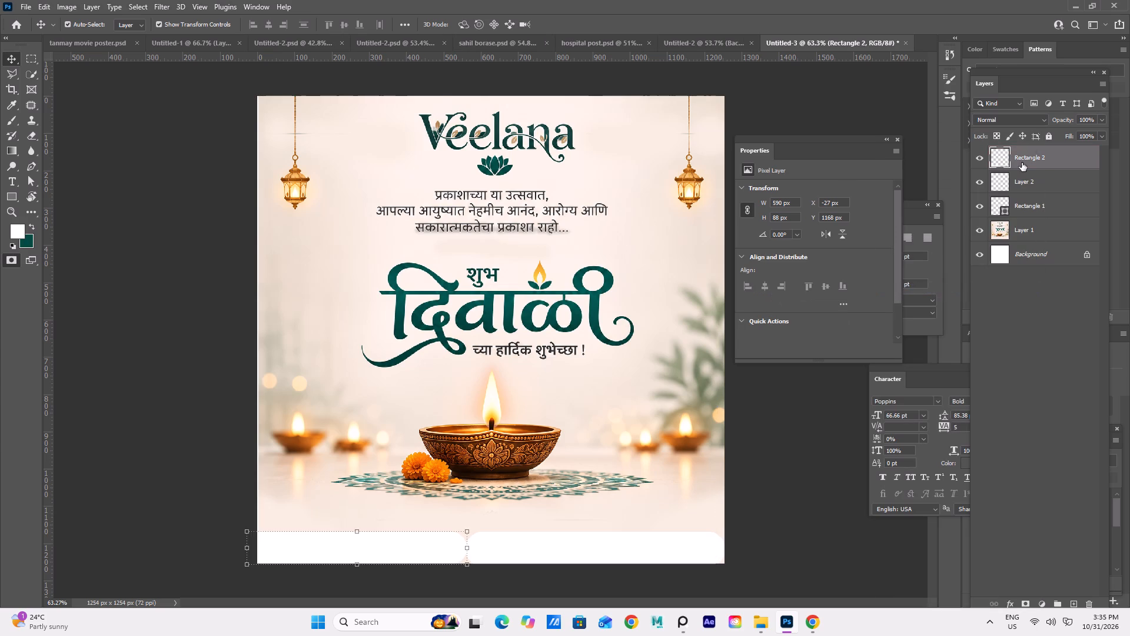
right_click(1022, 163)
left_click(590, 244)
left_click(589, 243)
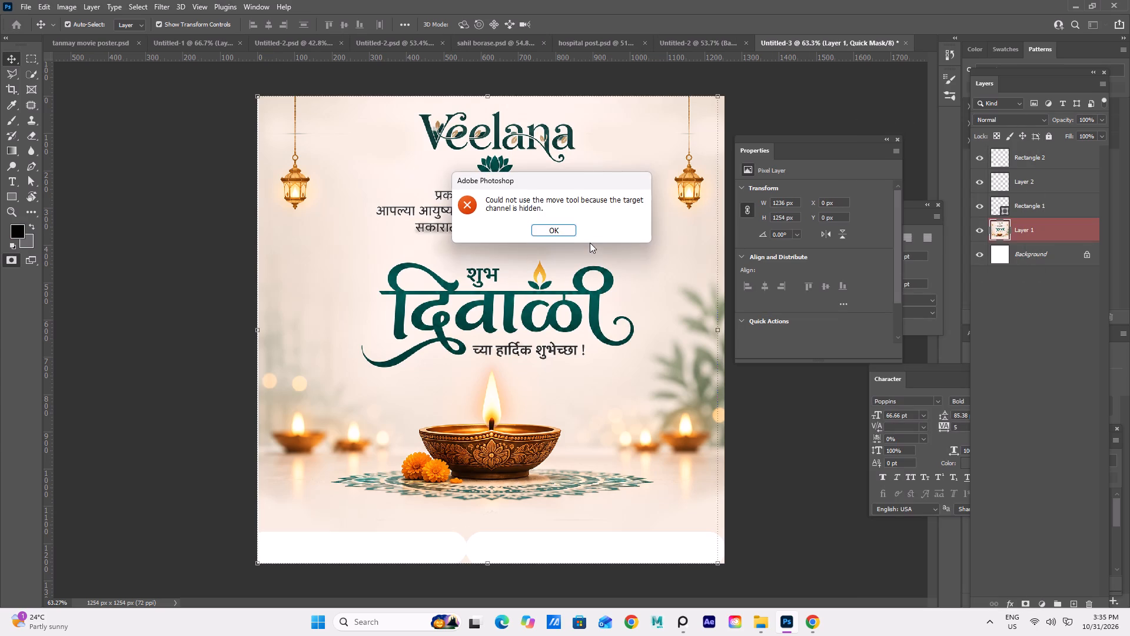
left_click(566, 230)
Convert the Rectangle 2 layer to a smart object.
left_click(1012, 154)
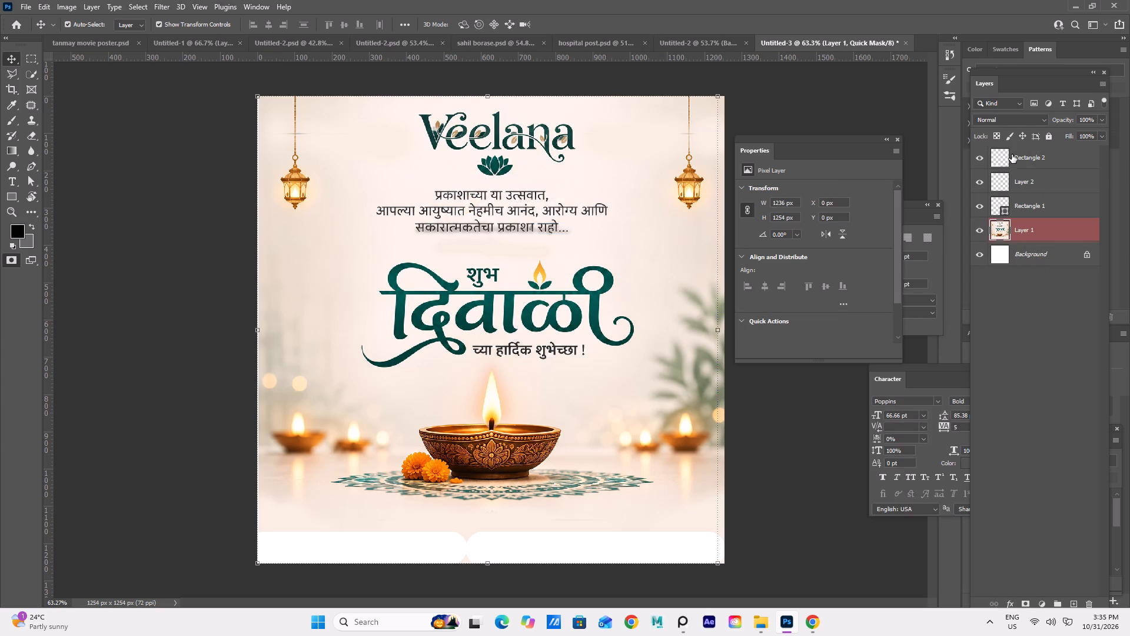
right_click(1057, 157)
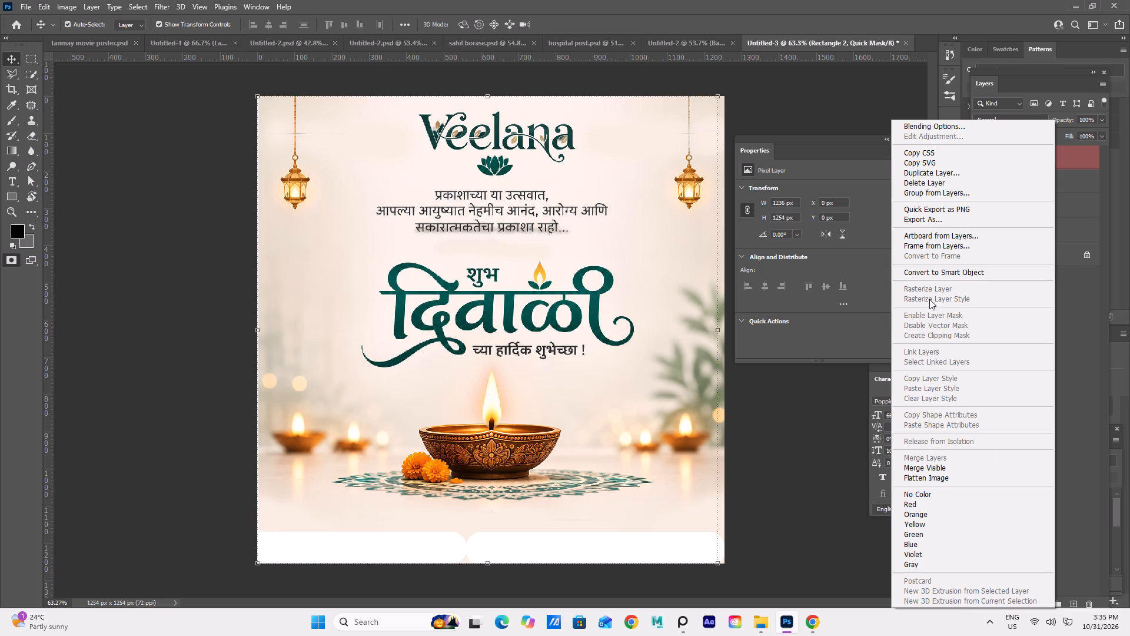
left_click(924, 275)
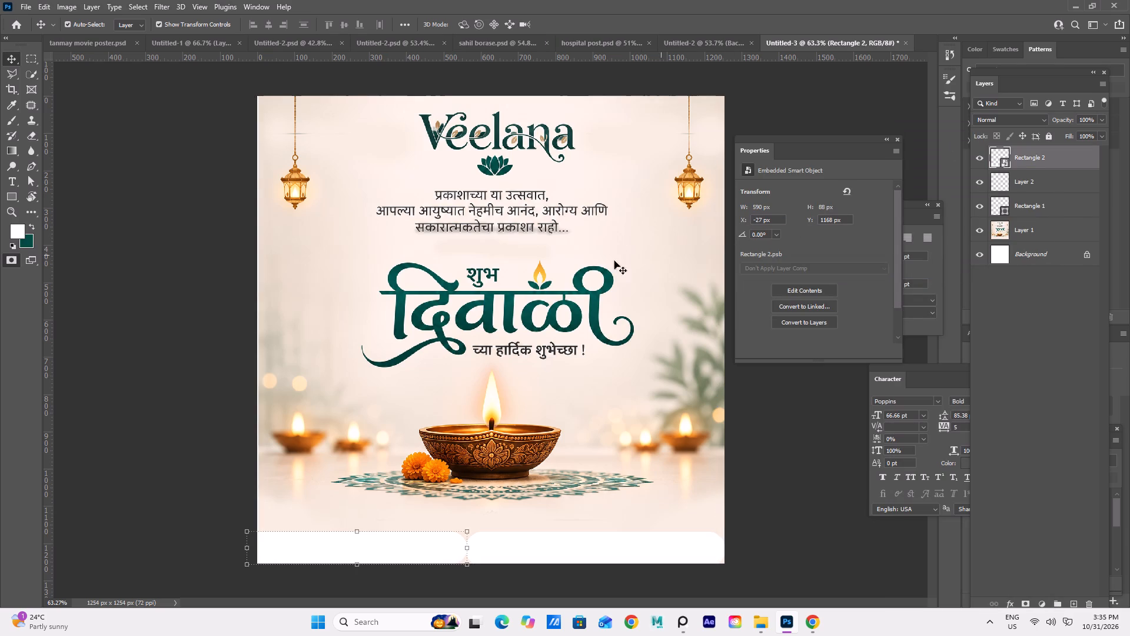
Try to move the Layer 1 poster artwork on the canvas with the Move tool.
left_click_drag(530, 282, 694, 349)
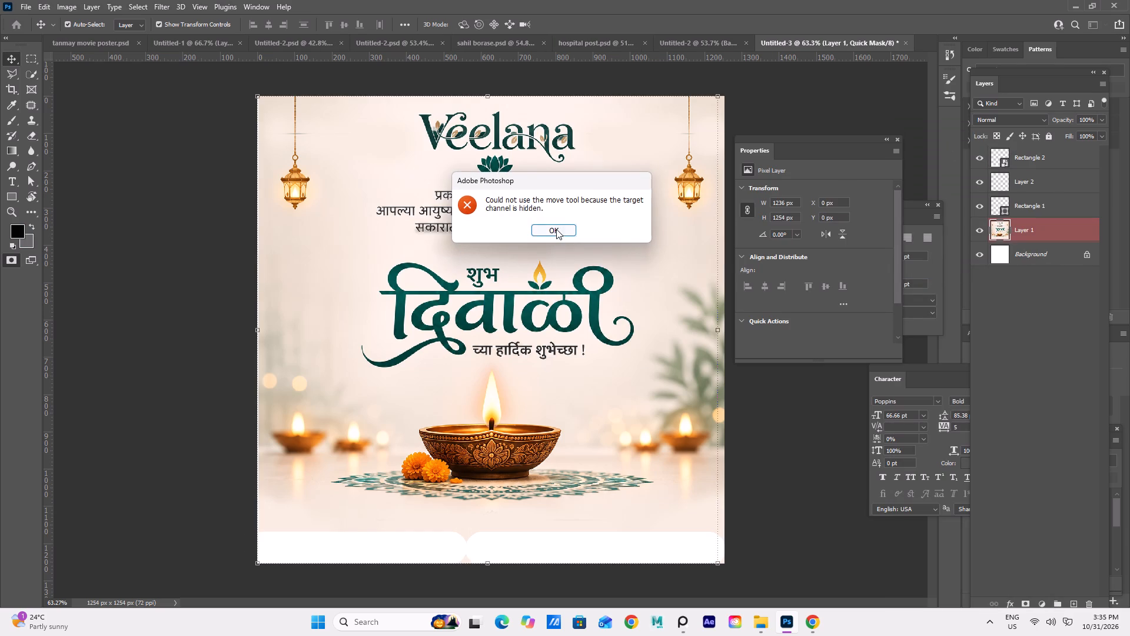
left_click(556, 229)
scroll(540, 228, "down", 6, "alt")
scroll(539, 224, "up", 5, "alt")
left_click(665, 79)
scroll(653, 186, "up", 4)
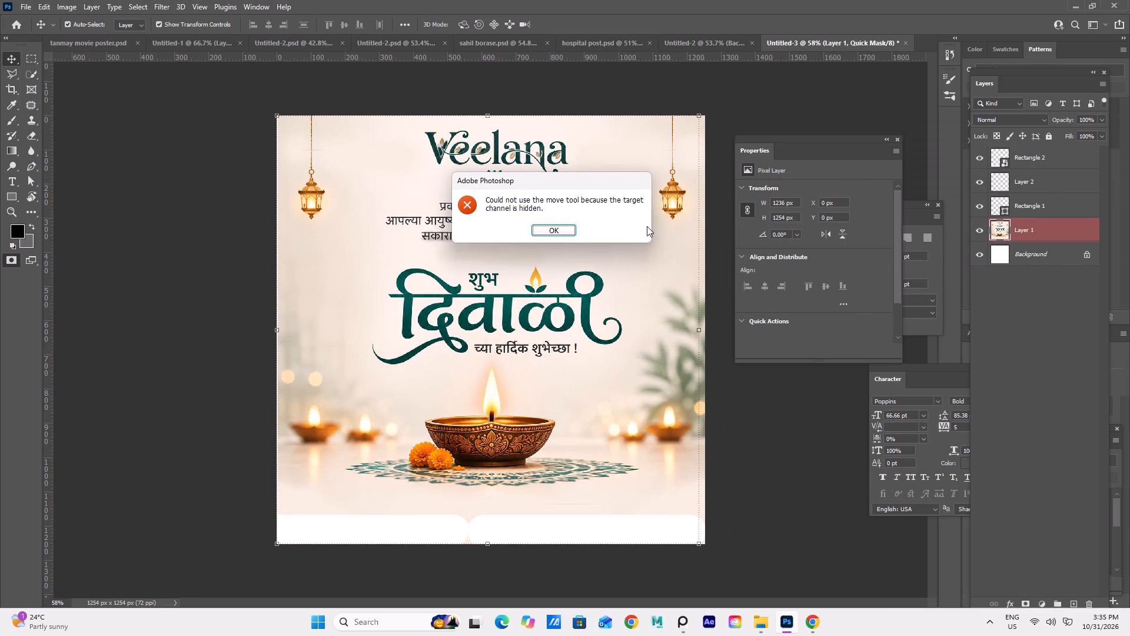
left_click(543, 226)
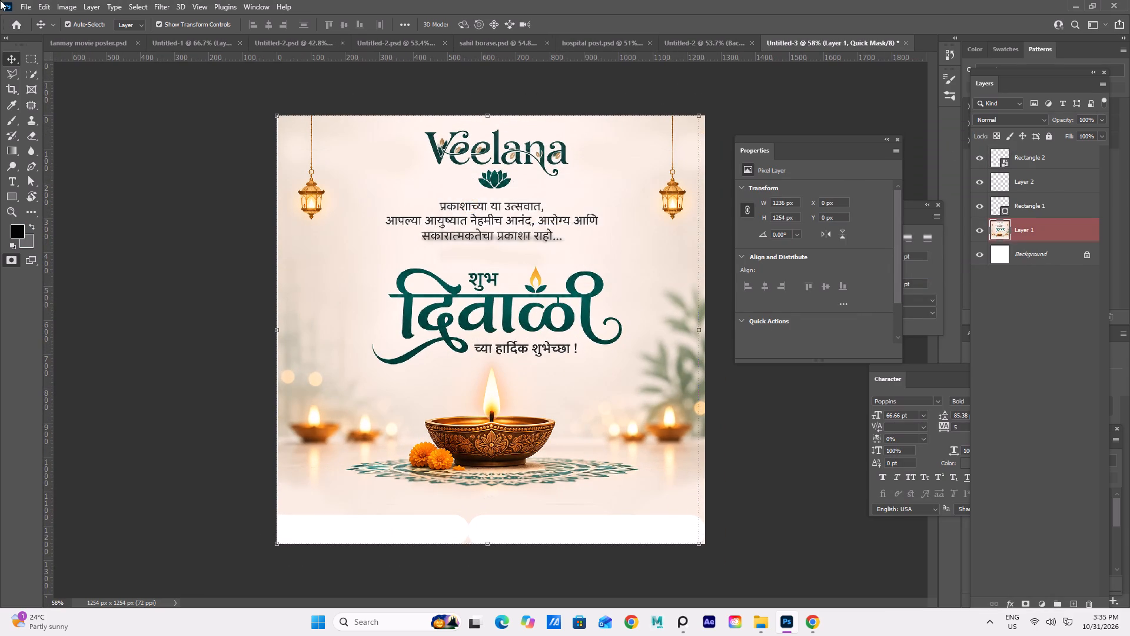
Switch to the Untitled-1 document and test the Move tool by shifting the Rocks Animation Studio artwork slightly.
left_click(187, 30)
left_click(187, 39)
scroll(185, 81, "down", 5, "alt")
scroll(431, 184, "up", 5, "alt")
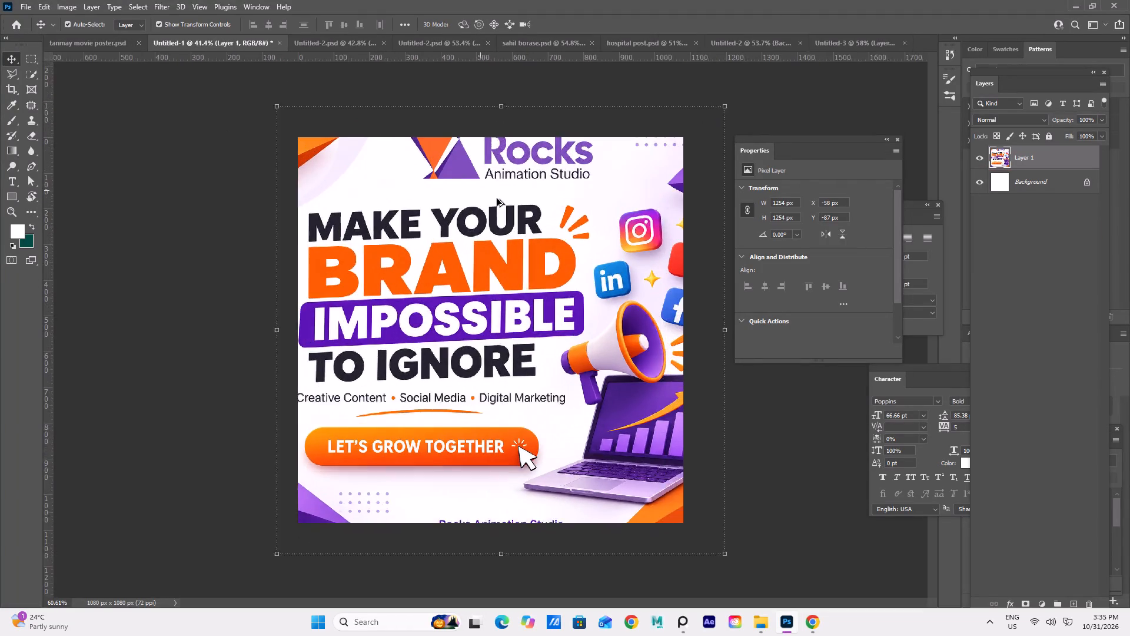
left_click_drag(584, 253, 596, 269)
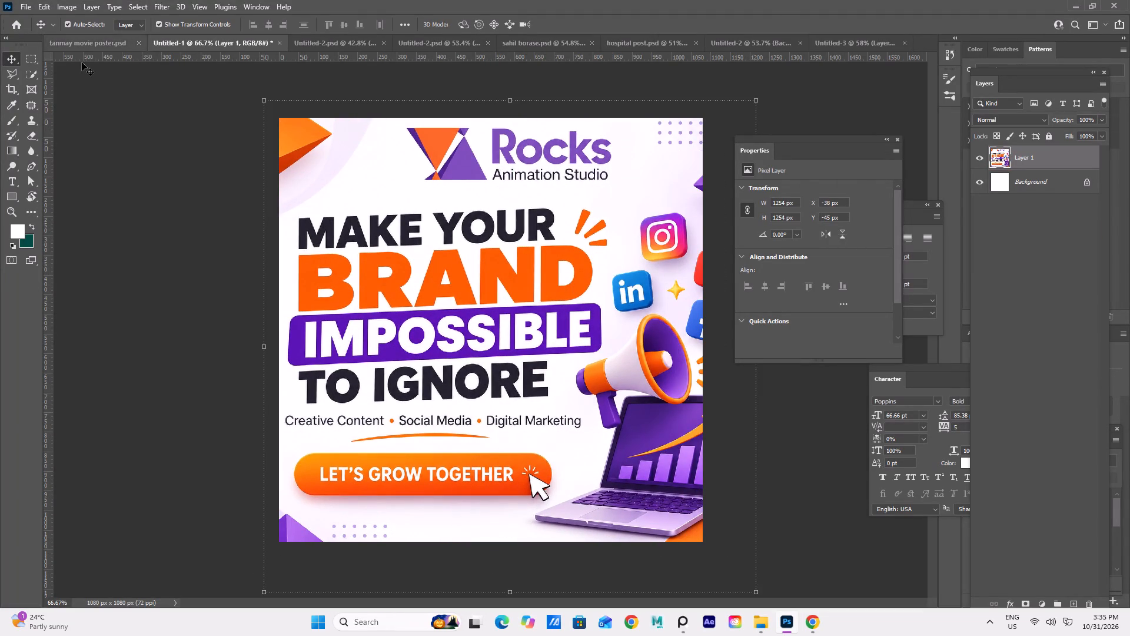
Switch to the Andaz apna apna movie poster document and move its Layer 1 photo downward.
left_click(88, 35)
left_click_drag(514, 261, 514, 317)
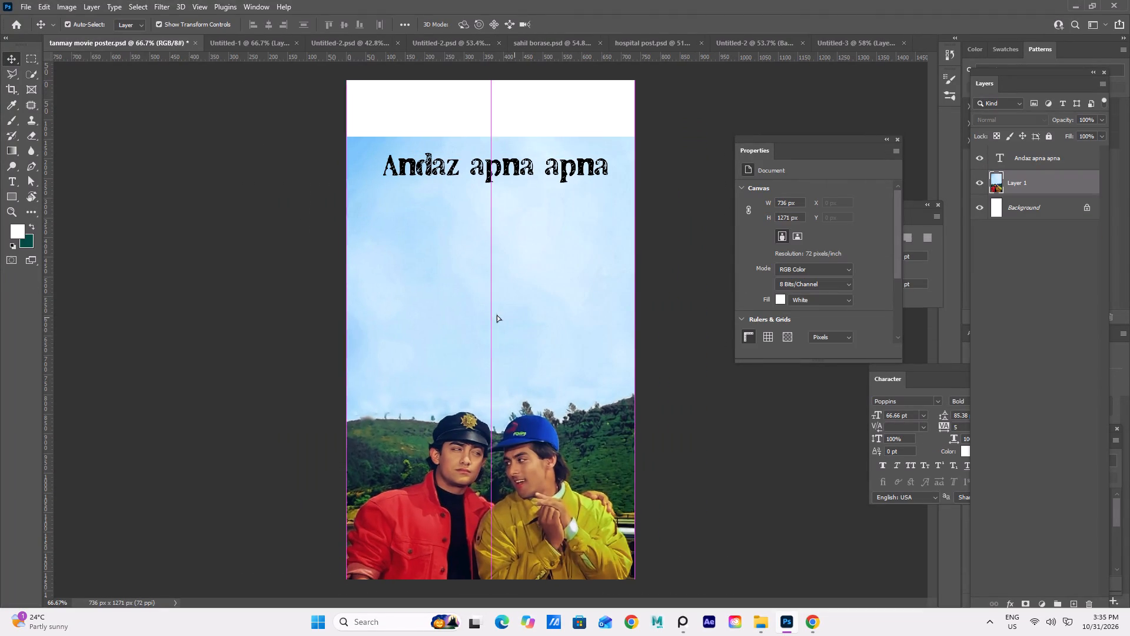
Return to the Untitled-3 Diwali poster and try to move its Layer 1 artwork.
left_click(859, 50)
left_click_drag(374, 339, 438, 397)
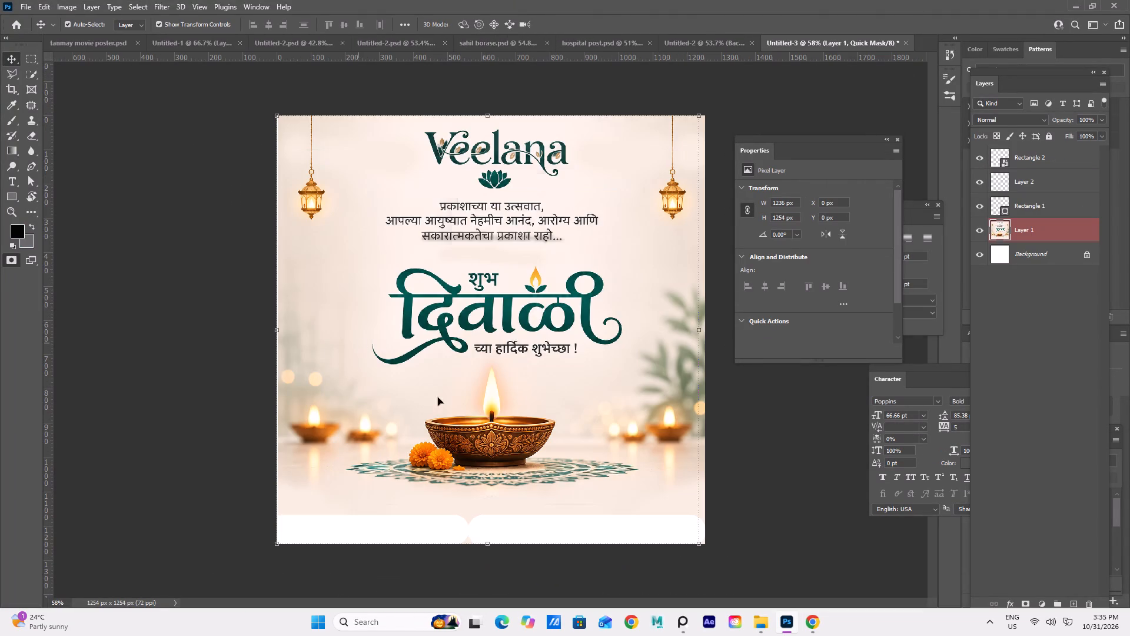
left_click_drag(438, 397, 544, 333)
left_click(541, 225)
Unlock the Background layer so it becomes a regular layer.
left_click(1062, 259)
left_click(1088, 259)
left_click_drag(713, 422, 722, 416)
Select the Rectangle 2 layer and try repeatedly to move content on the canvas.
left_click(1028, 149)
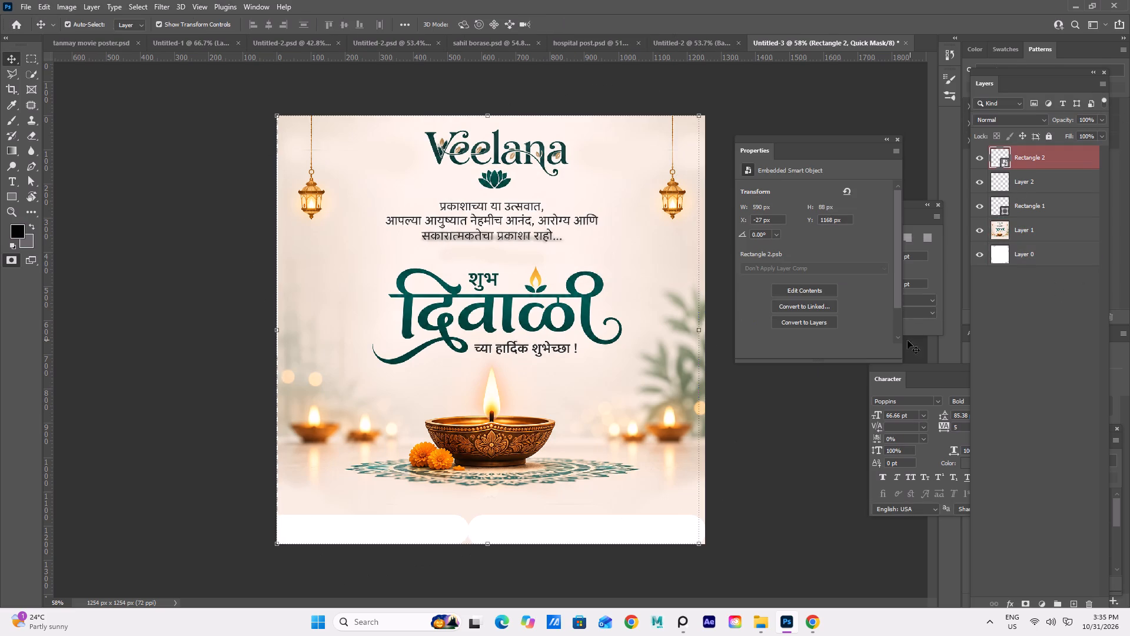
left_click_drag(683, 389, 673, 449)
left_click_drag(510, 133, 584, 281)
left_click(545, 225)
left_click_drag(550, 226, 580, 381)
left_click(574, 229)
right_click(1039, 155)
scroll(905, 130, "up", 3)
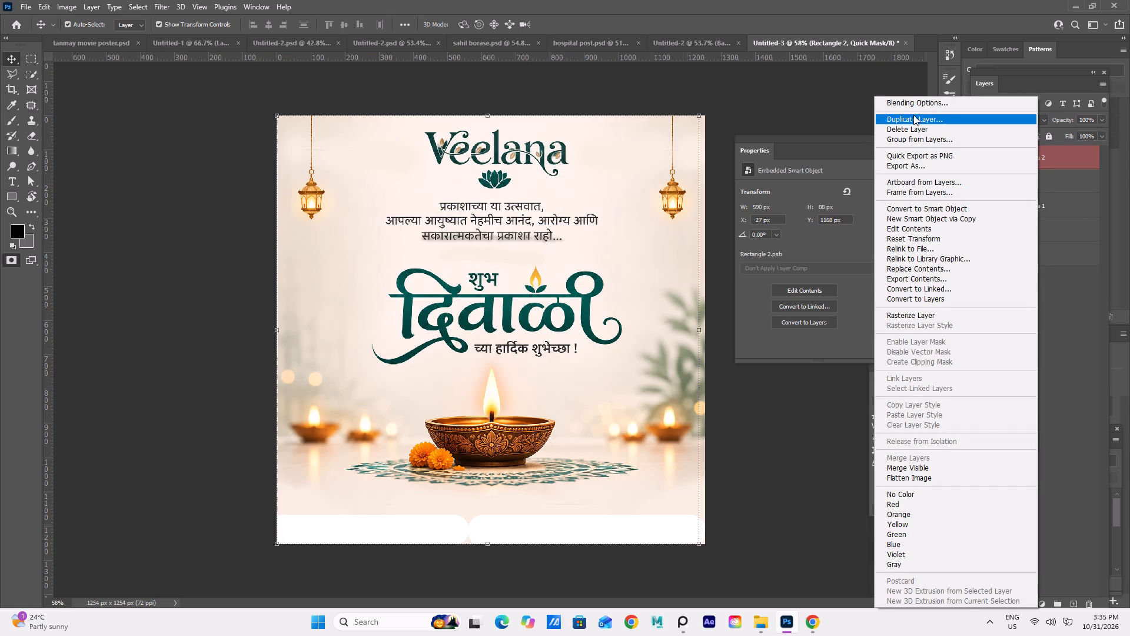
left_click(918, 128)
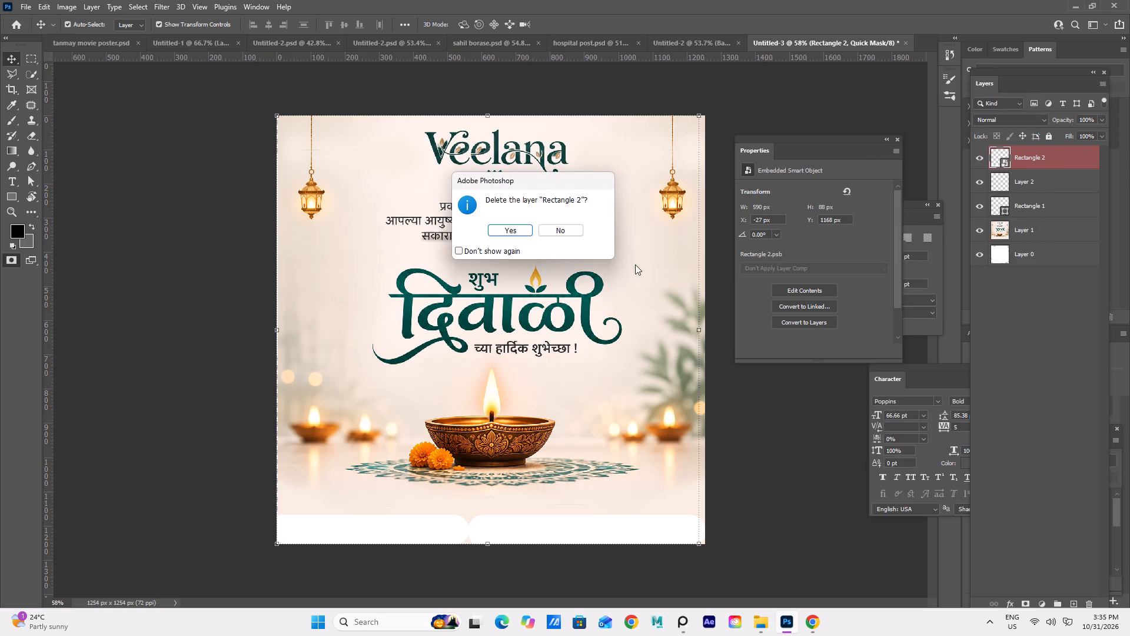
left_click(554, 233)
Put the Rectangle 2 layer into a new group with the default settings.
right_click(1033, 161)
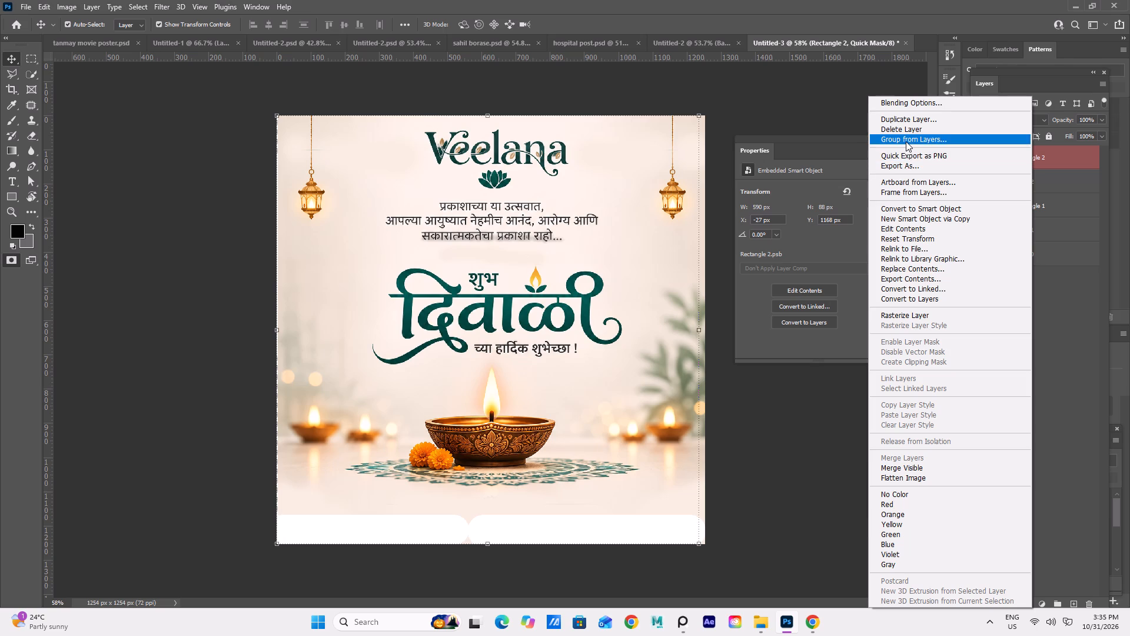
left_click(906, 141)
left_click(649, 187)
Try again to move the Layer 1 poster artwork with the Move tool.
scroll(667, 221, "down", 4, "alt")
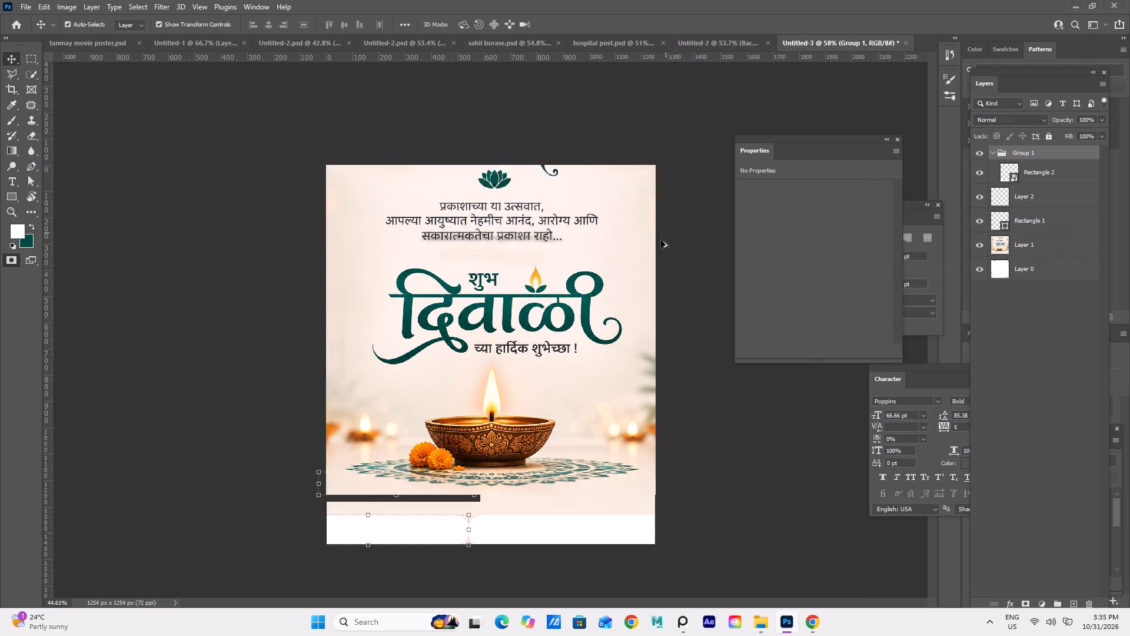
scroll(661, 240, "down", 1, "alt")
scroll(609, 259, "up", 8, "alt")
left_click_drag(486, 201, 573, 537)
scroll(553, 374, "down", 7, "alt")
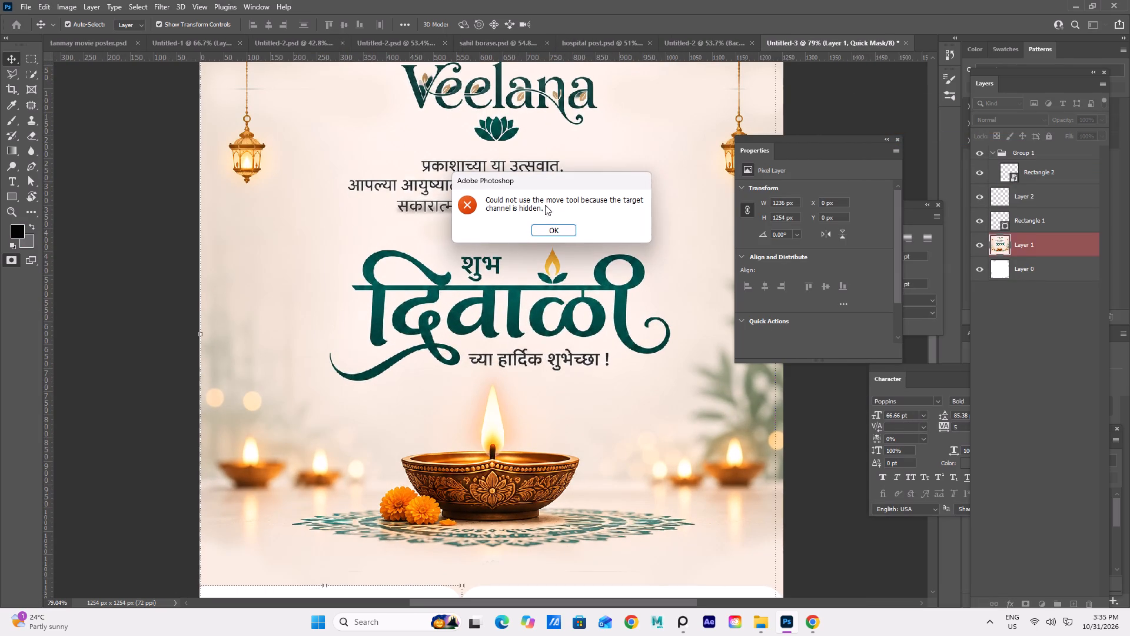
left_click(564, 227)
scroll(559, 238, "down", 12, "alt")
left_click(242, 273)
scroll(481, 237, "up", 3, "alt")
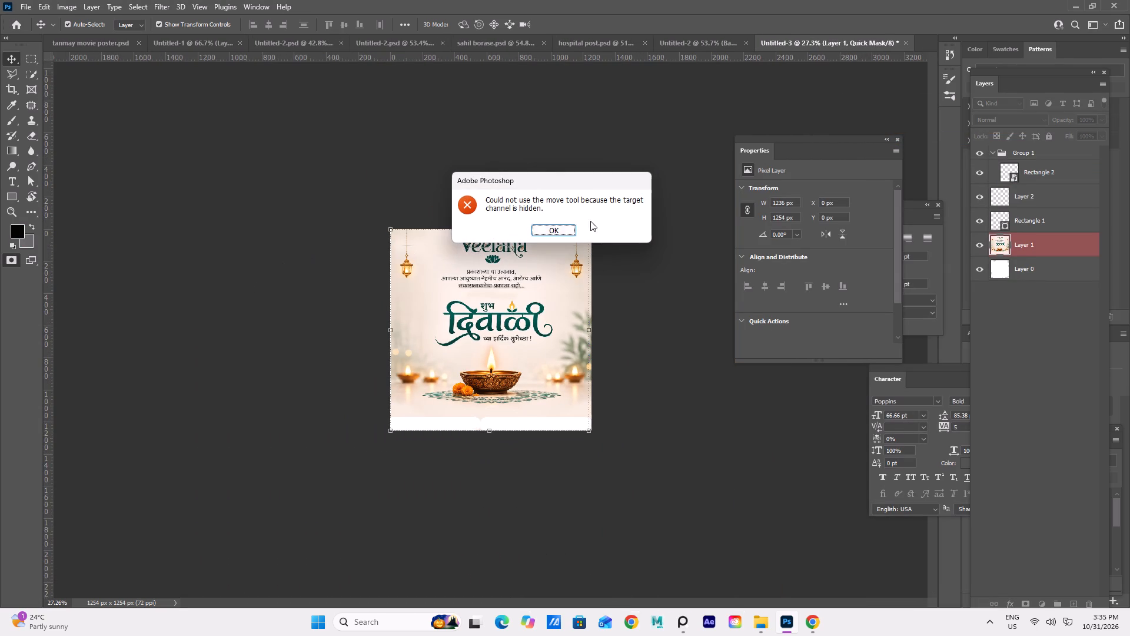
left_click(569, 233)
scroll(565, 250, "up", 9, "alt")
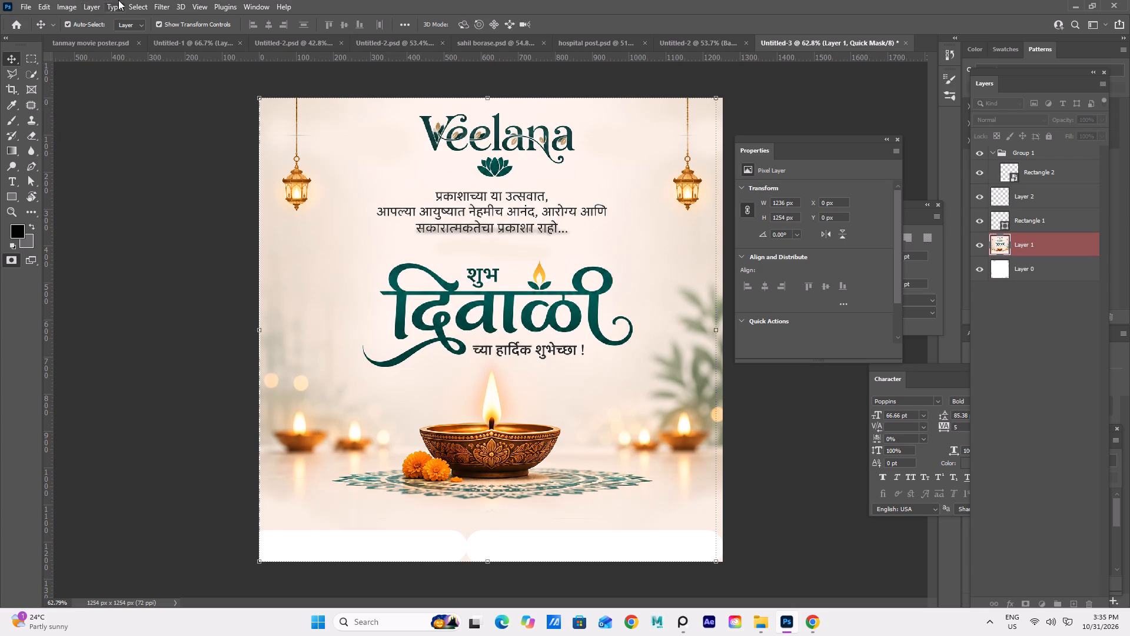
Scale the Layer 1 transform box to about 78% against its bottom edge and apply the transform.
left_click_drag(257, 98, 596, 393)
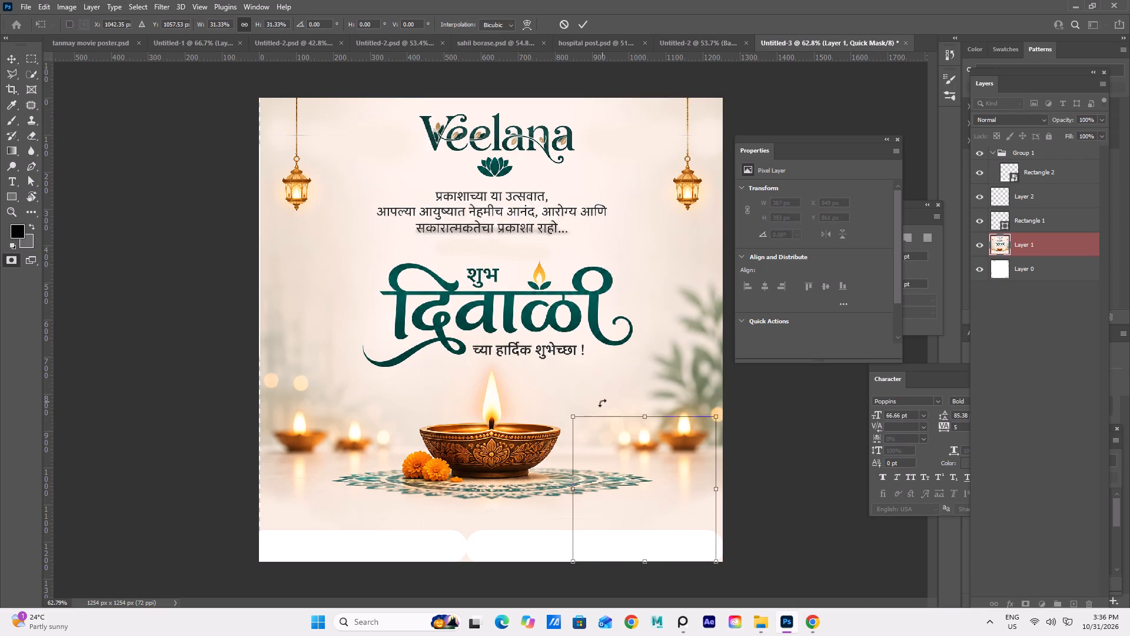
left_click_drag(624, 416, 84, 198)
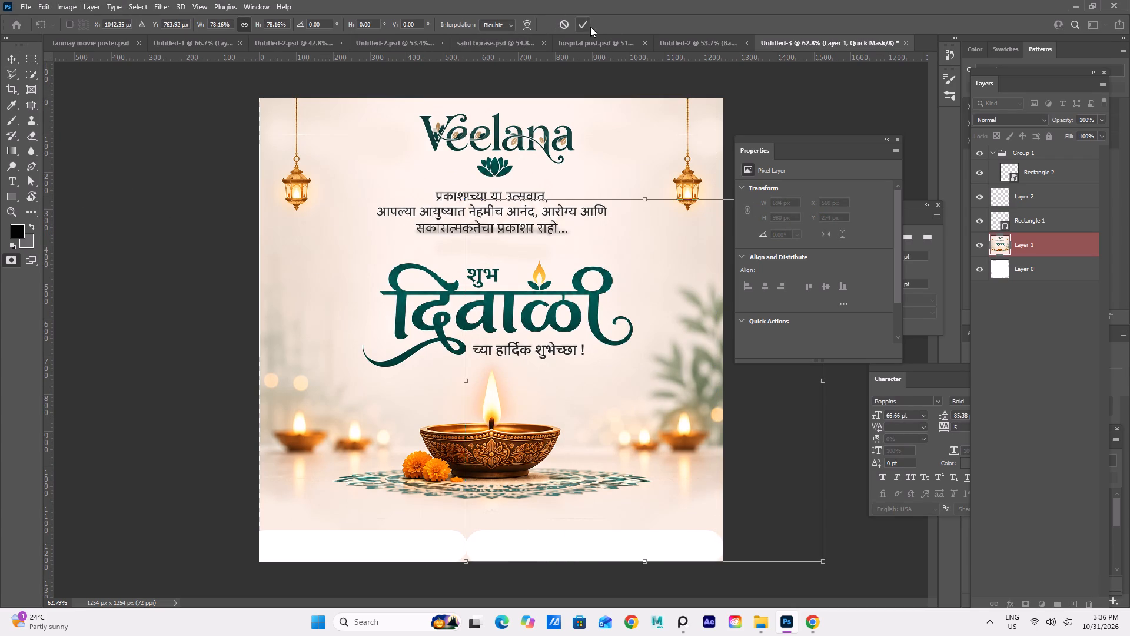
left_click_drag(584, 24, 580, 29)
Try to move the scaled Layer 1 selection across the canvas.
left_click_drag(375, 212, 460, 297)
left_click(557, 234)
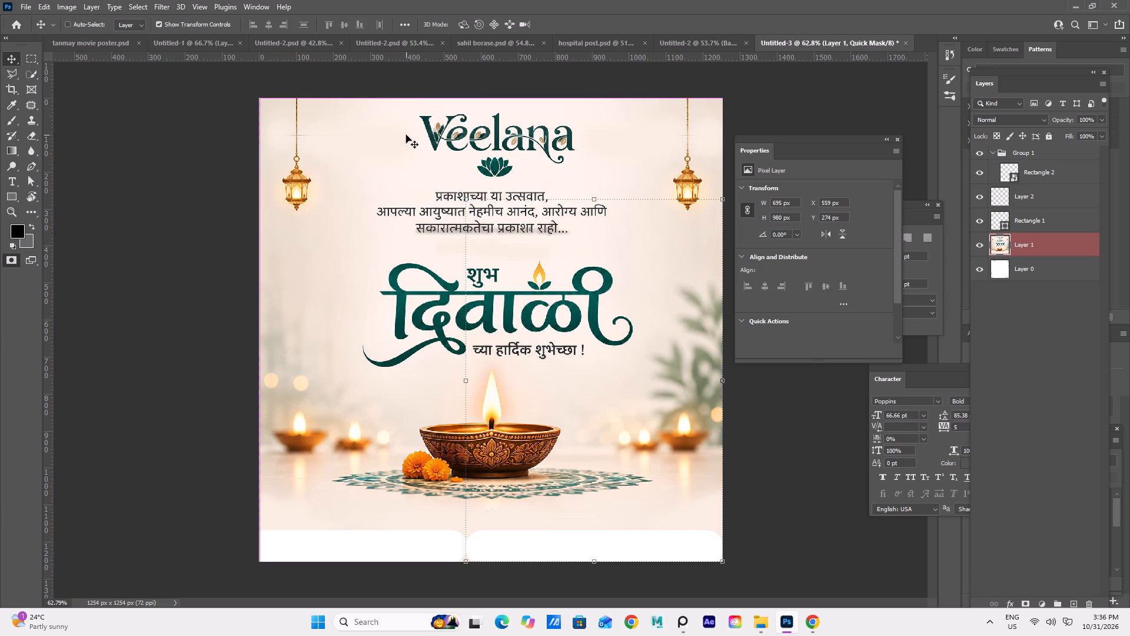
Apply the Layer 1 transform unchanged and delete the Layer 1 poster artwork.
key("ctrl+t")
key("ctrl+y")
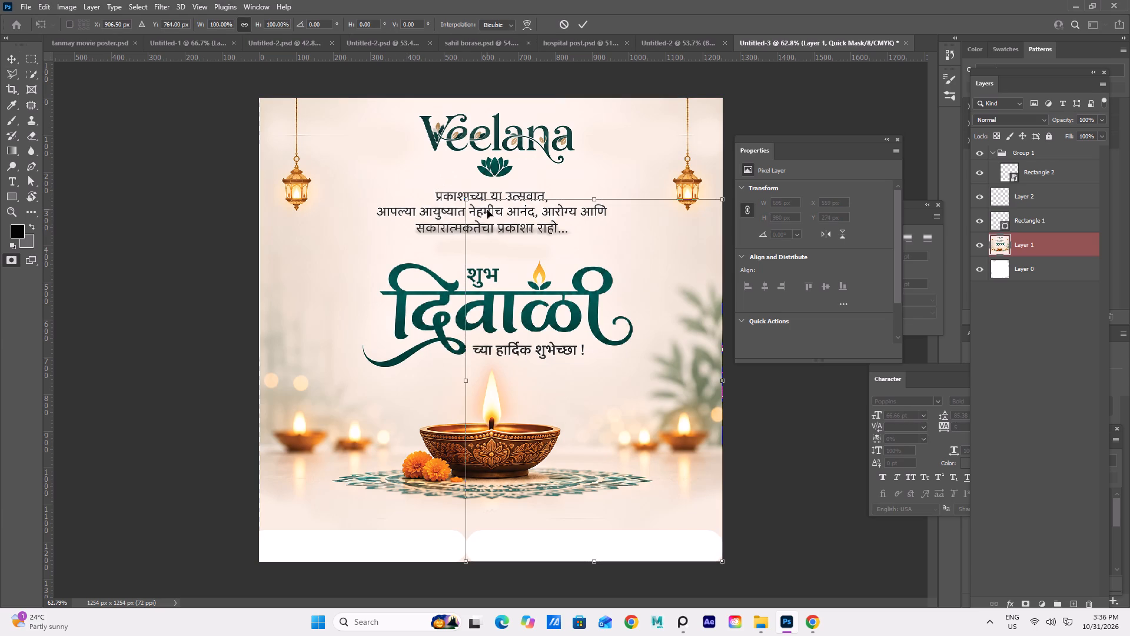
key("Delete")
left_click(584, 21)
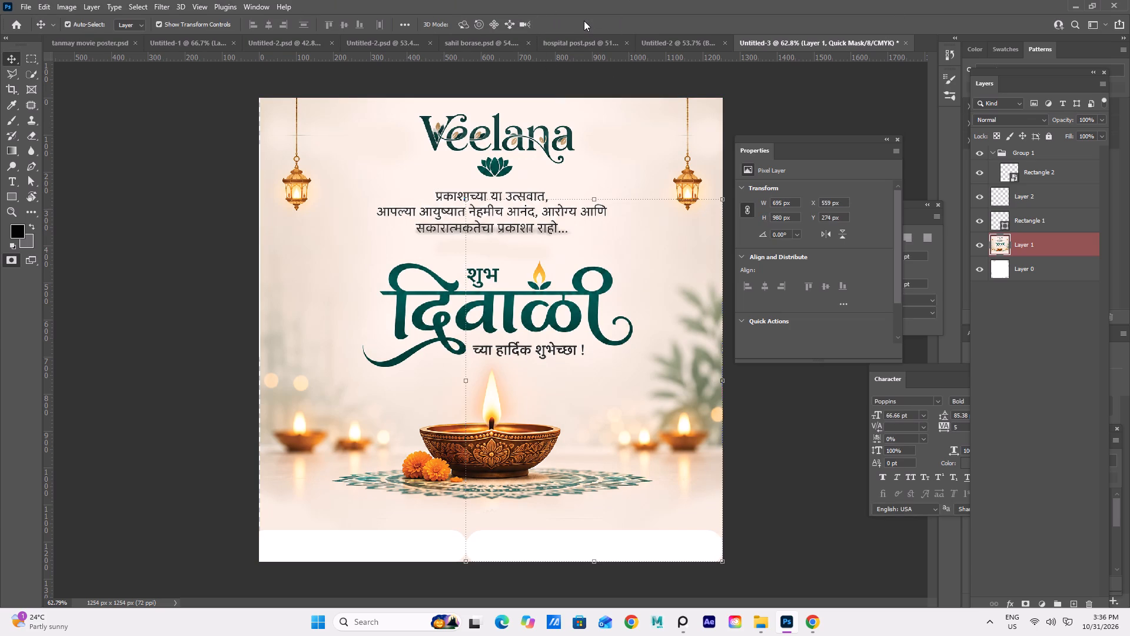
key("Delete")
Undo the Layer 1 deletion and the changes before it, back to before Rectangle 2 was grouped.
key("ctrl+z")
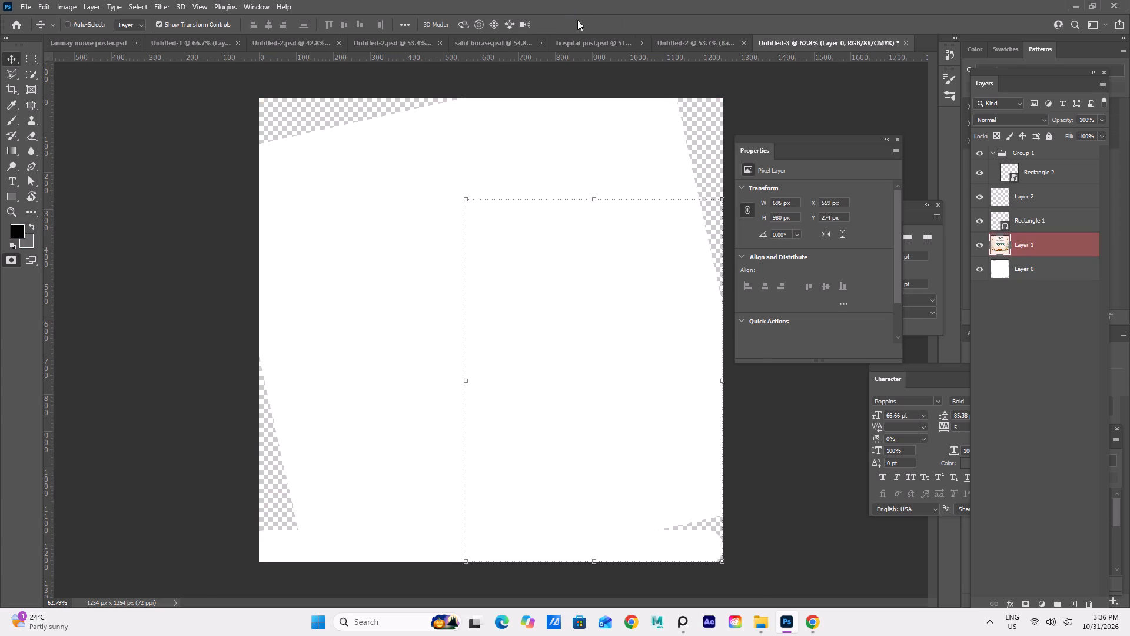
key("ctrl+z")
key("ctrl+z")
key("ctrl+z")
key("ctrl+z")
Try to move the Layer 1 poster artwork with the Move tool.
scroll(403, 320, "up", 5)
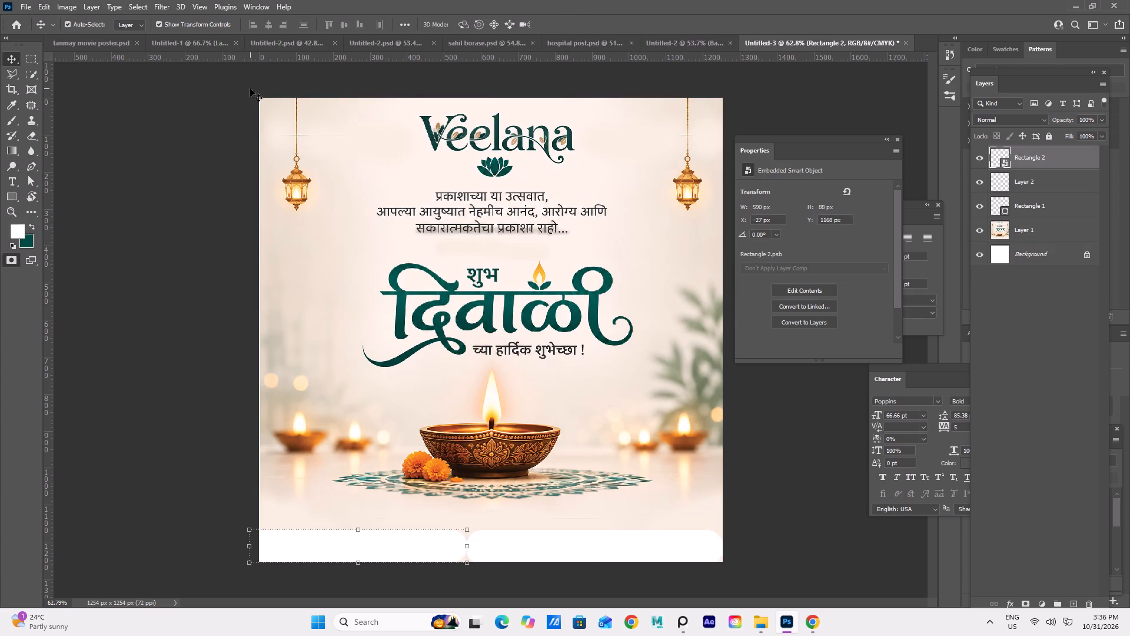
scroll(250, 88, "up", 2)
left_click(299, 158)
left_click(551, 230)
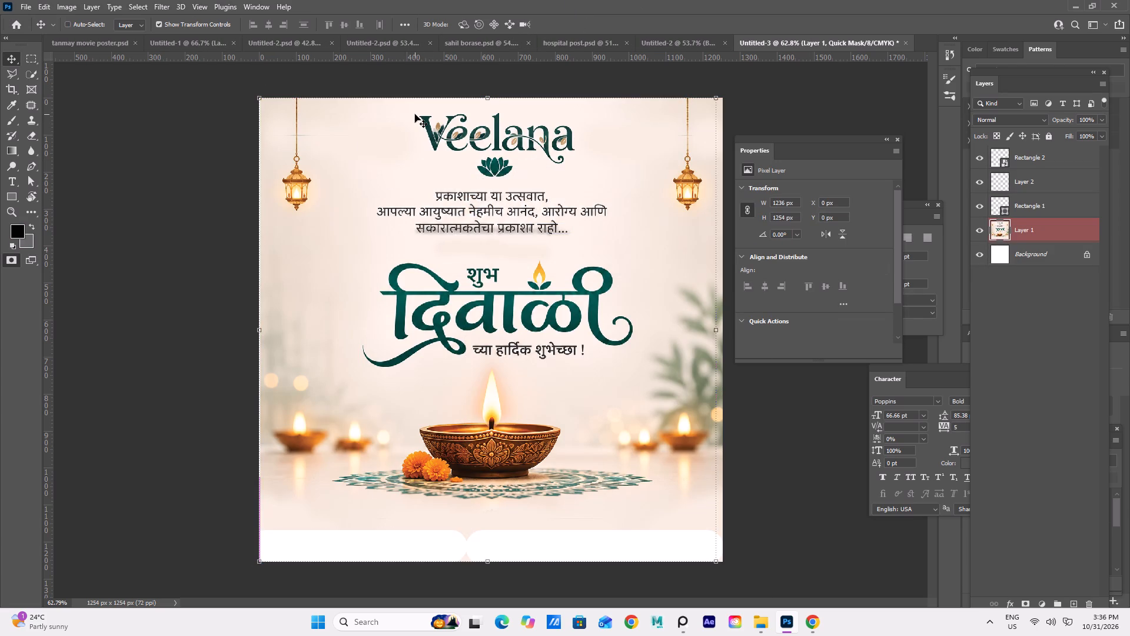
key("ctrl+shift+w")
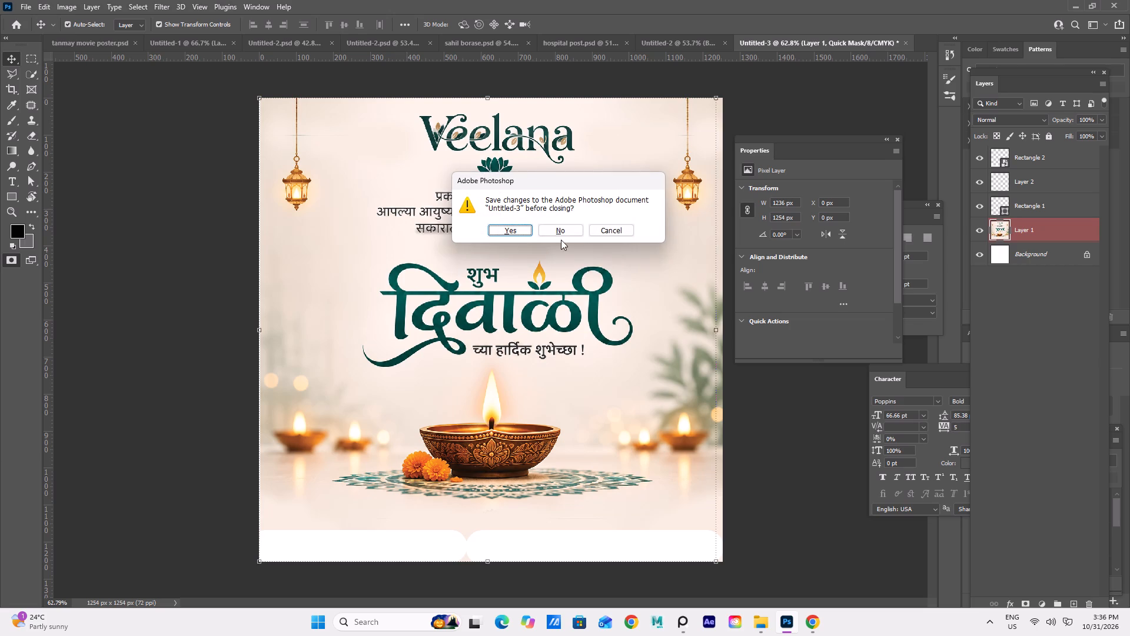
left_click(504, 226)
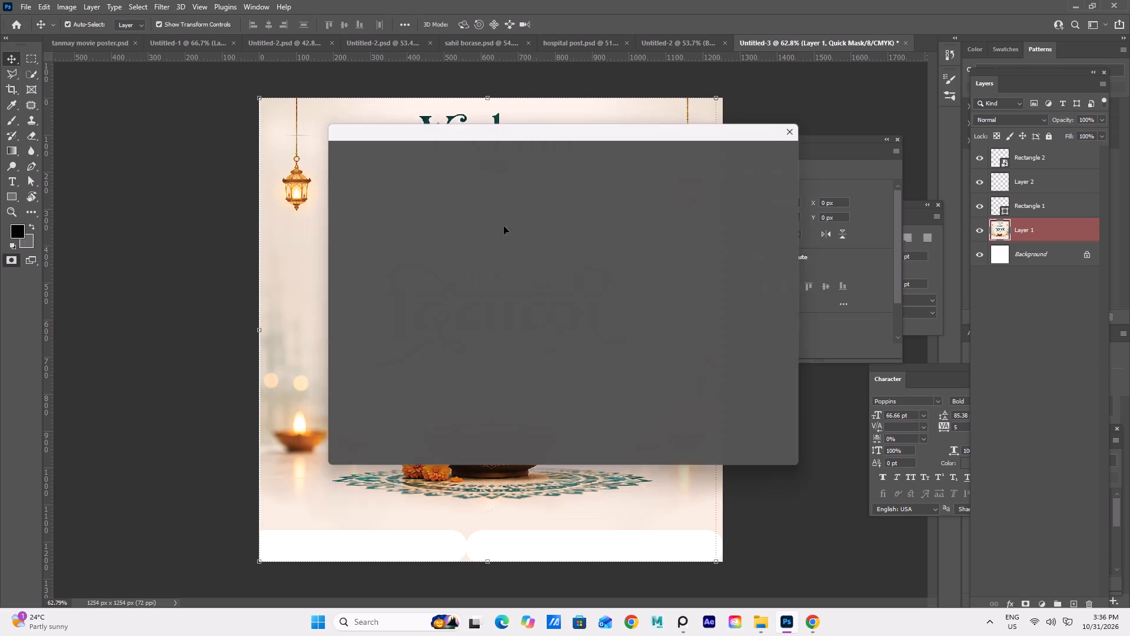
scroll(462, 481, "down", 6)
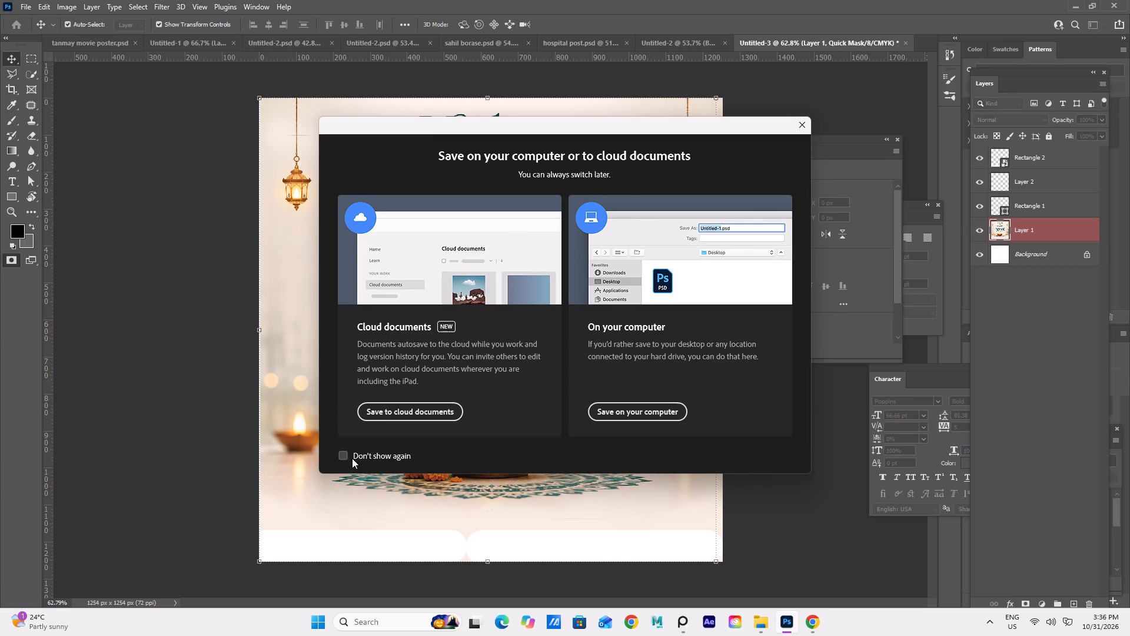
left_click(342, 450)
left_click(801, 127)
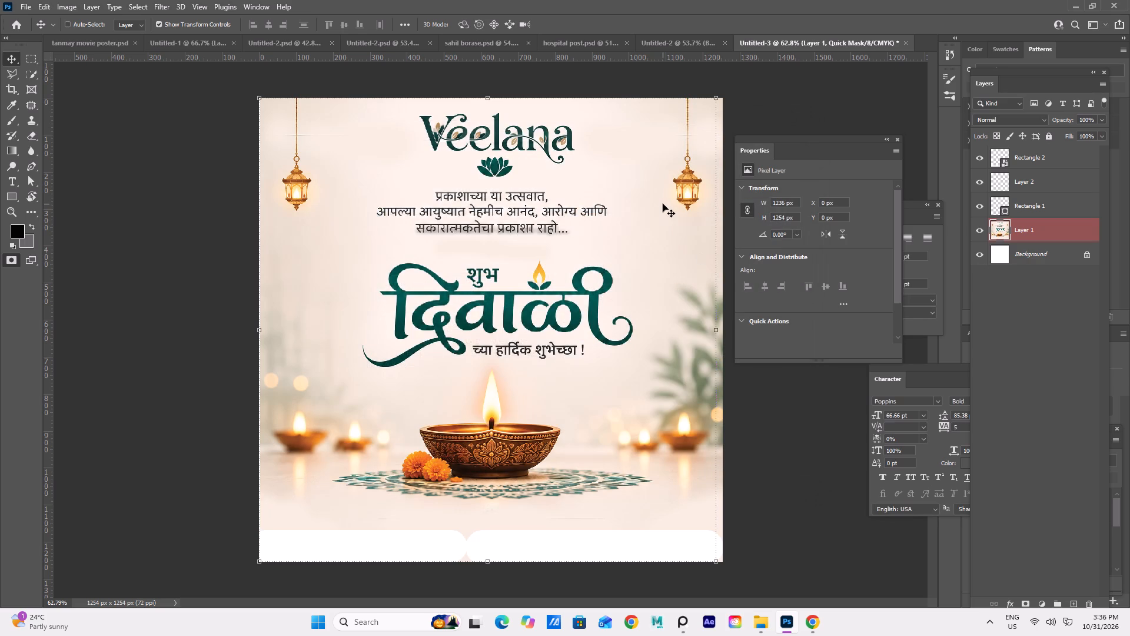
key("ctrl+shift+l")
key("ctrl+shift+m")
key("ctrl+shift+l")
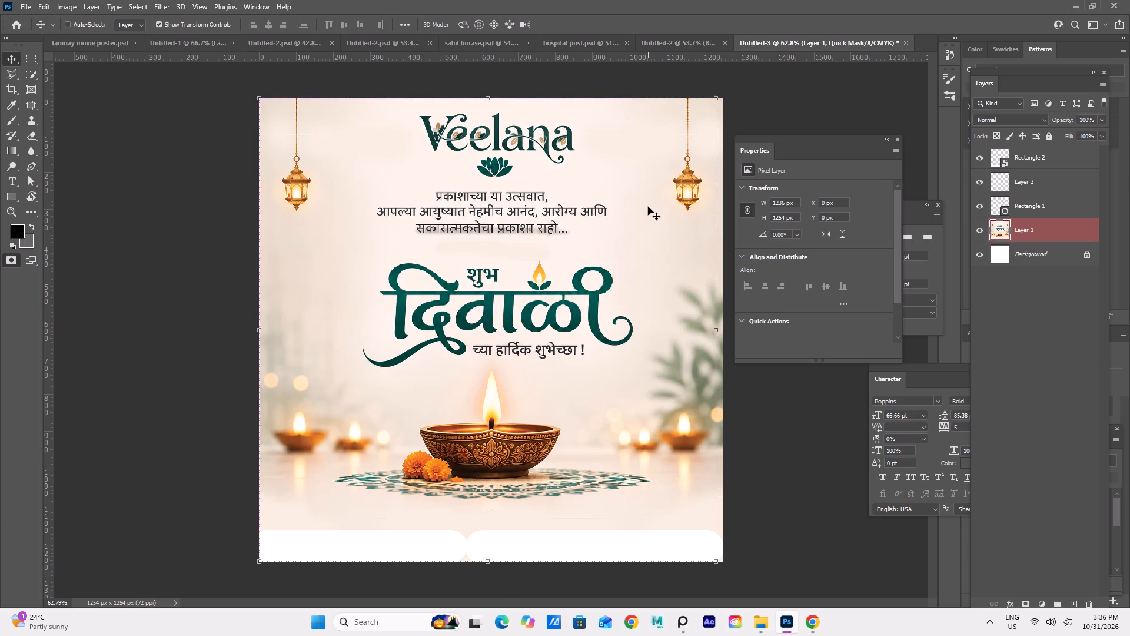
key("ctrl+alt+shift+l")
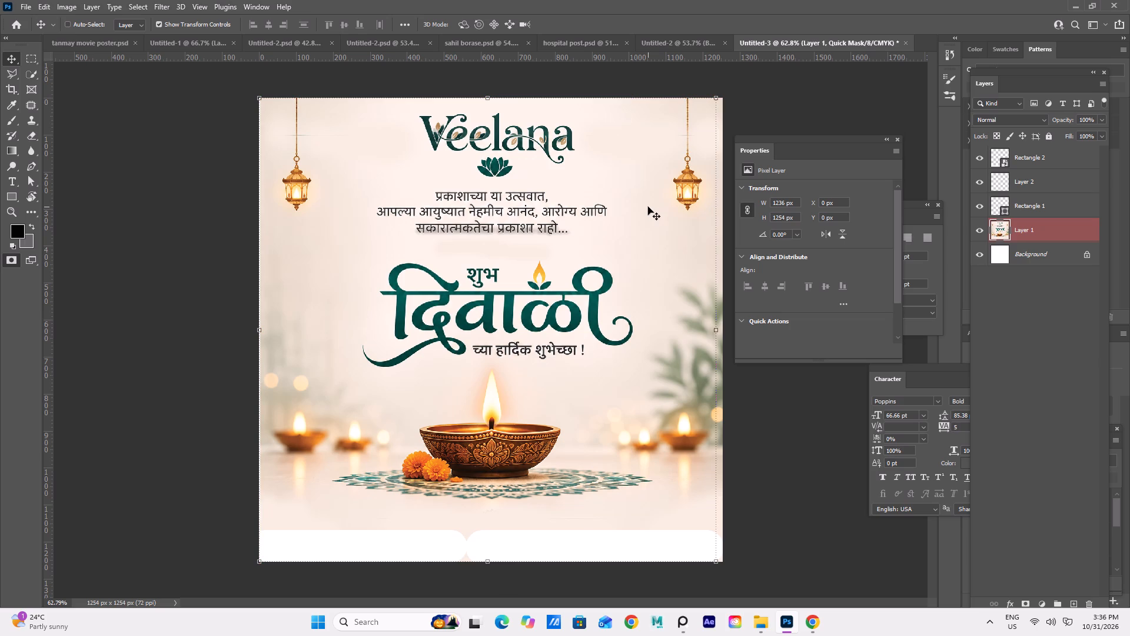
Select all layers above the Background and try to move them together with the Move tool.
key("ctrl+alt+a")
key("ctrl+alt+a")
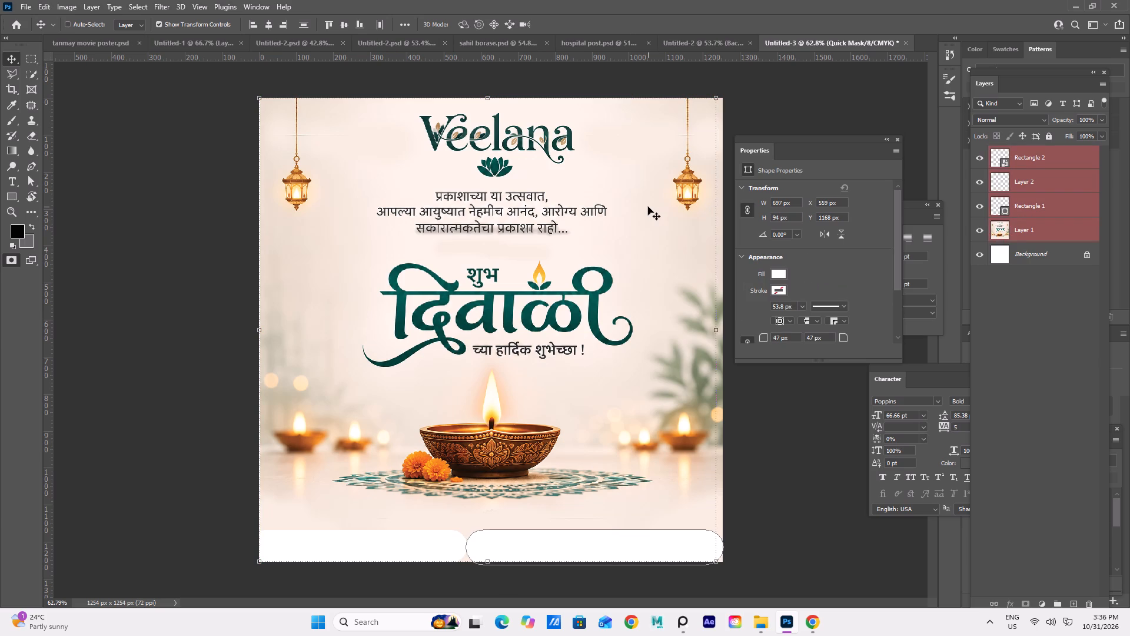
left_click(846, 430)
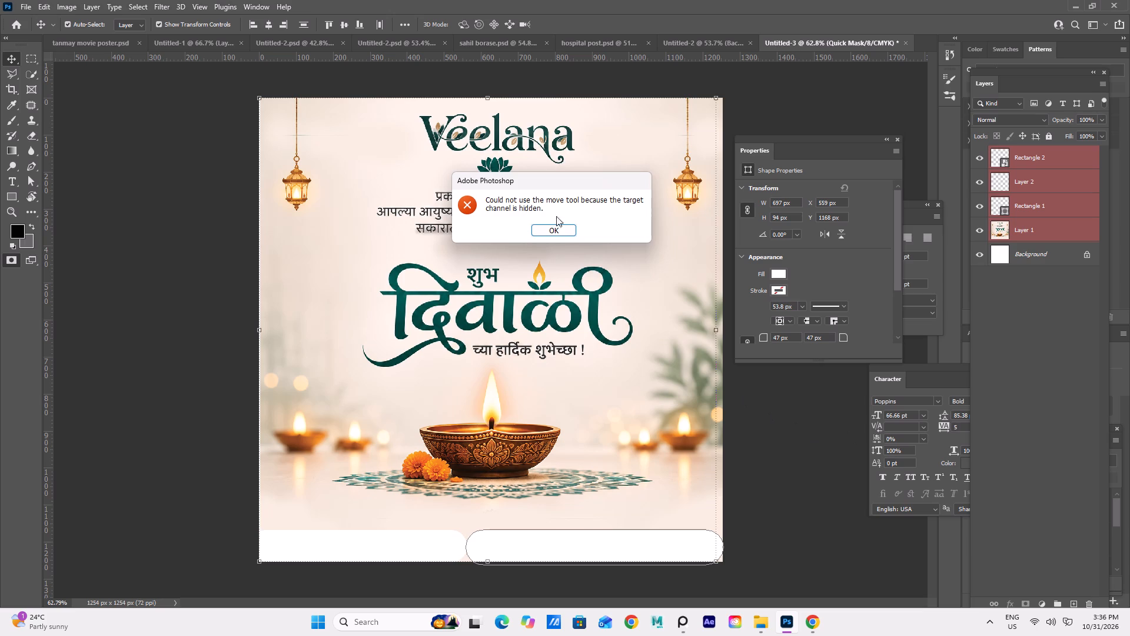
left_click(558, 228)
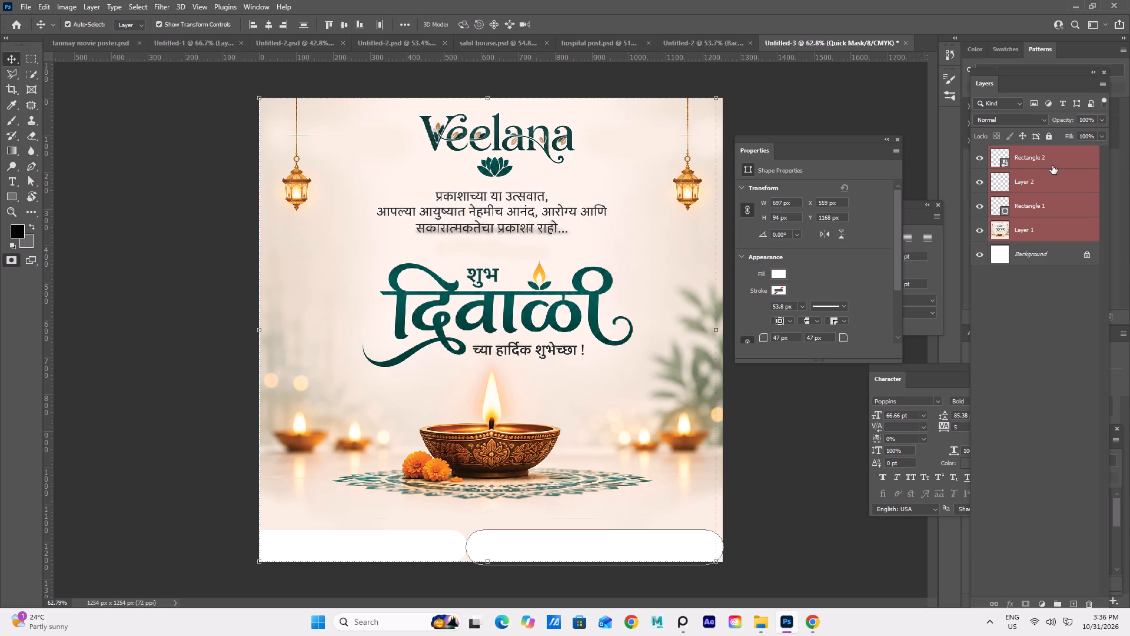
Set the layer thumbnails to clip to layer bounds.
right_click(993, 158)
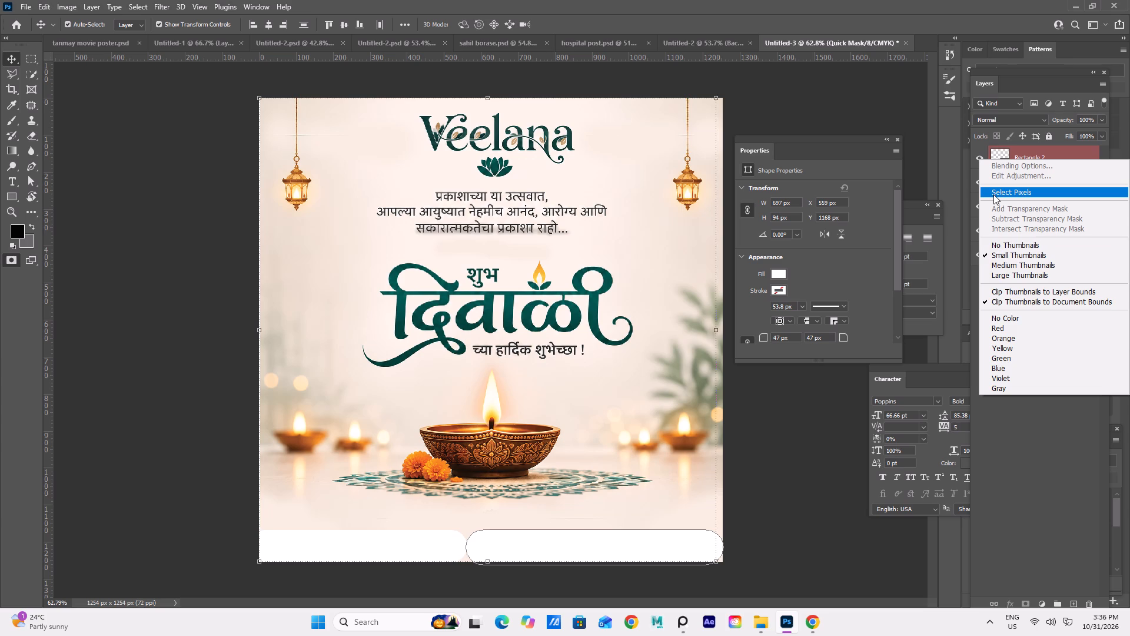
left_click(1019, 289)
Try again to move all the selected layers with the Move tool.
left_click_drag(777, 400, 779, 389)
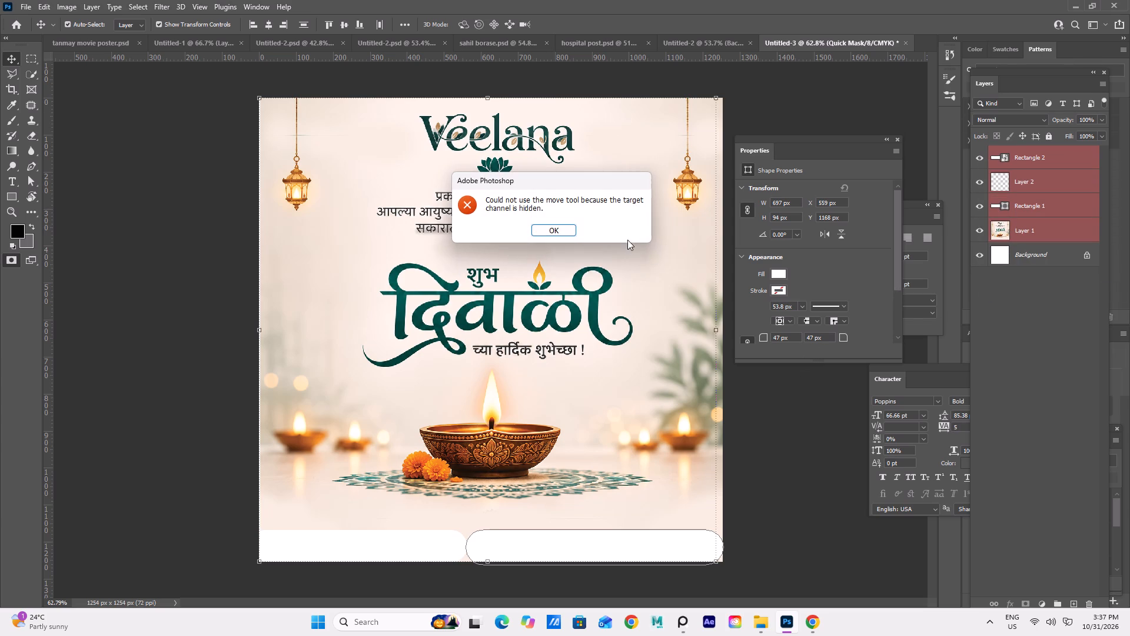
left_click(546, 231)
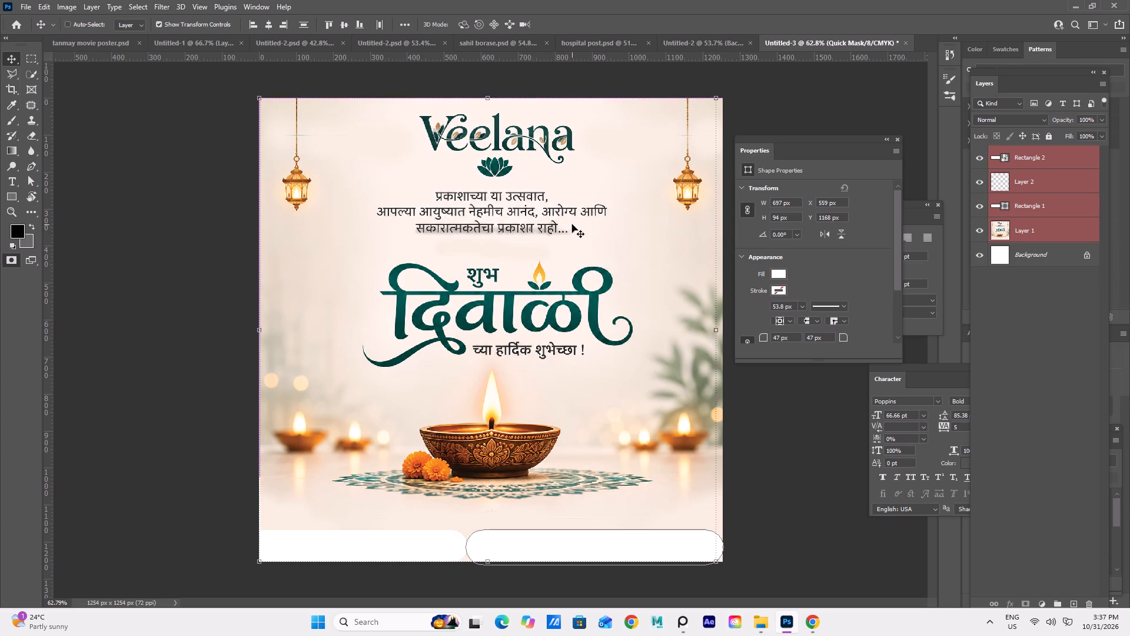
Undo the footer rectangle edits back to the green Layer 2 and Layer 3 bars, before Rectangle 1 was drawn.
key("ctrl+z")
key("ctrl+z")
key("ctrl+z")
key("ctrl+z")
key("ctrl+z")
key("ctrl+z")
key("ctrl+z")
key("ctrl+z")
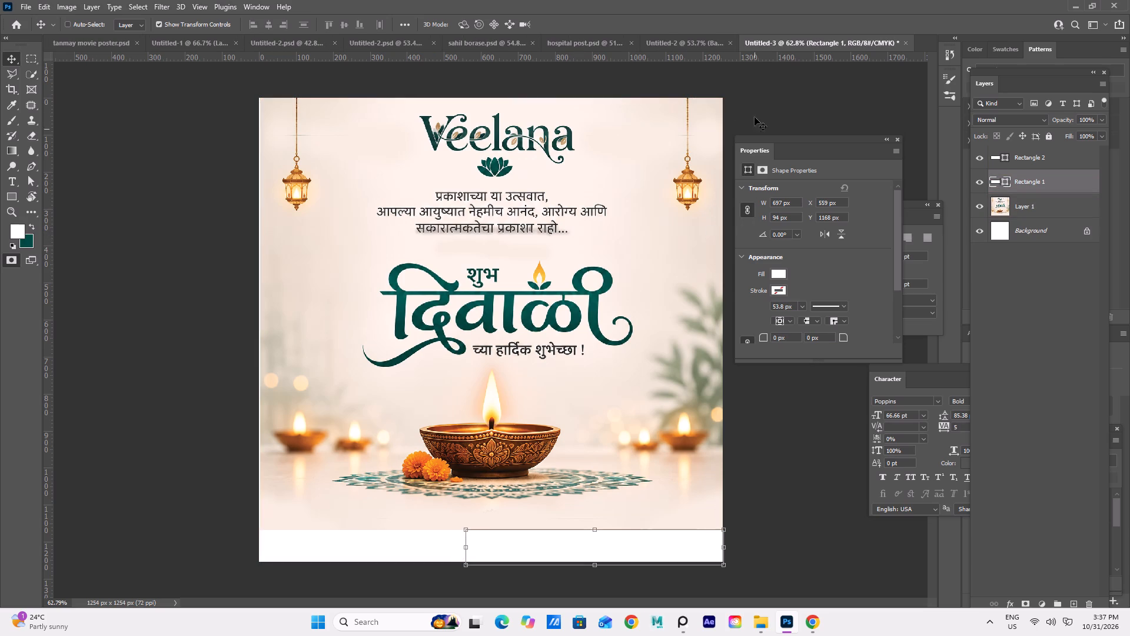
key("ctrl+z")
key("ctrl+z")
key("ctrl+z")
key("ctrl+z")
key("ctrl+z")
key("ctrl+z")
key("ctrl+z")
key("ctrl+z")
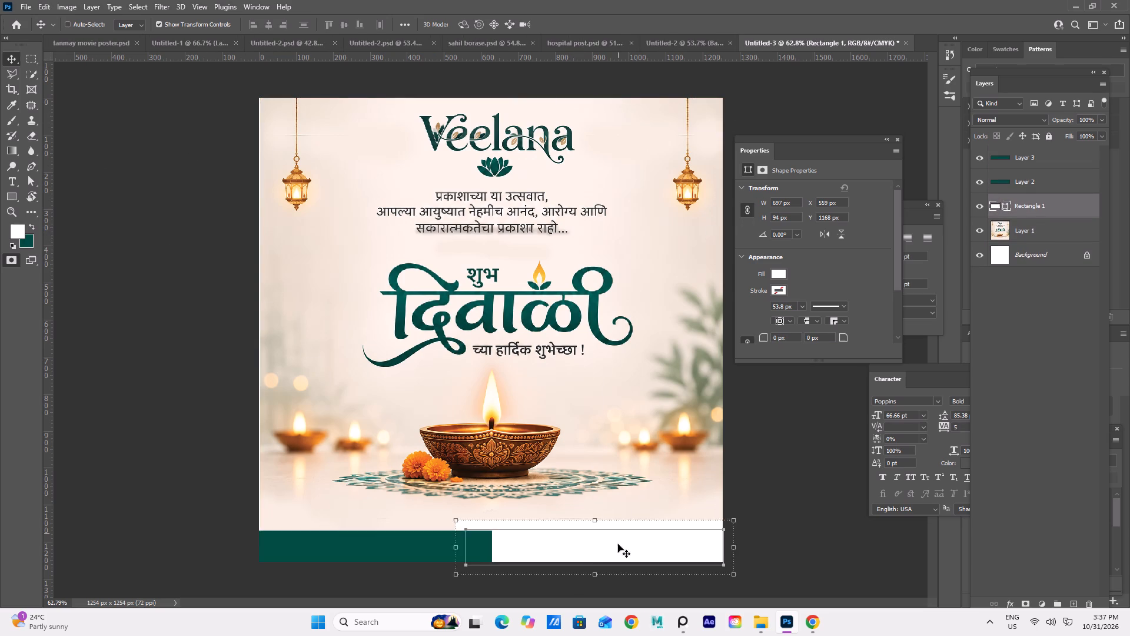
key("ctrl+z")
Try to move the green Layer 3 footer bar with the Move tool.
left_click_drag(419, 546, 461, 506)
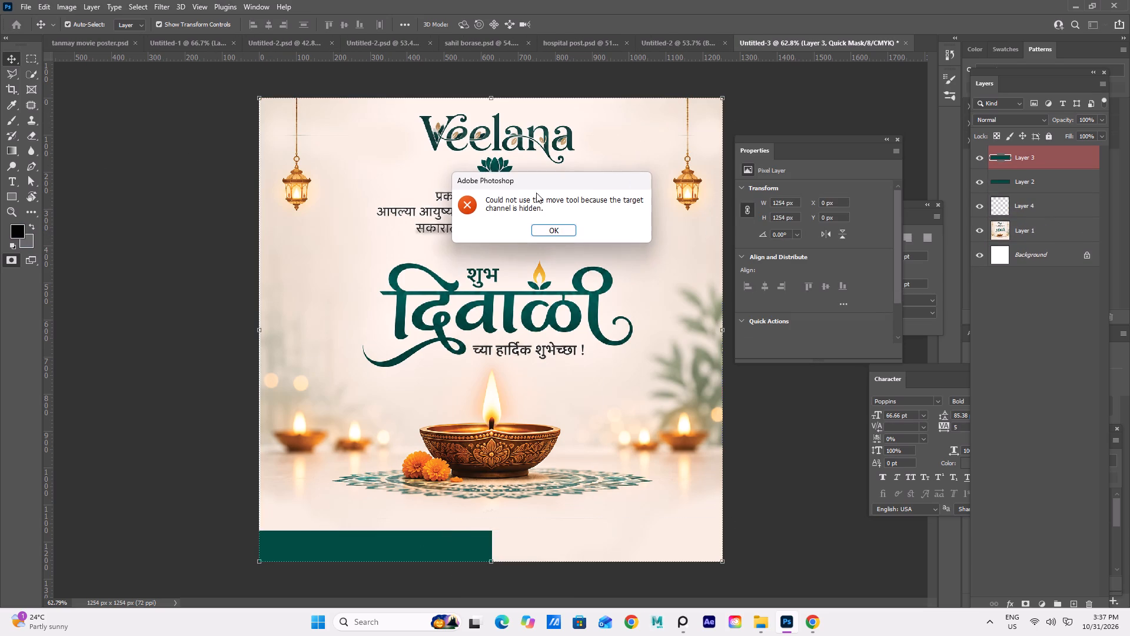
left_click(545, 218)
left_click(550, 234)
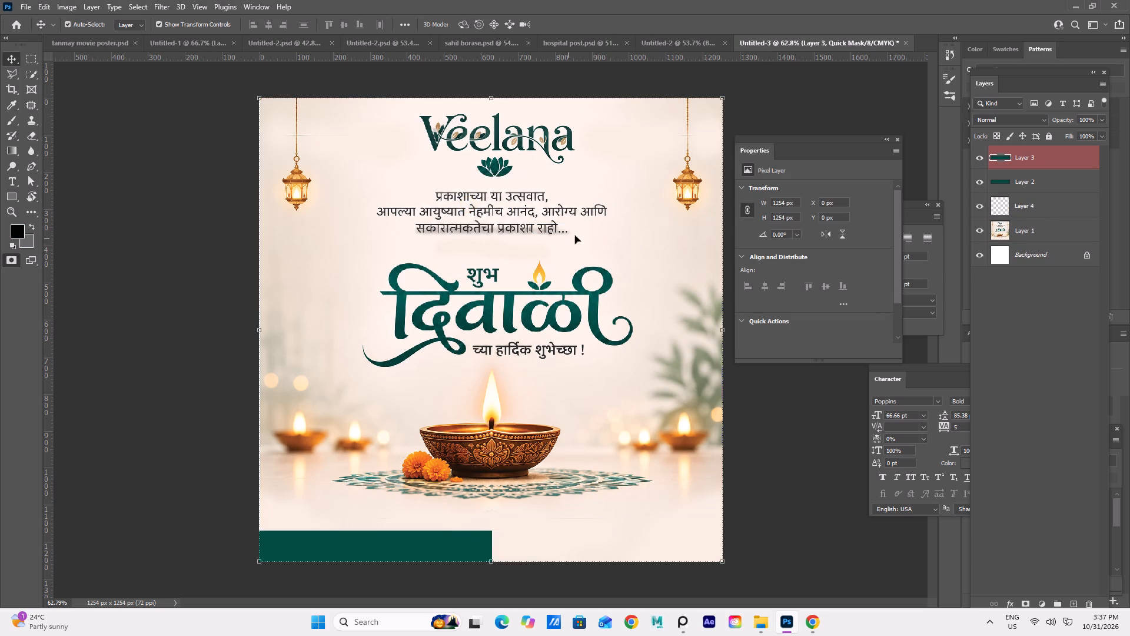
Save the poster on the computer in Downloads as a Photoshop file named "post desssingxfhfhc".
key("ctrl+s")
scroll(522, 296, "down", 8)
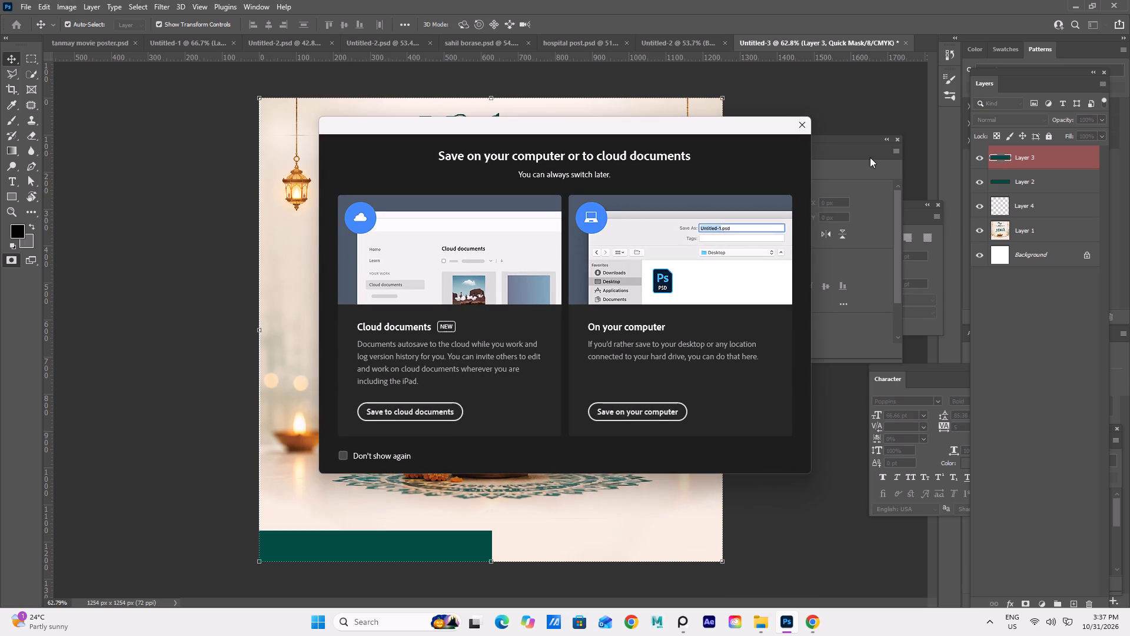
left_click(627, 410)
scroll(3, 201, "down", 11)
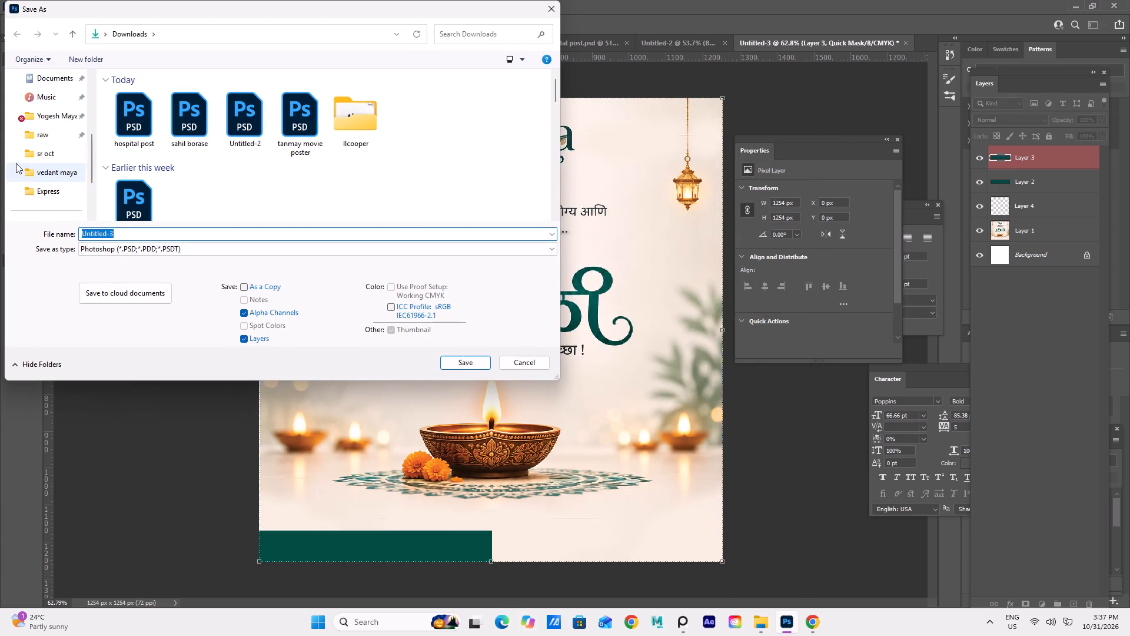
scroll(16, 163, "down", 7)
scroll(24, 175, "up", 1)
scroll(24, 175, "down", 10)
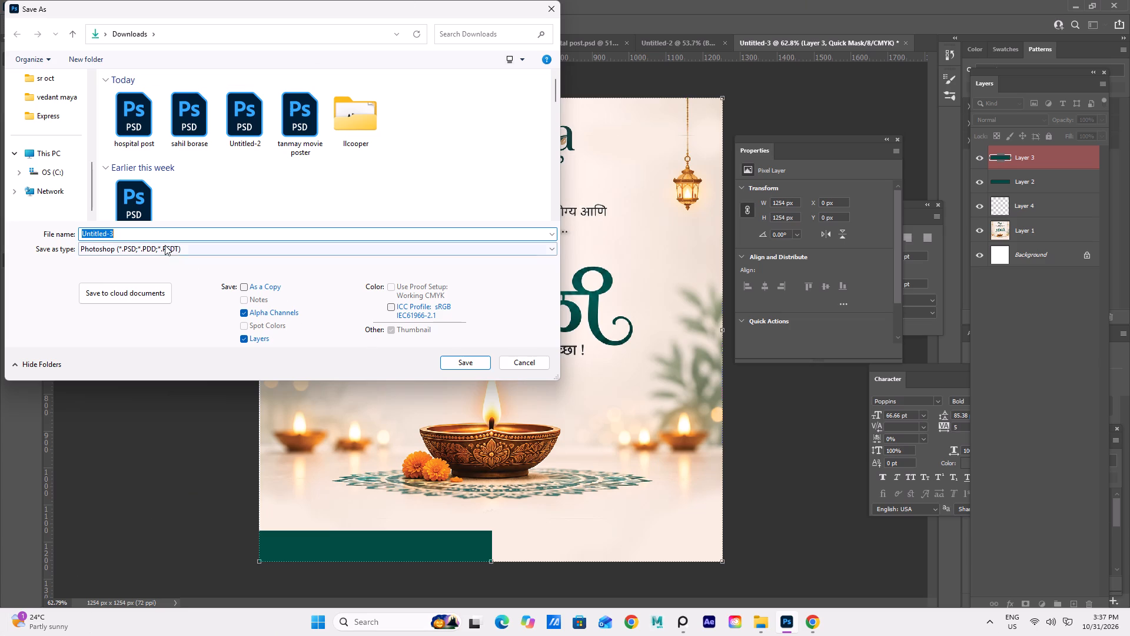
right_click_drag(34, 281, 27, 293)
key("BackSpace")
key("BackSpace")
key("BackSpace")
key("BackSpace")
key("BackSpace")
key("BackSpace")
key("BackSpace")
key("BackSpace")
key("BackSpace")
key("BackSpace")
key("BackSpace")
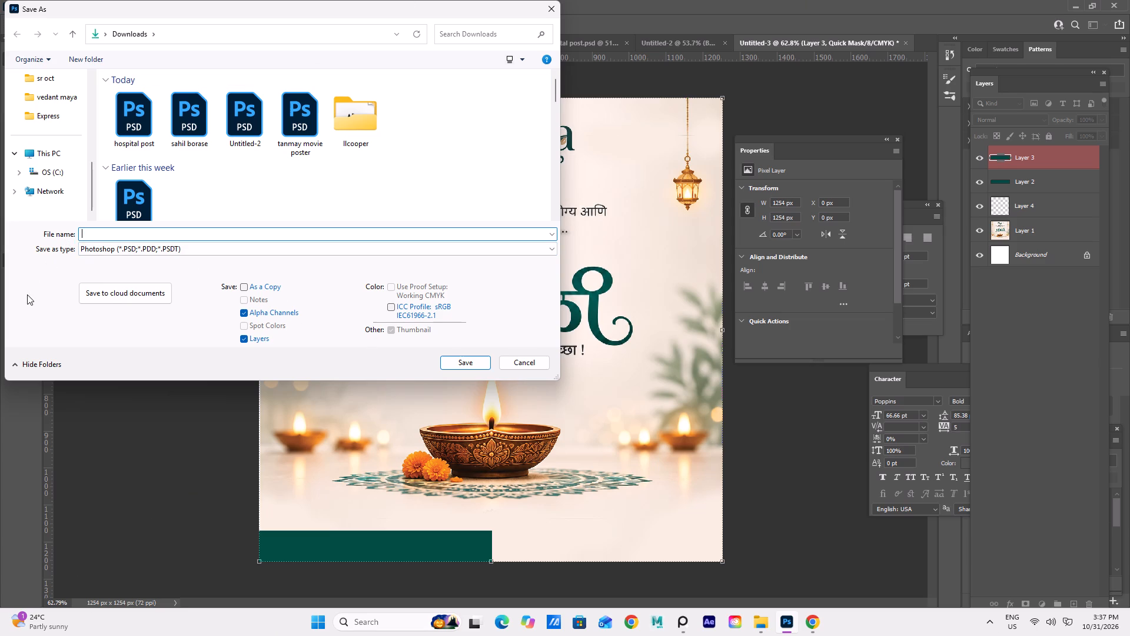
type("post desssi")
type("ngxfhfhc")
key("space")
key("Return")
key("Return")
key("Return")
key("Return")
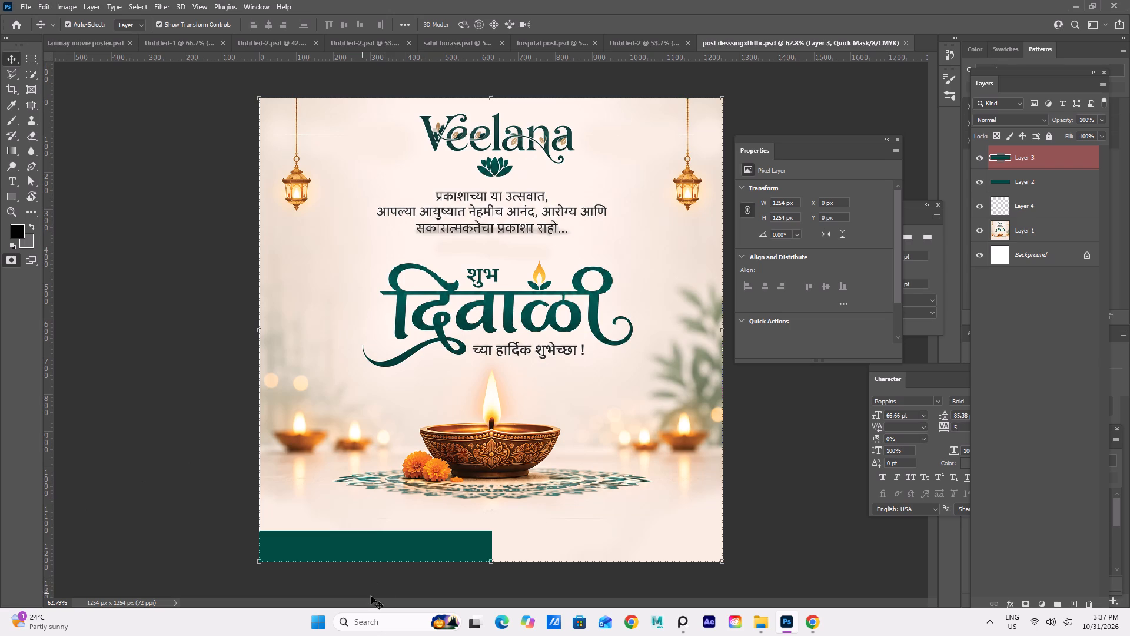
Delete Layer 3, Layer 2 and Layer 4, leaving only Layer 1 and the Background.
key("Delete")
key("Delete")
key("Delete")
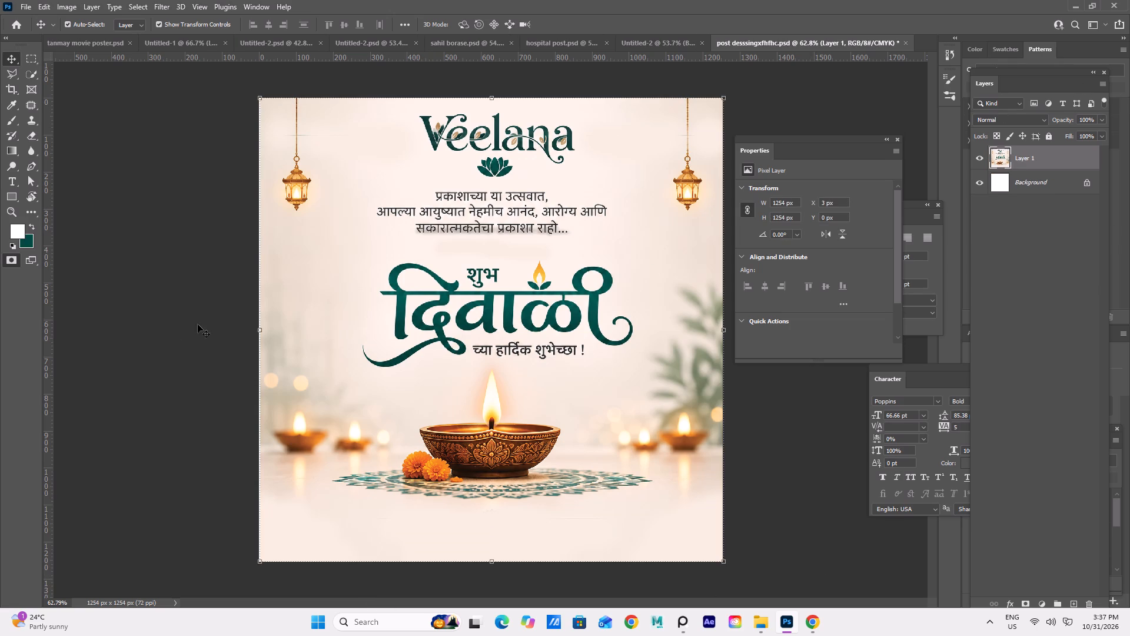
Move the Layer 1 poster artwork to X 0 px, Y about -16 px on the canvas.
left_click(513, 320)
left_click_drag(492, 306, 507, 329)
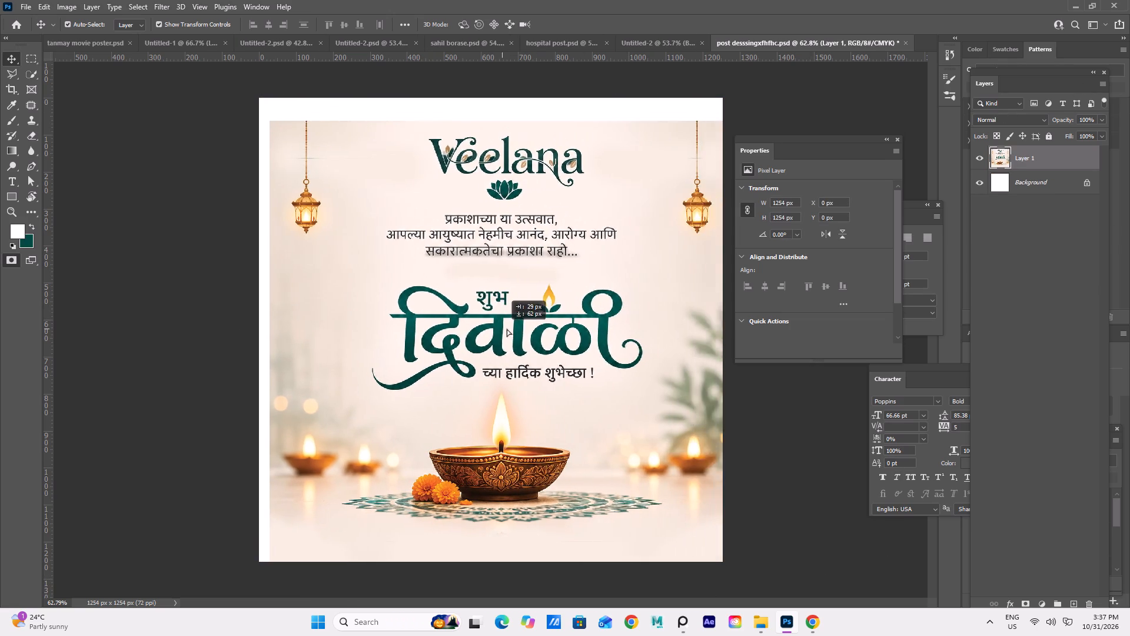
left_click_drag(507, 329, 495, 298)
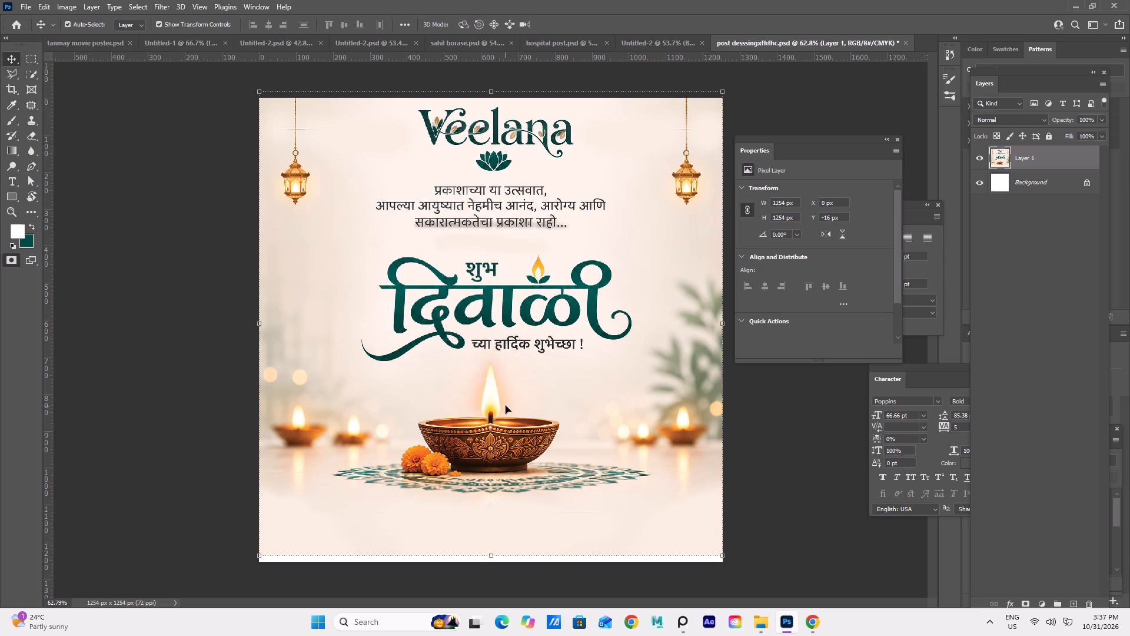
Nudge the Layer 1 artwork down about 17 px to cover the white strip along the canvas's bottom edge, and deselect it.
key("Down")
key("Down")
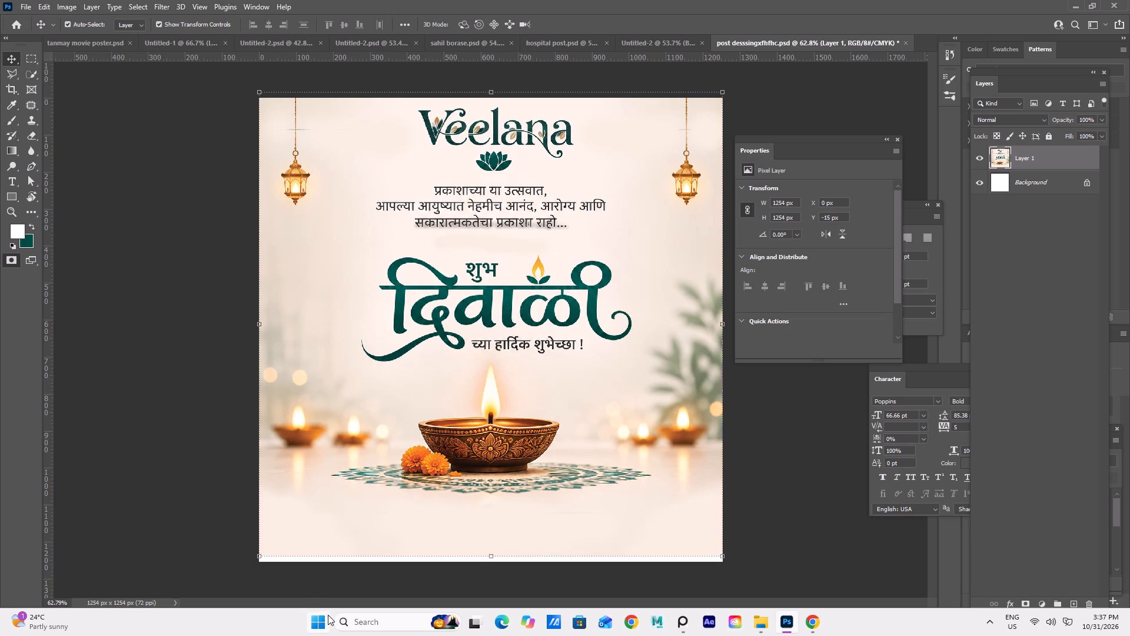
key("Down")
key("Down")
key("Down")
key("Down")
key("Down")
key("Down")
key("Down")
key("Down")
key("Down")
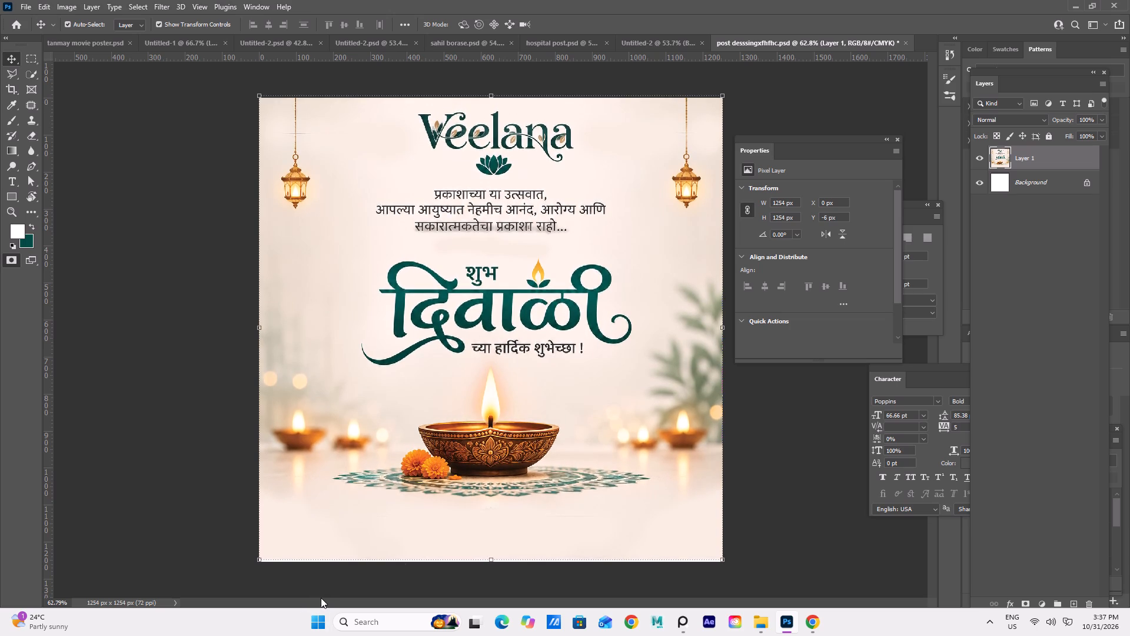
key("Down")
key("Down")
key("Down")
key("Down")
key("Down")
key("Down")
key("Down")
key("Down")
key("Down")
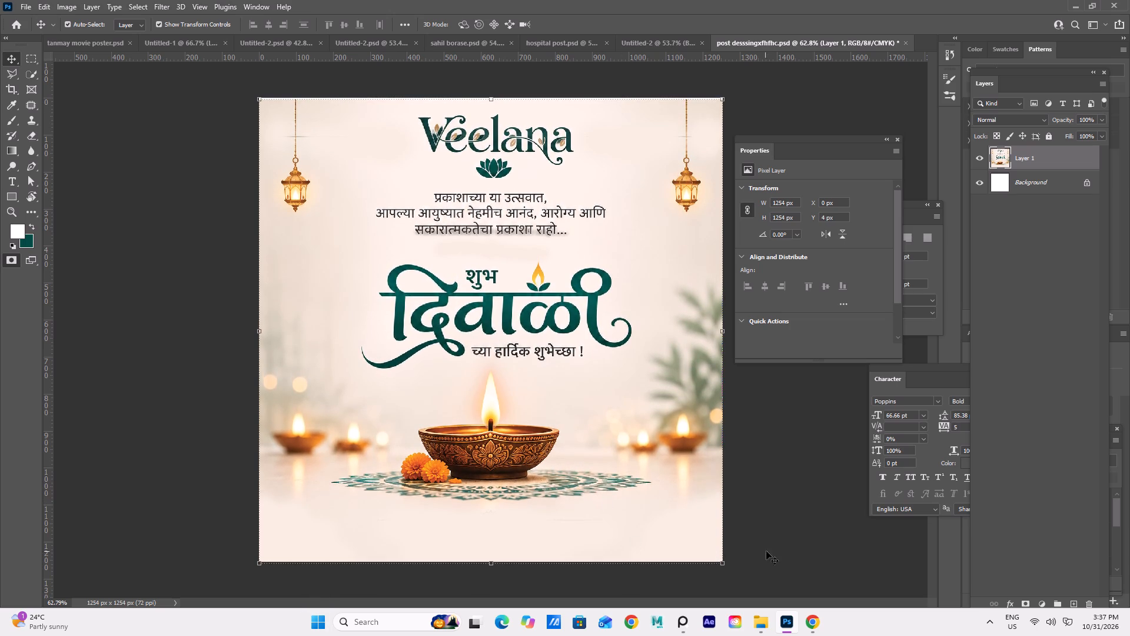
key("Up")
key("Up")
key("Up")
left_click(793, 518)
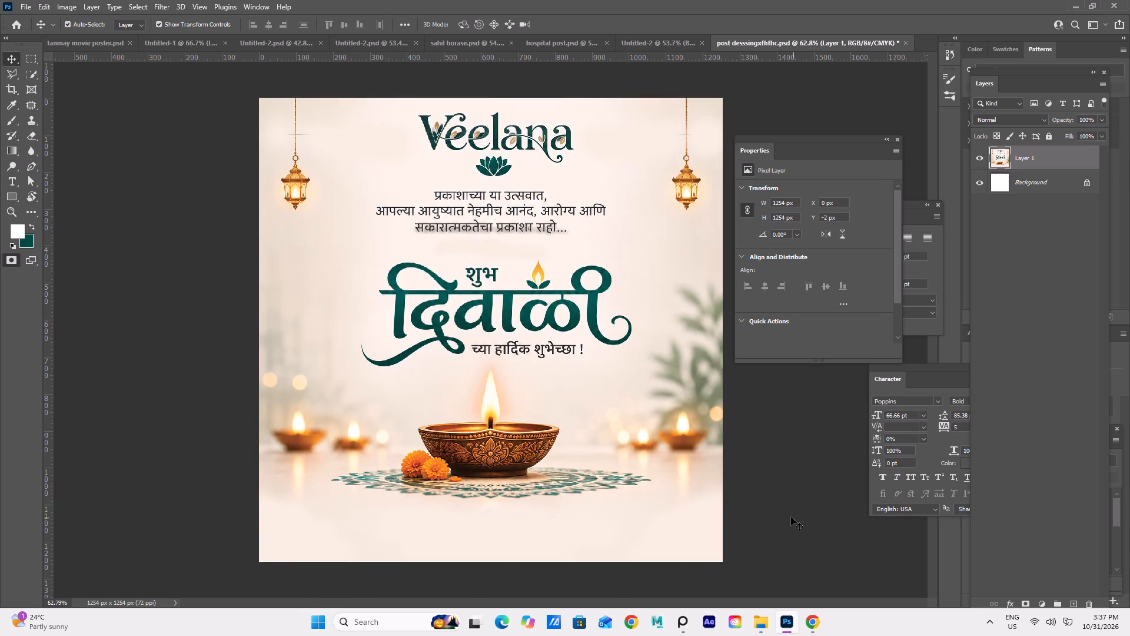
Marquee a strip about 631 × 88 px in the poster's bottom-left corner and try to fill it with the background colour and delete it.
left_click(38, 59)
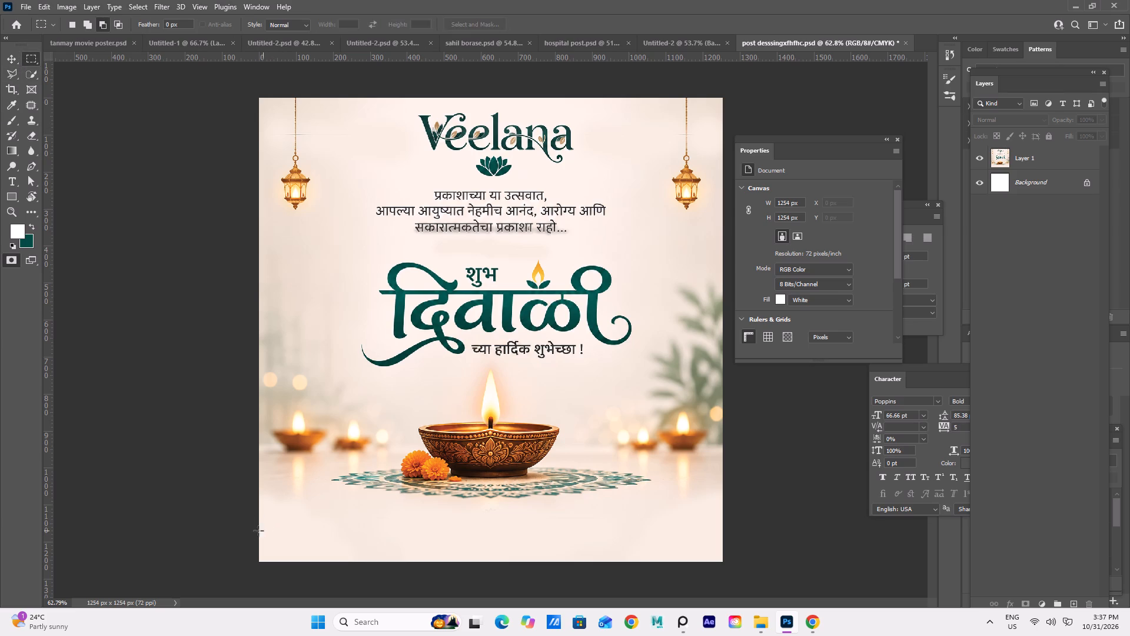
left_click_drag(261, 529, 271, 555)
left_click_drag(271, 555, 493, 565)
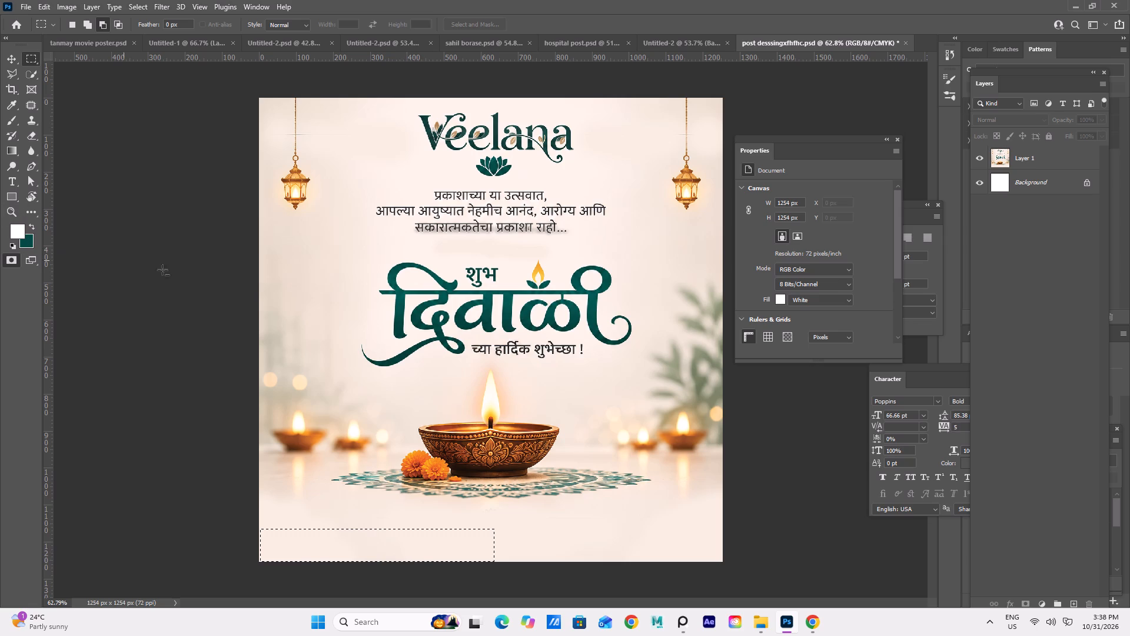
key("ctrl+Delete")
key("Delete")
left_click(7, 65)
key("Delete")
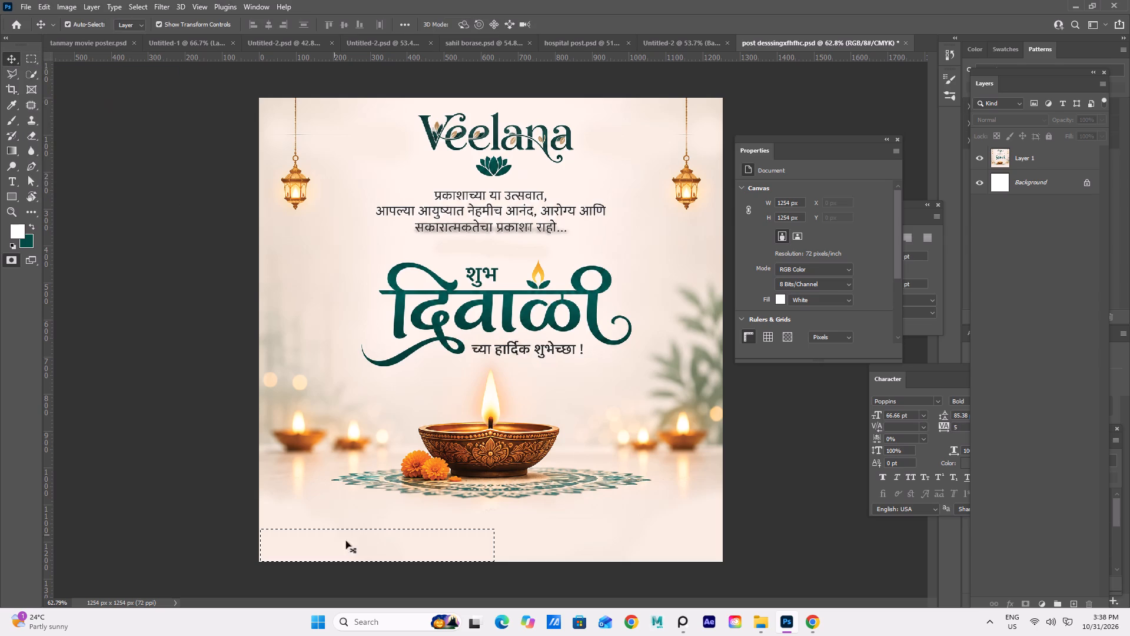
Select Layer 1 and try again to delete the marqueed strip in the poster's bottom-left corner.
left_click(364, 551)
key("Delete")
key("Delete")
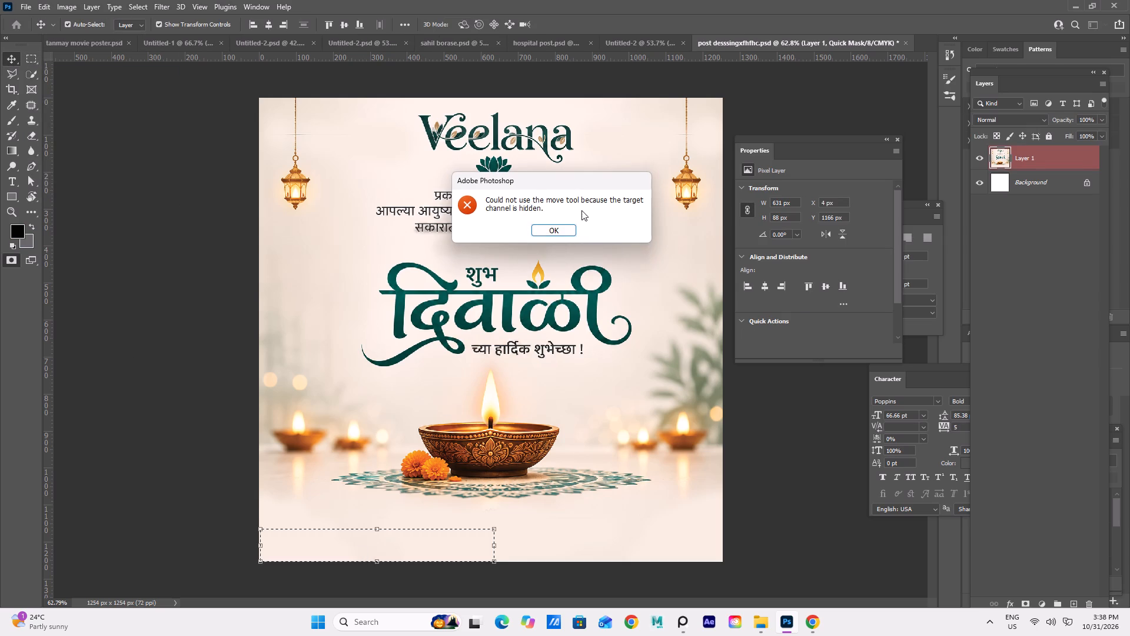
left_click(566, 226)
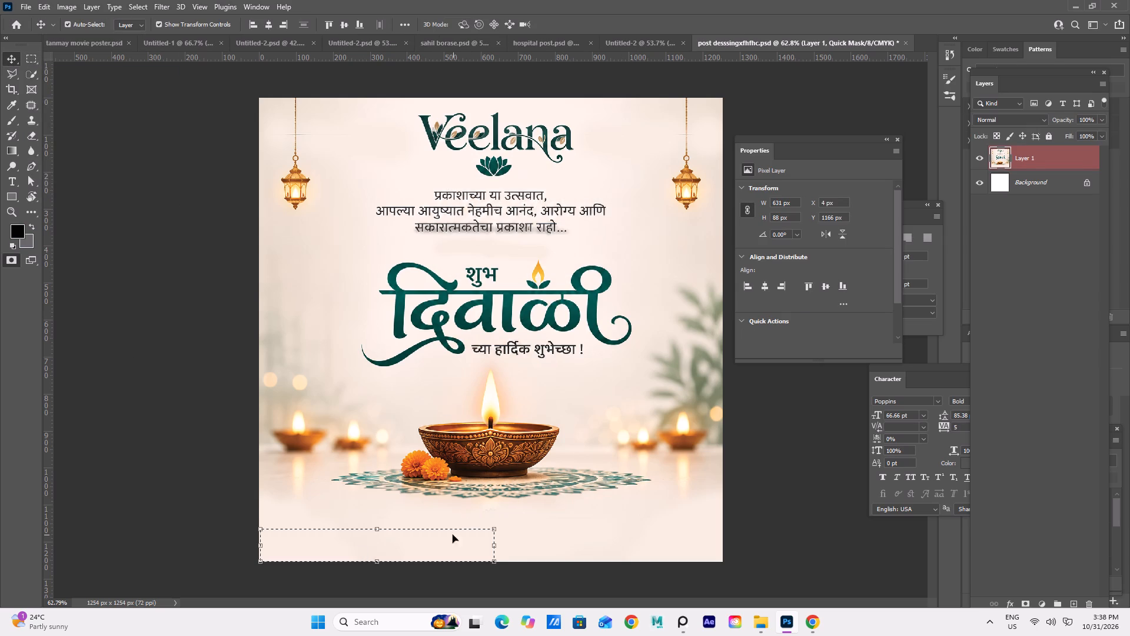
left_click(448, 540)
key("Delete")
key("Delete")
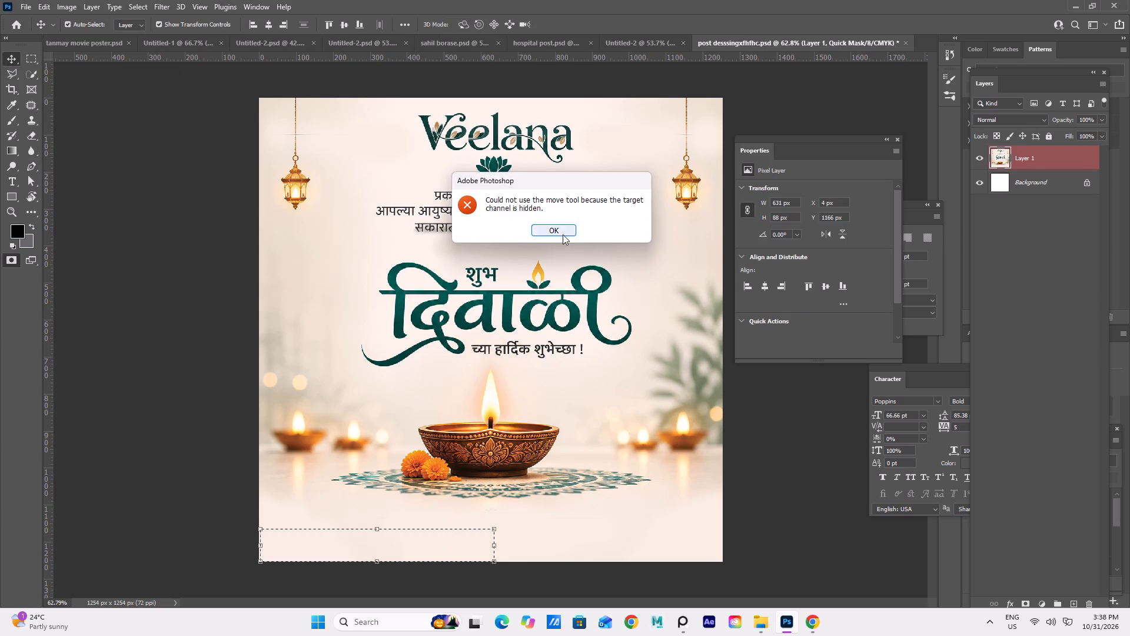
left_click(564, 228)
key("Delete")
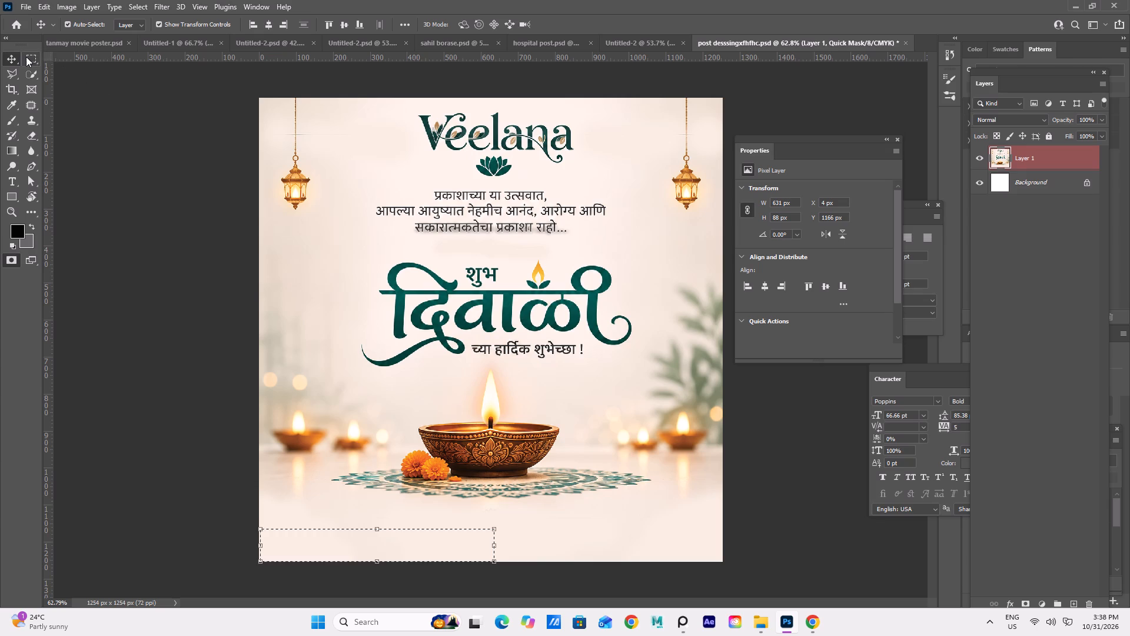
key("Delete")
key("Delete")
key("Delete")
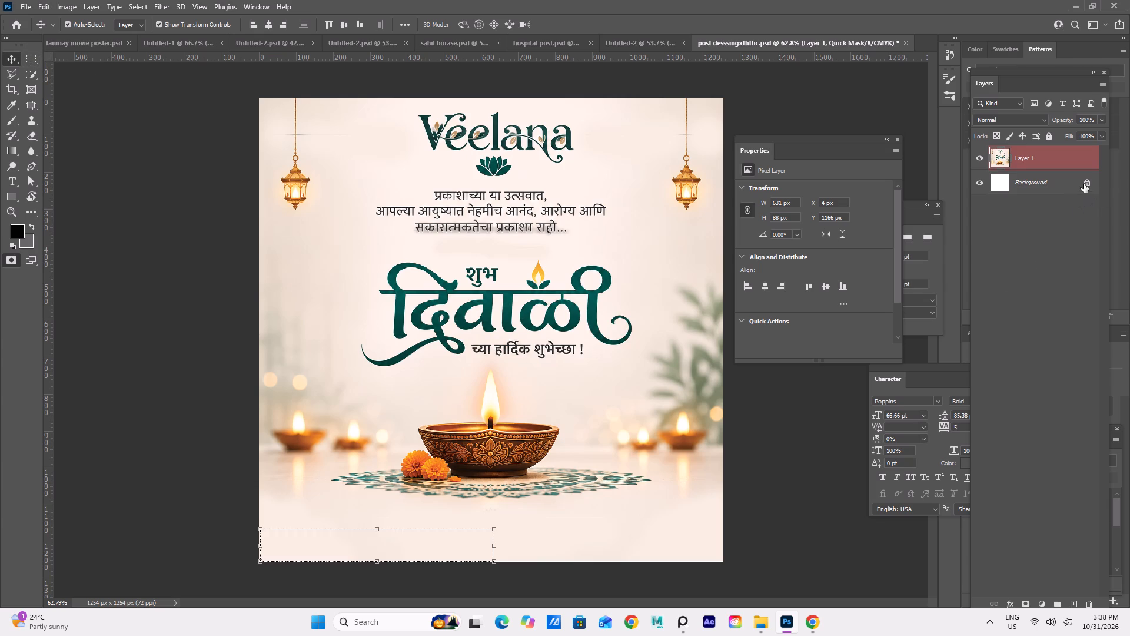
Unlock the Background layer, and try to move the artwork and delete the marqueed strip.
left_click(1084, 184)
left_click_drag(598, 340, 484, 340)
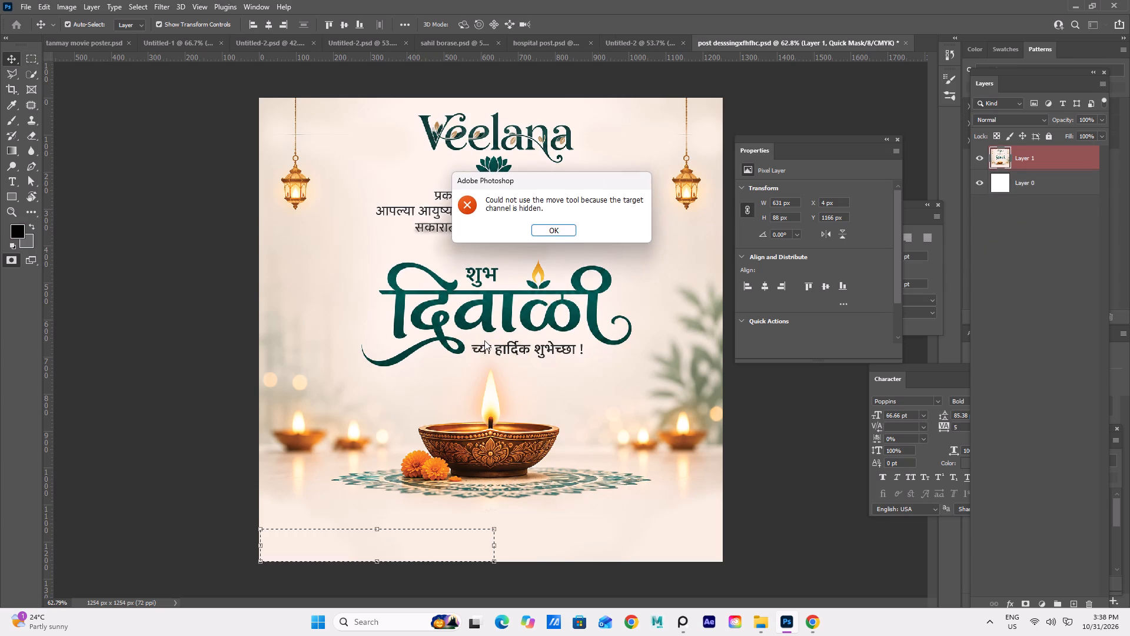
left_click_drag(484, 340, 488, 338)
left_click(560, 233)
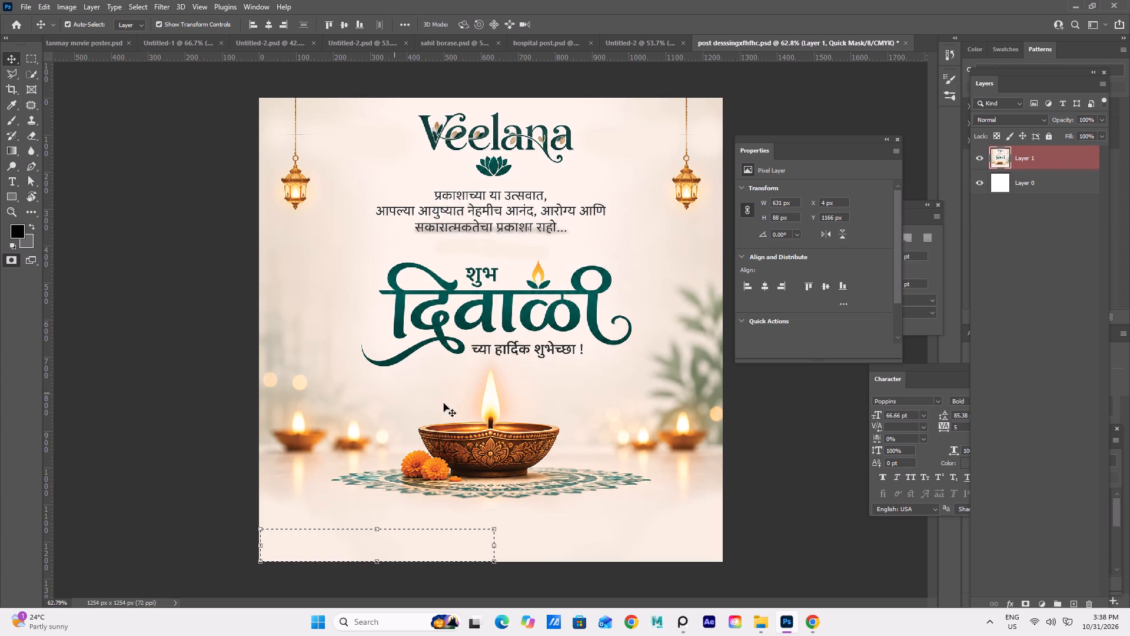
key("Delete")
key("Delete")
key("Delete")
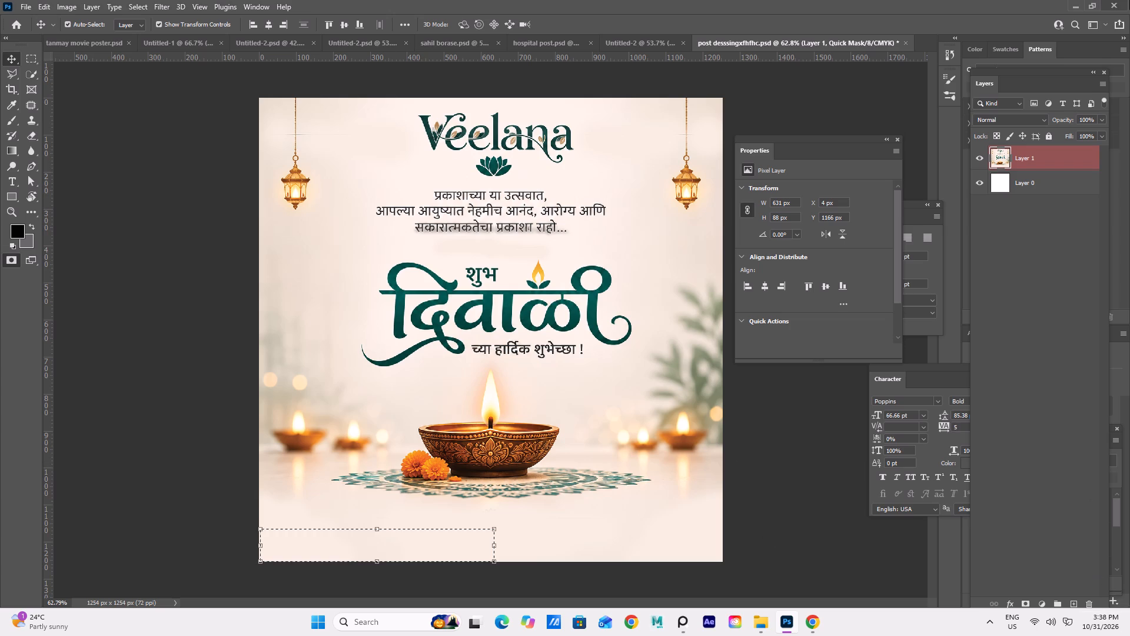
Quit Photoshop, saving the changes to "post desssingxfhfhc.psd" and discarding those in the other open documents.
triple_click(1116, 0)
left_click(1112, 1)
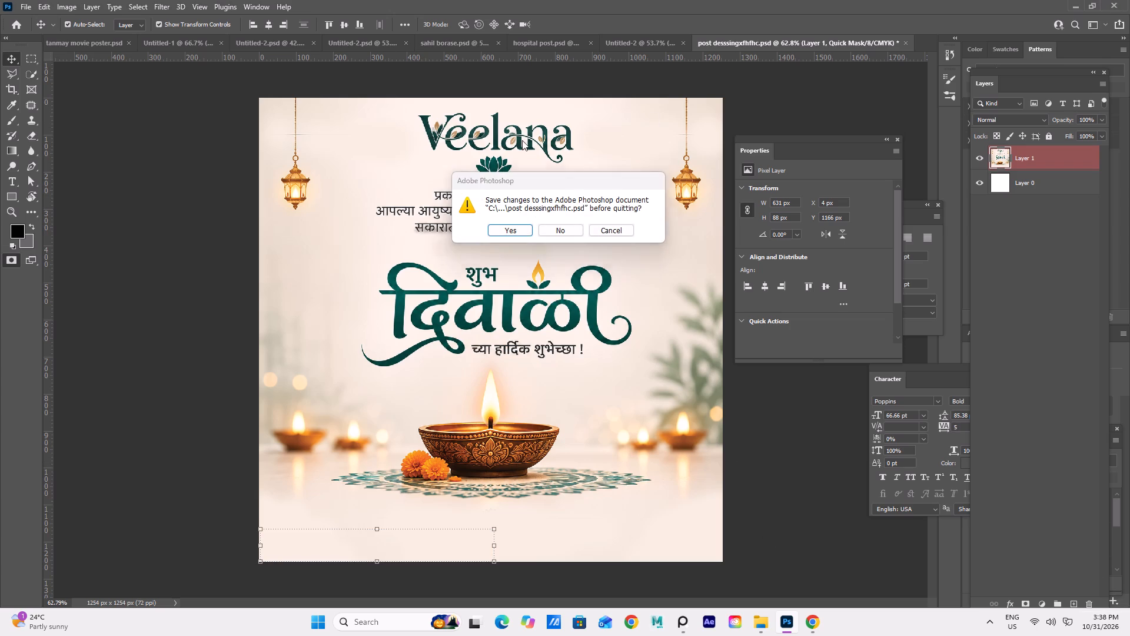
left_click(497, 233)
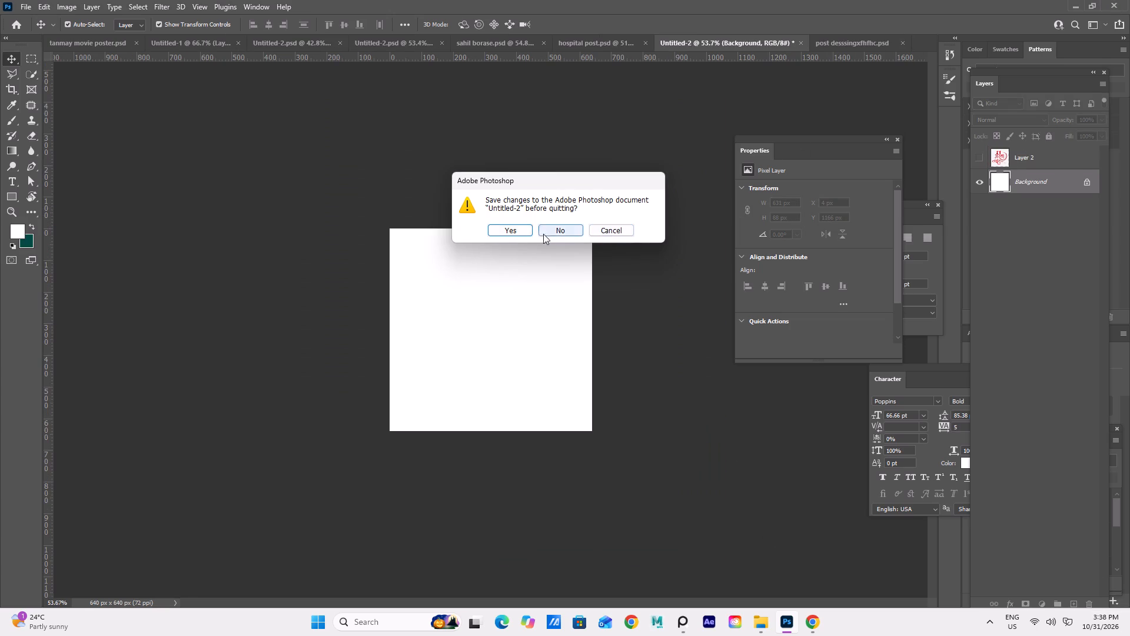
left_click(506, 233)
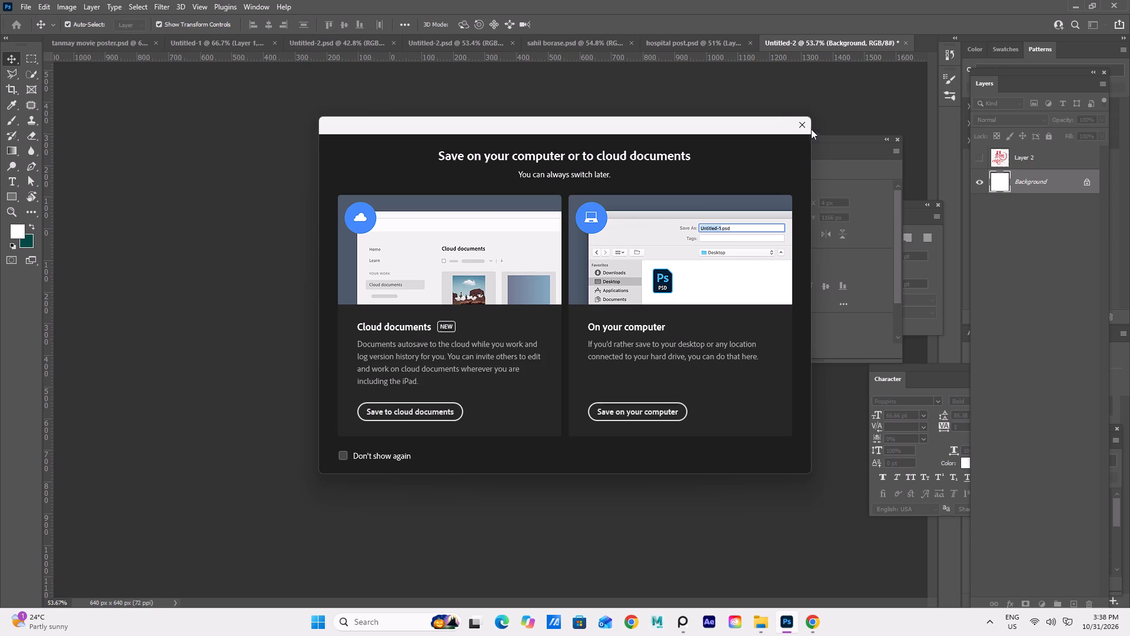
left_click(806, 127)
left_click(1112, 0)
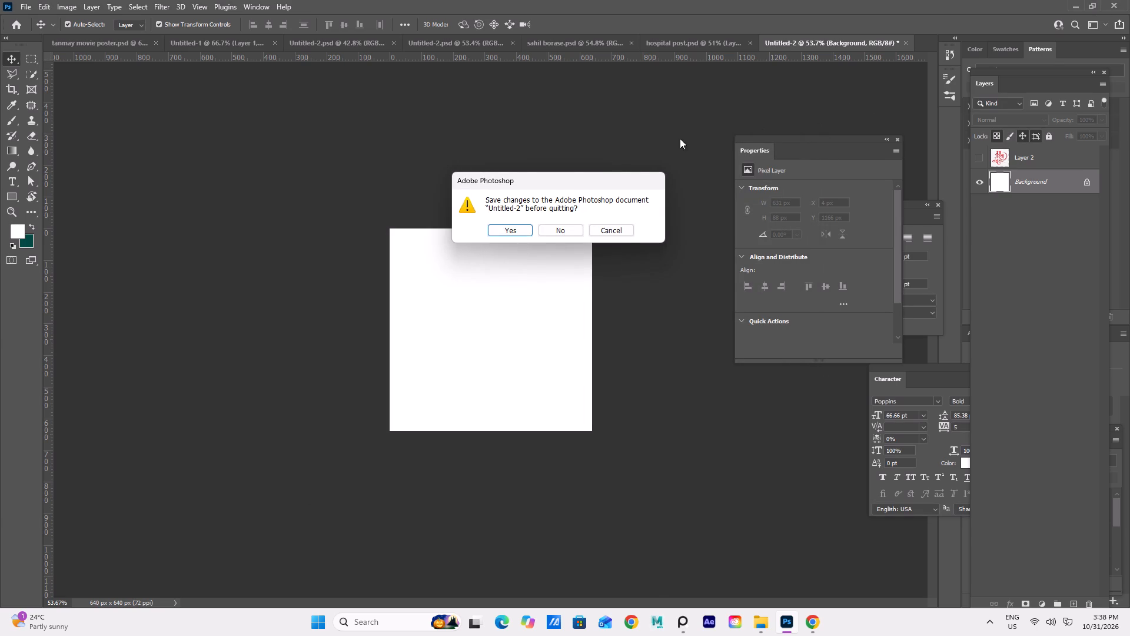
left_click(549, 227)
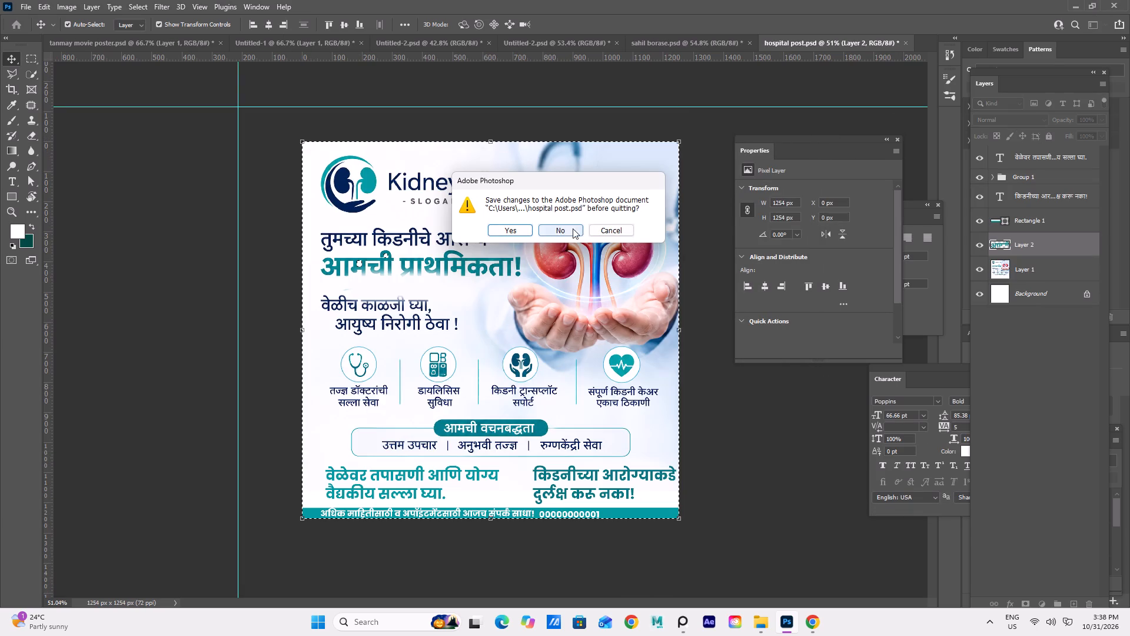
left_click(564, 230)
triple_click(564, 230)
triple_click(564, 230)
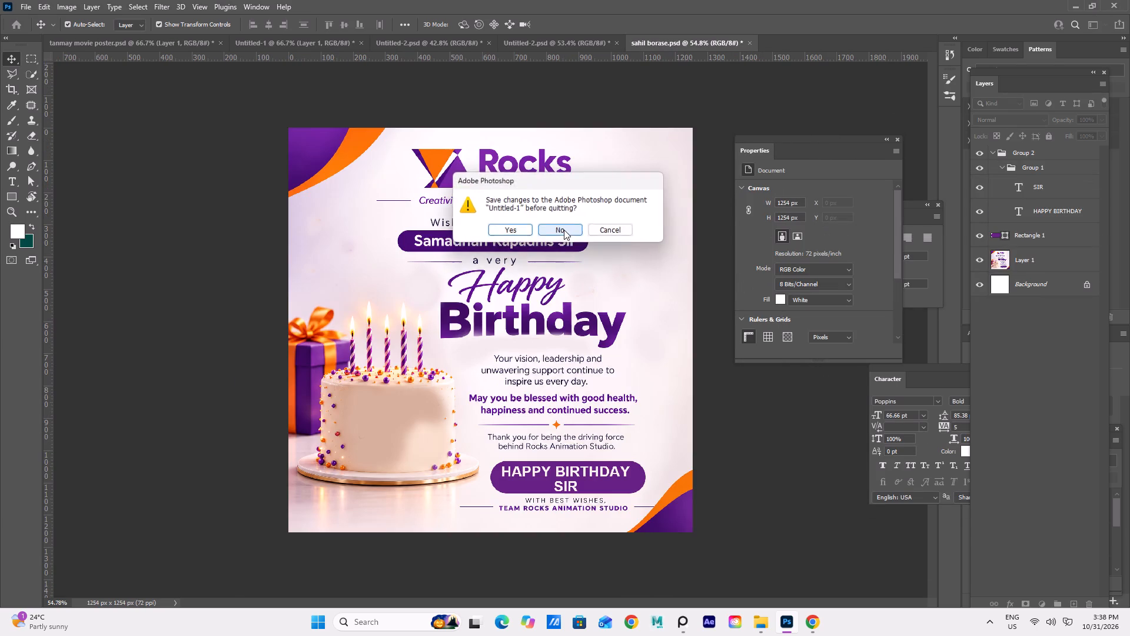
left_click(562, 227)
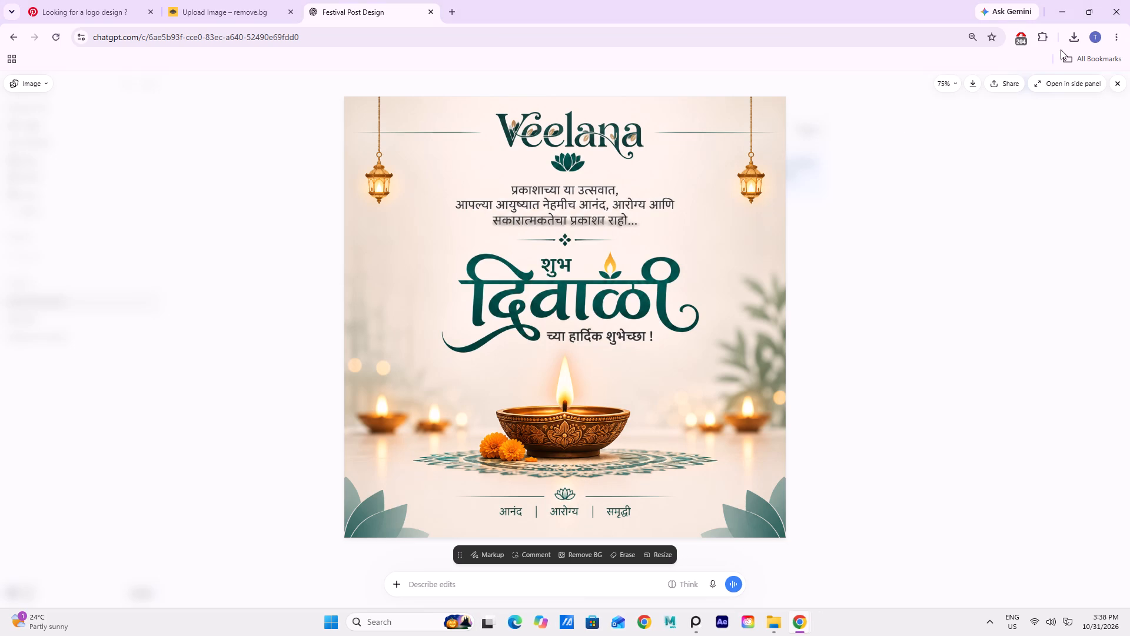
Copy the original Veelana Diwali poster image from the ChatGPT page in Chrome.
right_click(374, 392)
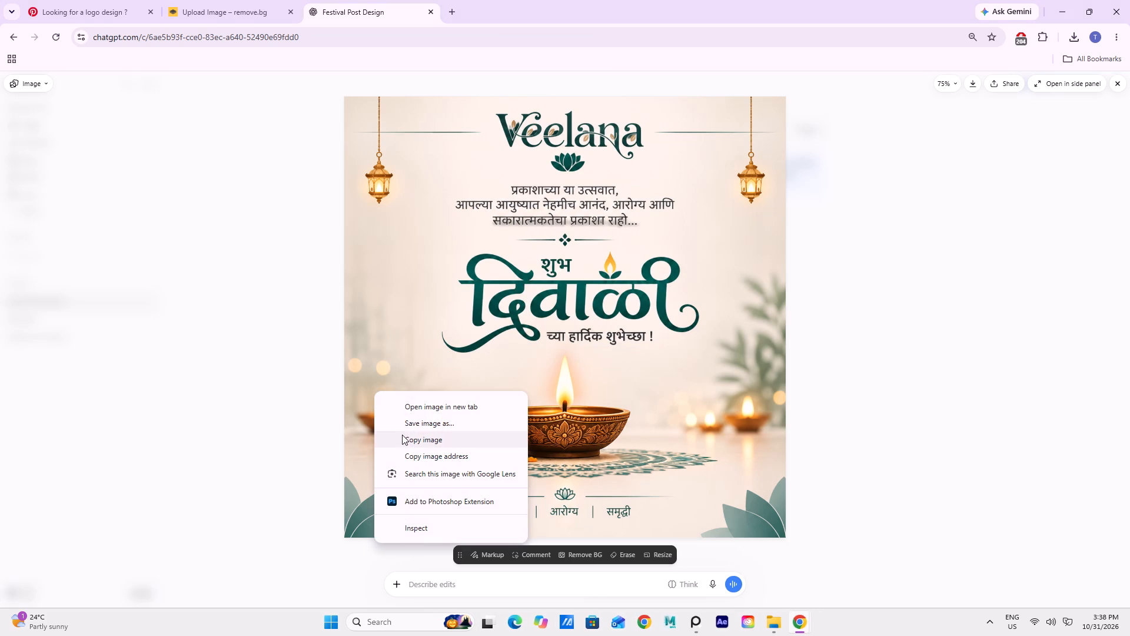
left_click(402, 435)
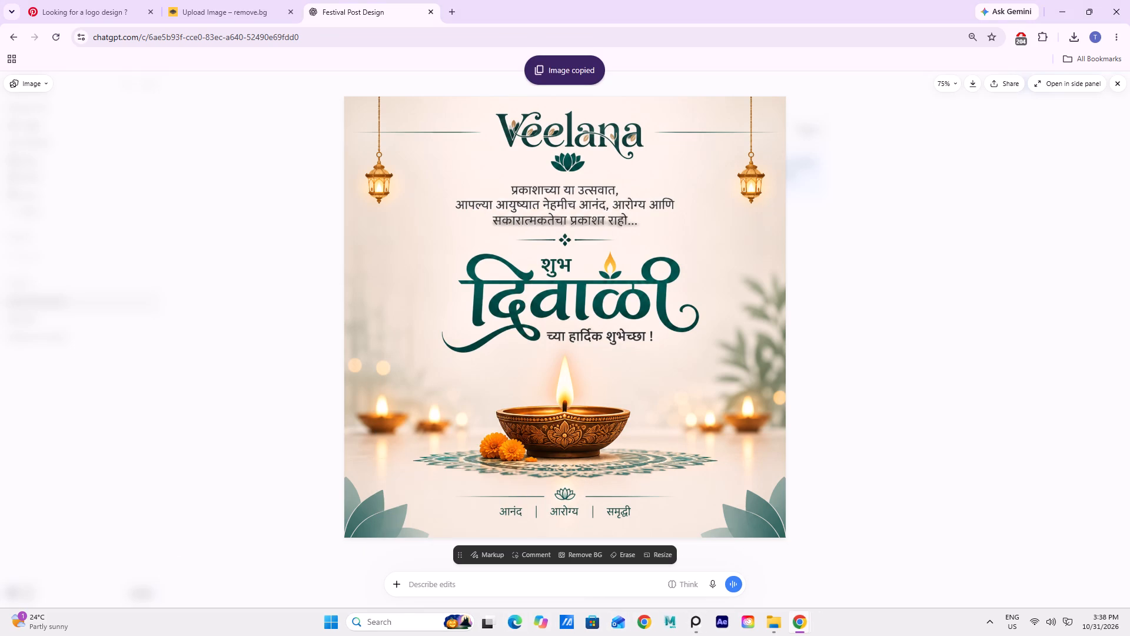
Relaunch Photoshop and bring its window to the front.
left_click(399, 630)
left_click(473, 230)
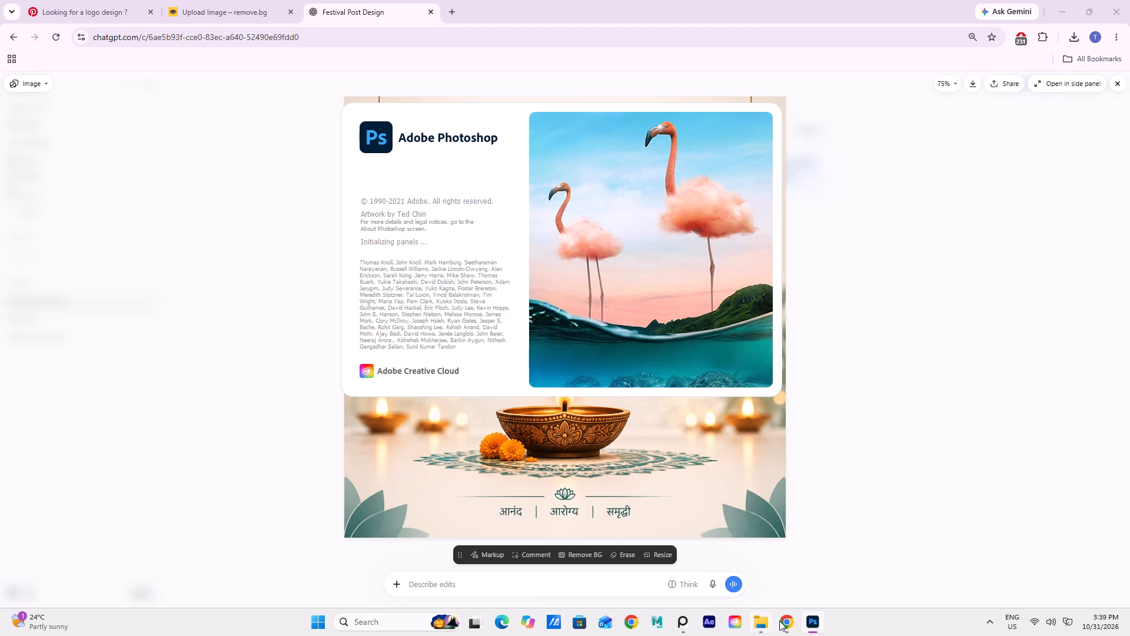
left_click(807, 626)
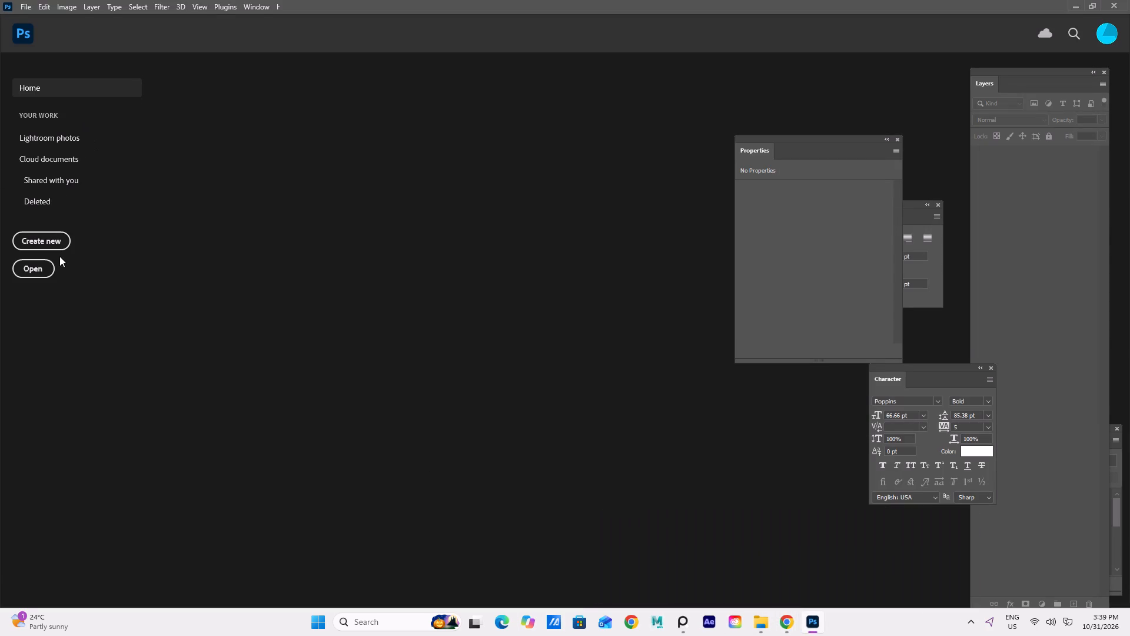
Create a new 1254 × 1254 px RGB document at 72 ppi from the Clipboard preset.
left_click(50, 244)
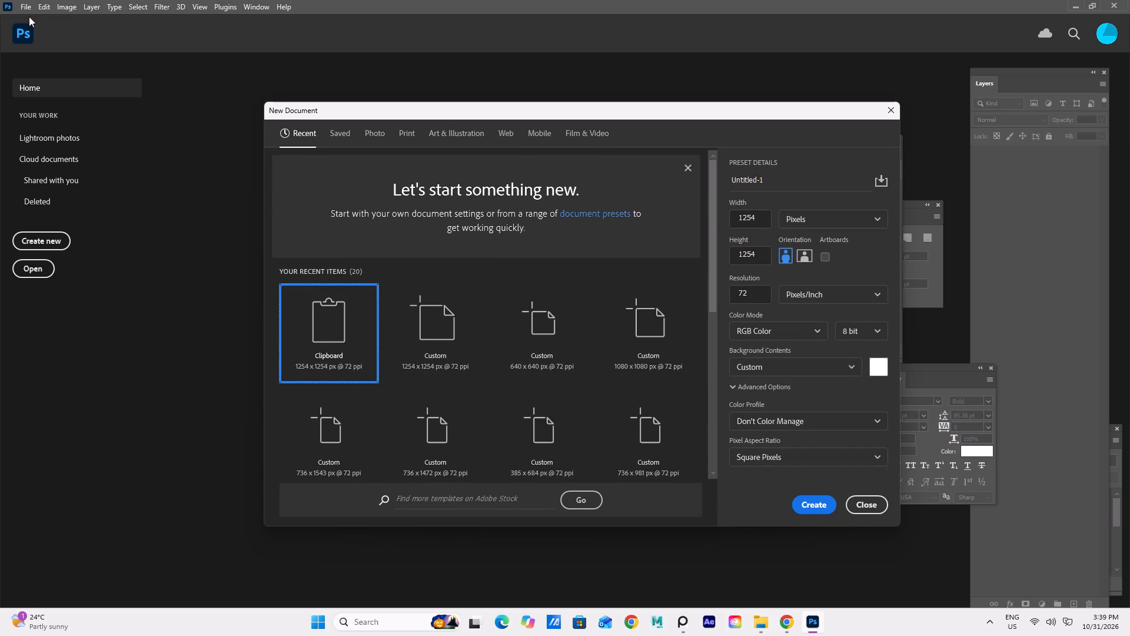
left_click(28, 0)
left_click(73, 28)
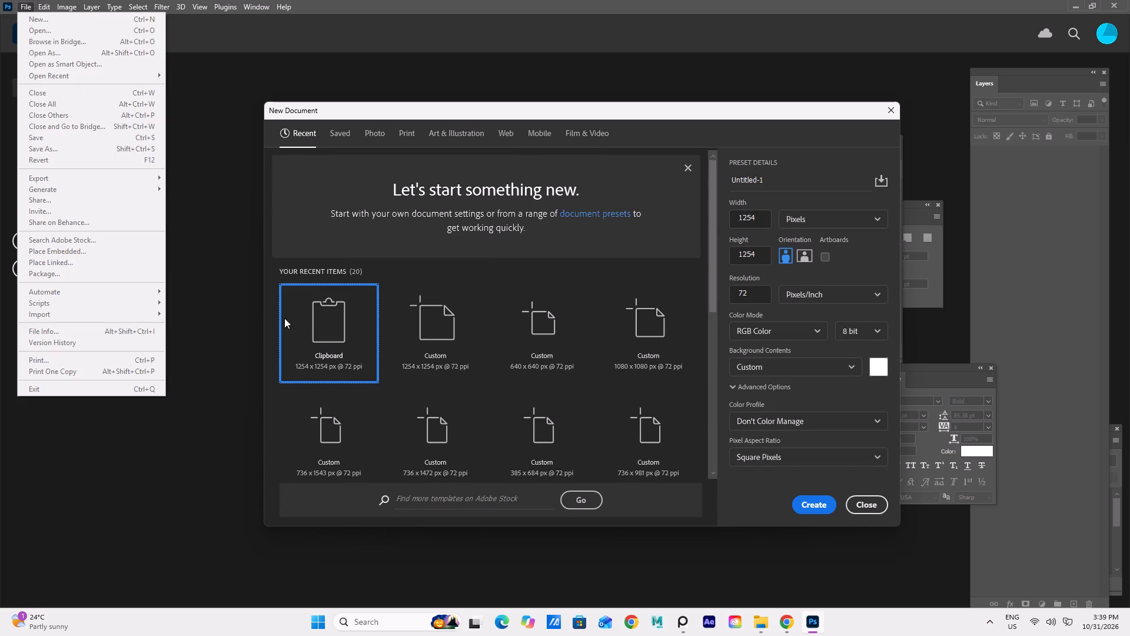
left_click(807, 506)
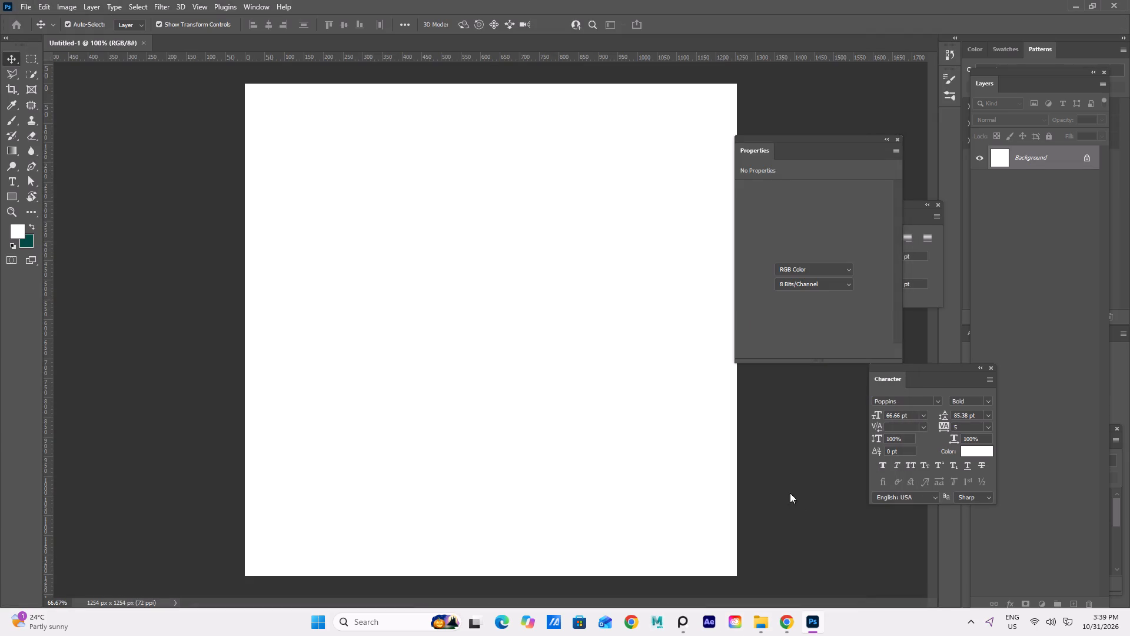
Copy the Veelana Diwali poster image again from the ChatGPT page in Chrome and paste it into the new Photoshop document.
key("ctrl+v")
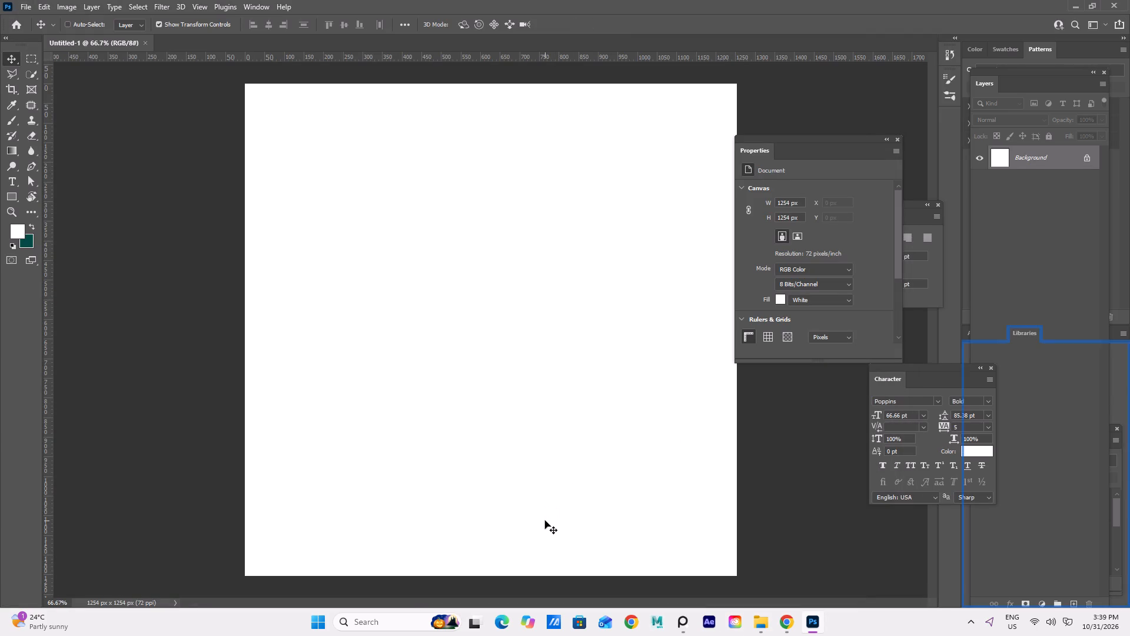
key("ctrl+v")
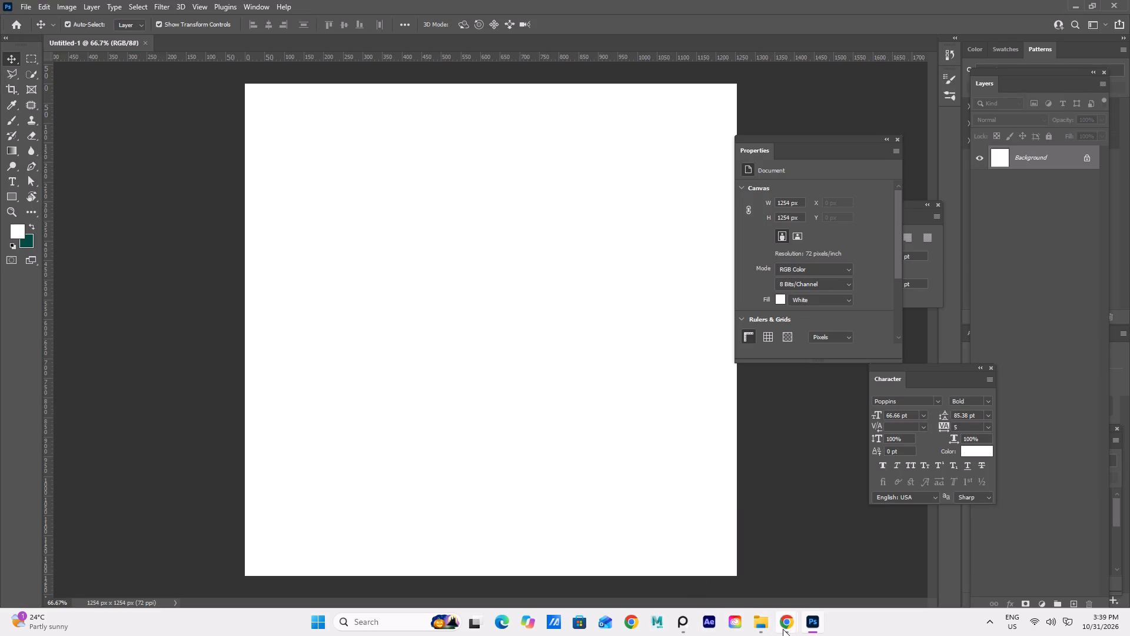
left_click(678, 572)
right_click(486, 367)
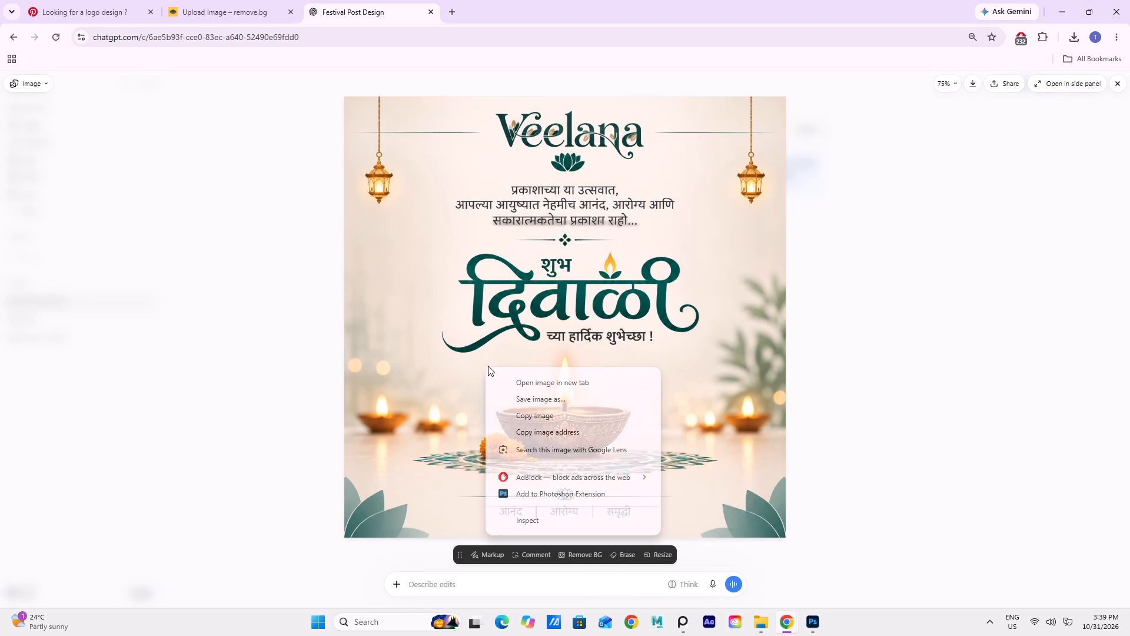
left_click(525, 416)
left_click(807, 620)
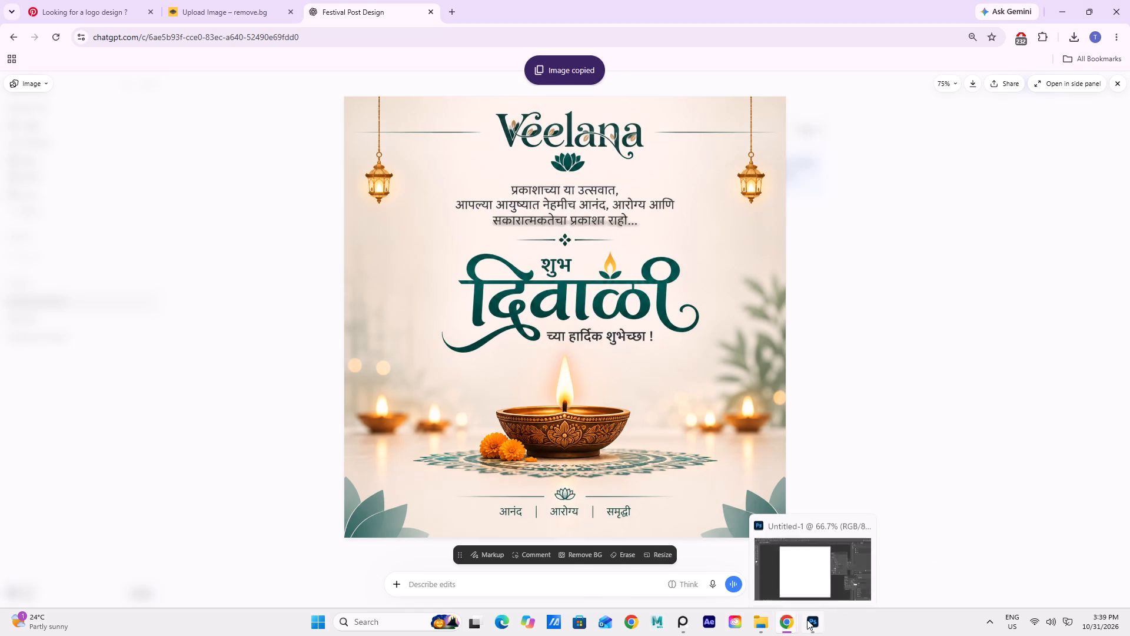
key("ctrl+v")
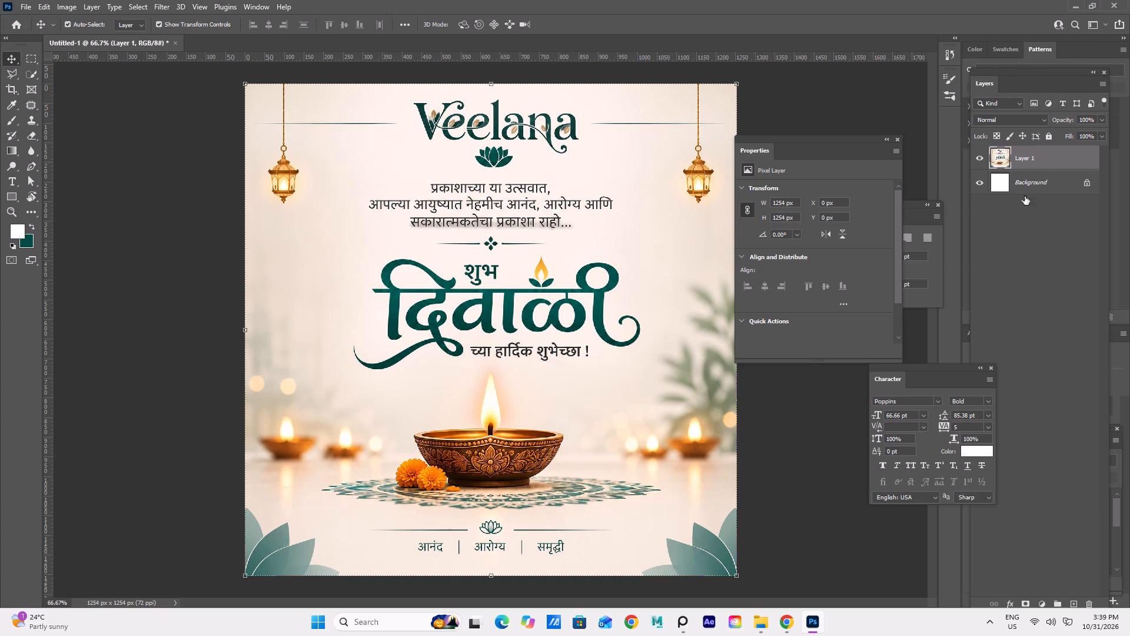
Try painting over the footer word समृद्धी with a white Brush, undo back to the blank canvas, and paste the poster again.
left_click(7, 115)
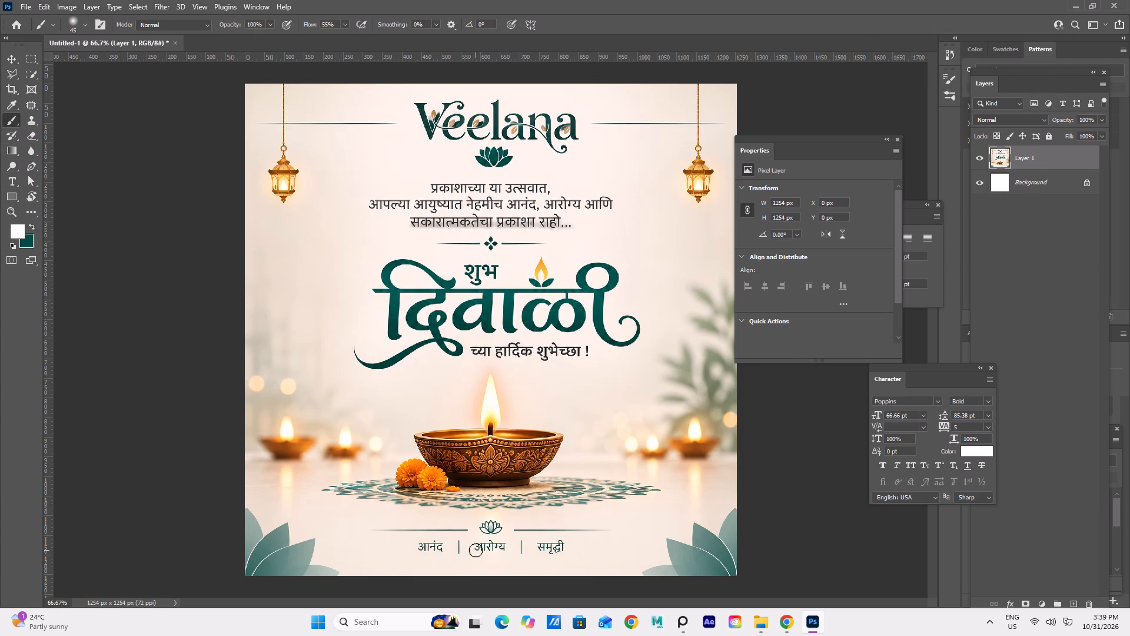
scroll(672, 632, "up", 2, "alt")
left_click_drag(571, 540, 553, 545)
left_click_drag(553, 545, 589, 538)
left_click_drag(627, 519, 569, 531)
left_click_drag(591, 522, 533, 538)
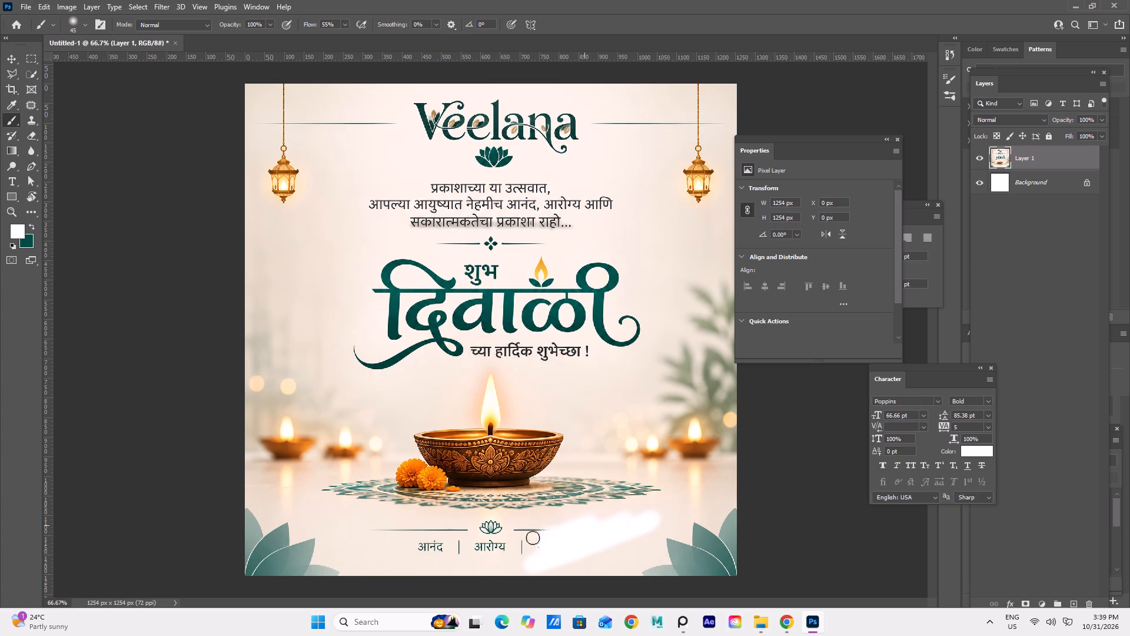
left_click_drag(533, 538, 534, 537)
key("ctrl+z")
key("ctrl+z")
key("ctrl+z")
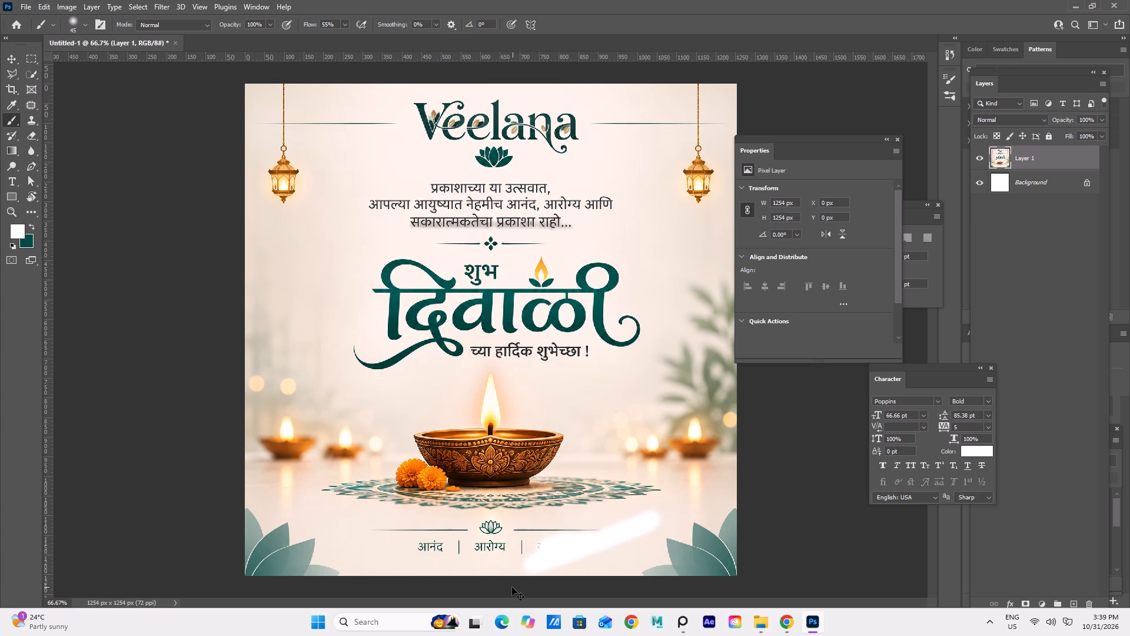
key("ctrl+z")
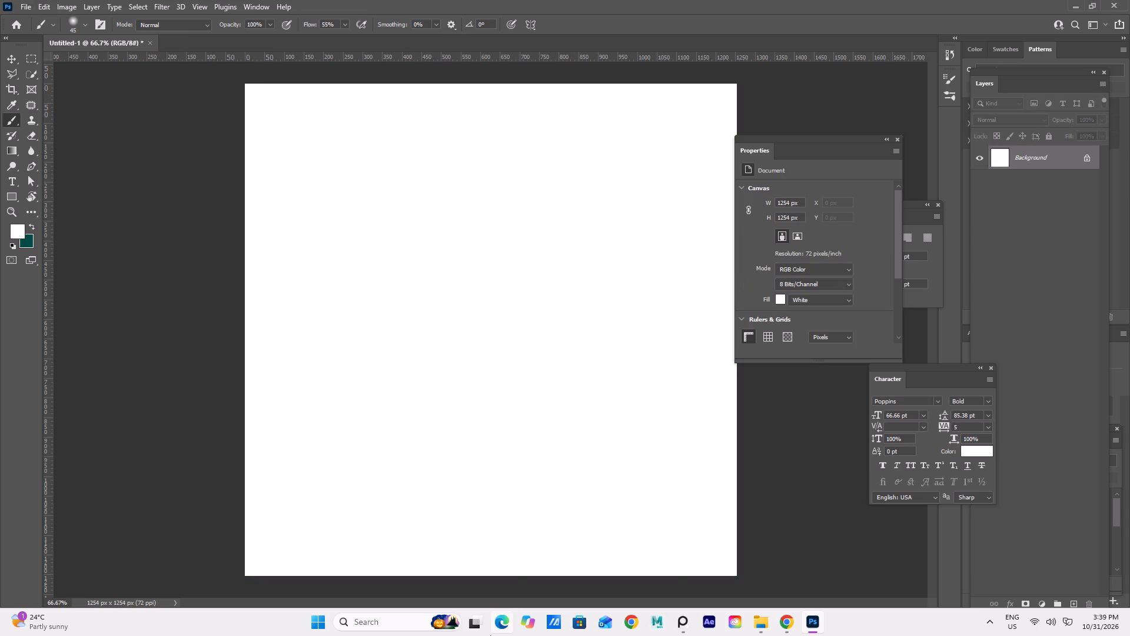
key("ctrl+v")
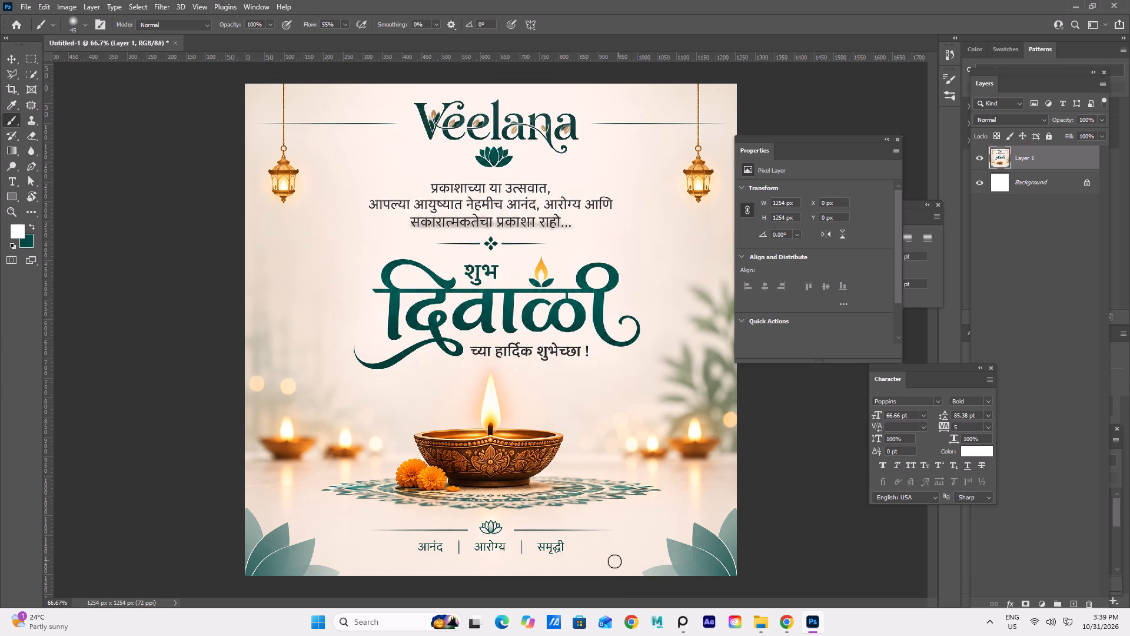
Sample the poster's cream background near the bottom and brush it over the footer words, separators, lotus icon and thin lines.
key("i")
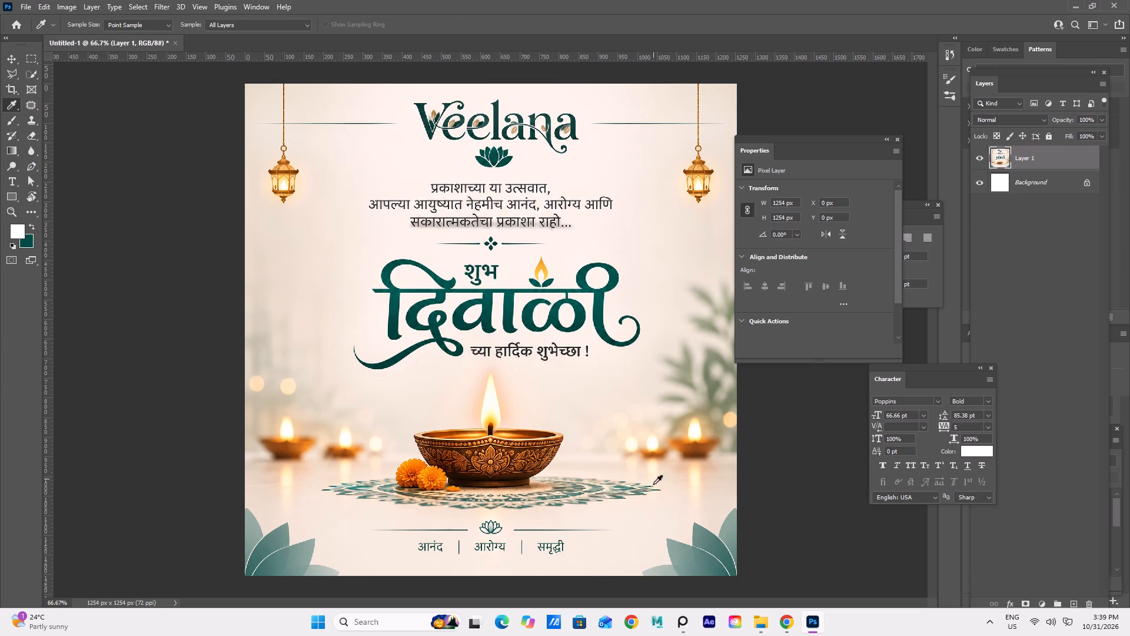
left_click(639, 527)
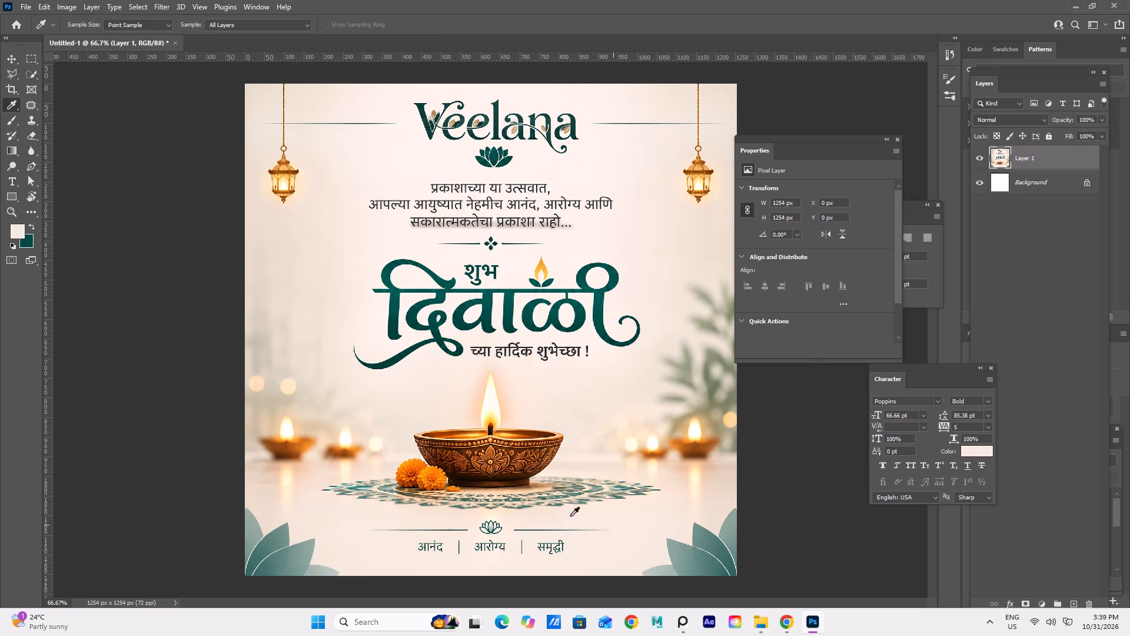
left_click(31, 226)
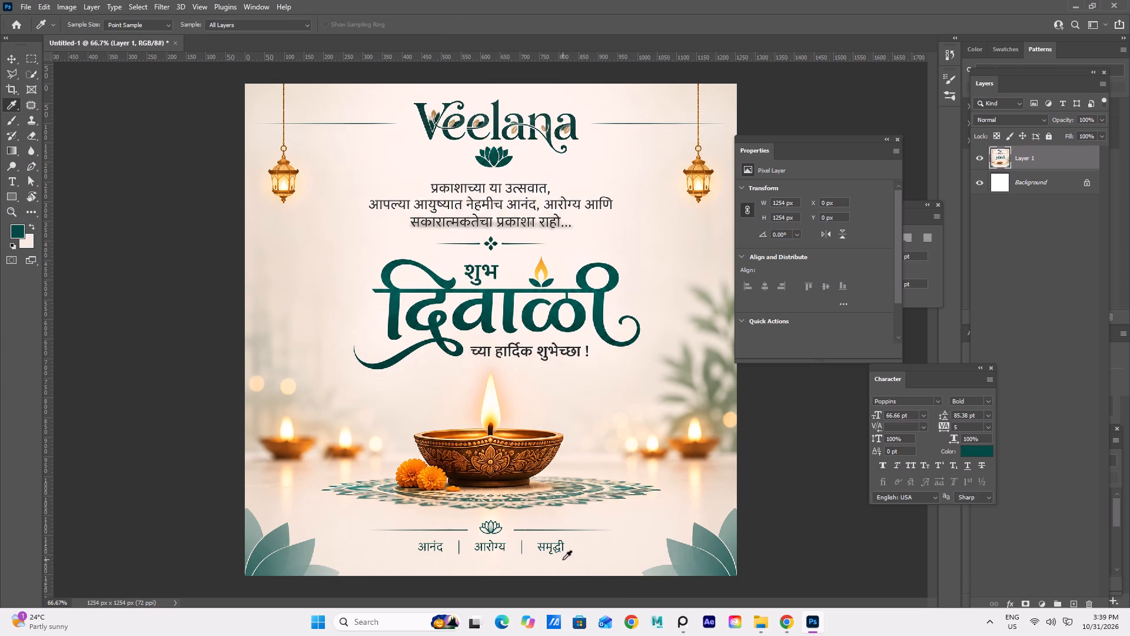
left_click(7, 119)
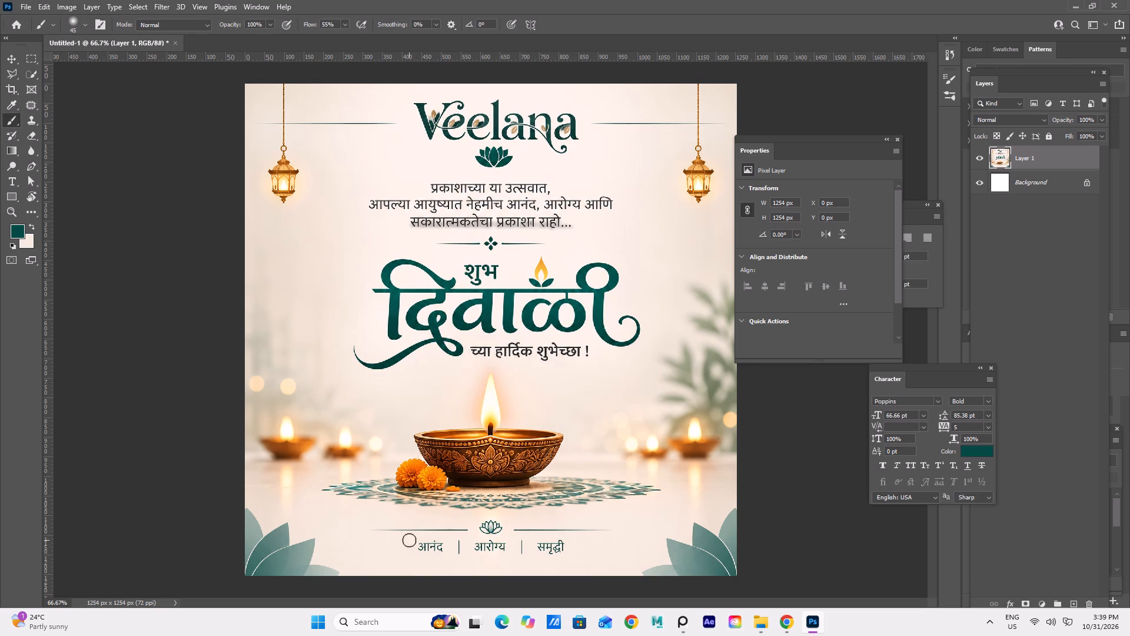
left_click_drag(409, 540, 463, 562)
key("ctrl+z")
left_click(33, 225)
left_click_drag(435, 556, 394, 527)
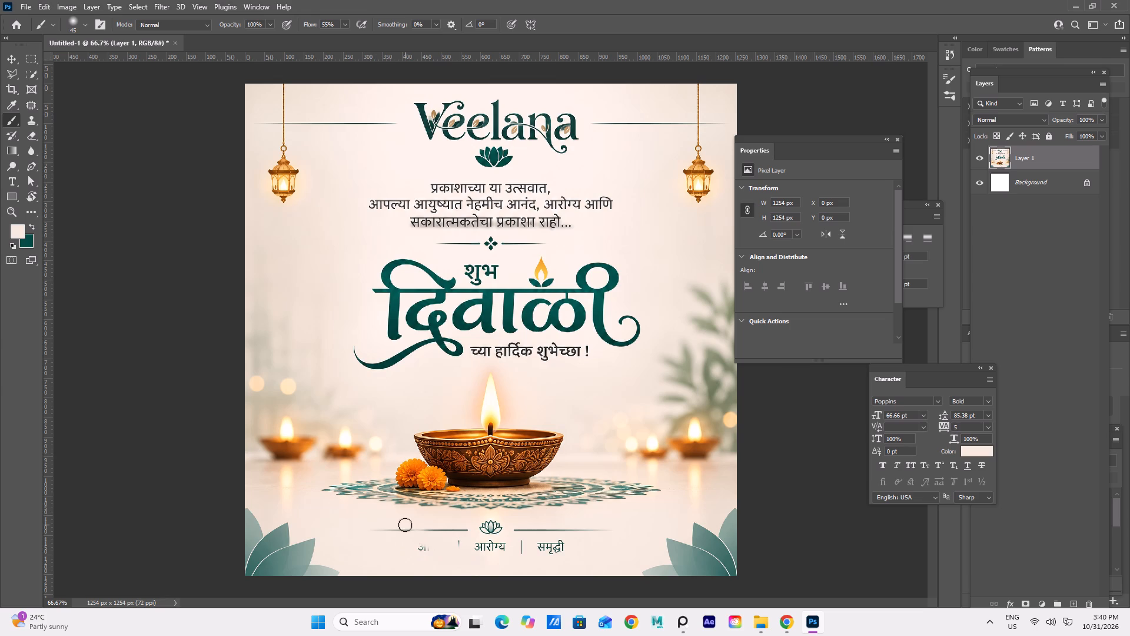
left_click_drag(410, 526, 487, 550)
left_click_drag(477, 534, 580, 540)
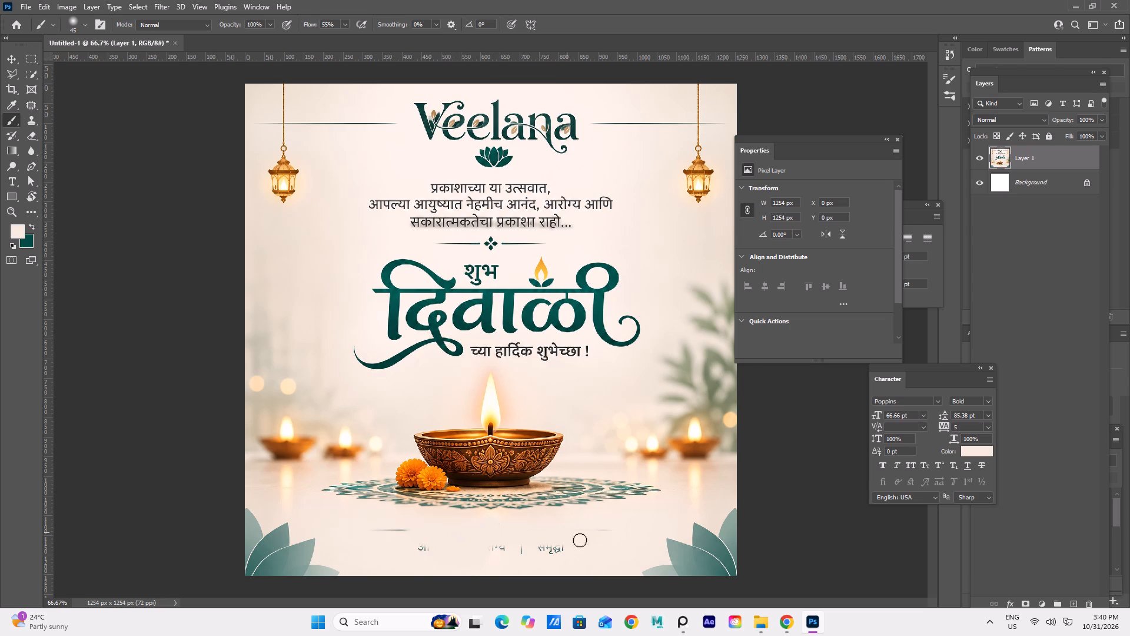
left_click_drag(580, 540, 517, 562)
left_click_drag(517, 562, 361, 537)
left_click_drag(357, 539, 341, 551)
Paint over the teal leaf clusters in both bottom corners of the poster with the sampled cream colour.
left_click_drag(341, 551, 287, 568)
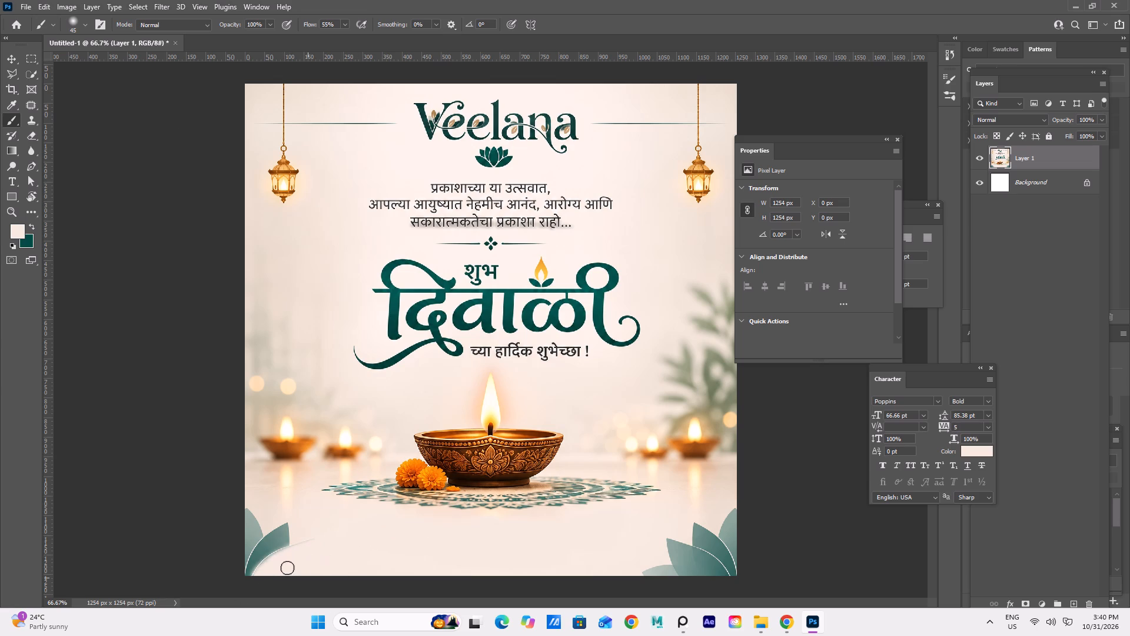
left_click_drag(287, 568, 232, 513)
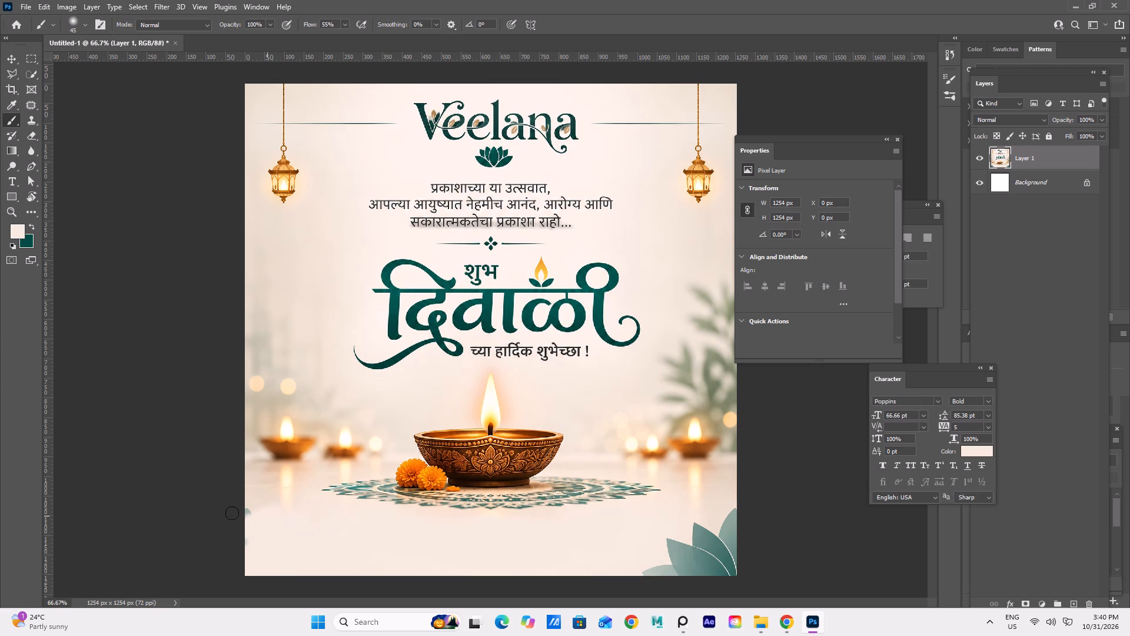
left_click_drag(232, 513, 238, 534)
left_click_drag(626, 580, 672, 571)
left_click_drag(672, 571, 736, 508)
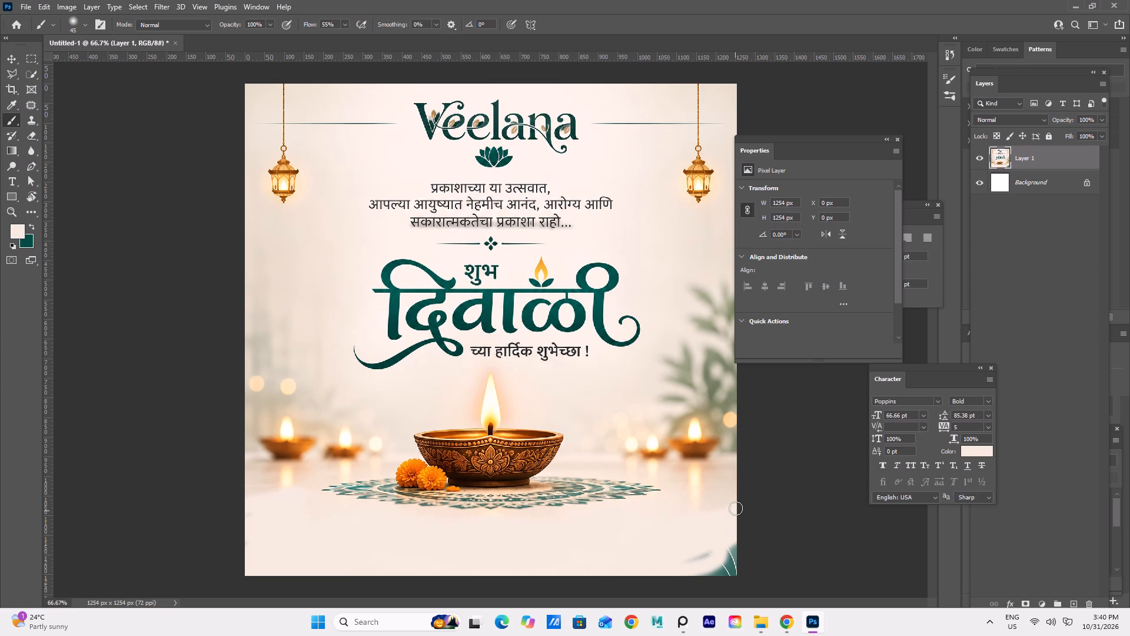
left_click_drag(736, 508, 717, 588)
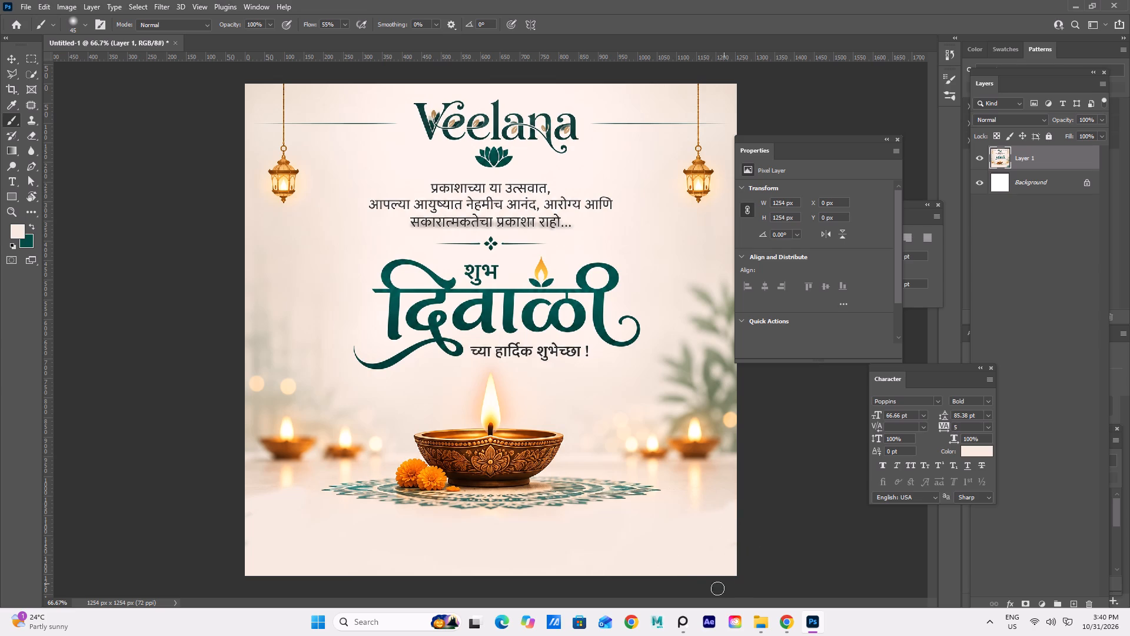
left_click_drag(717, 588, 723, 583)
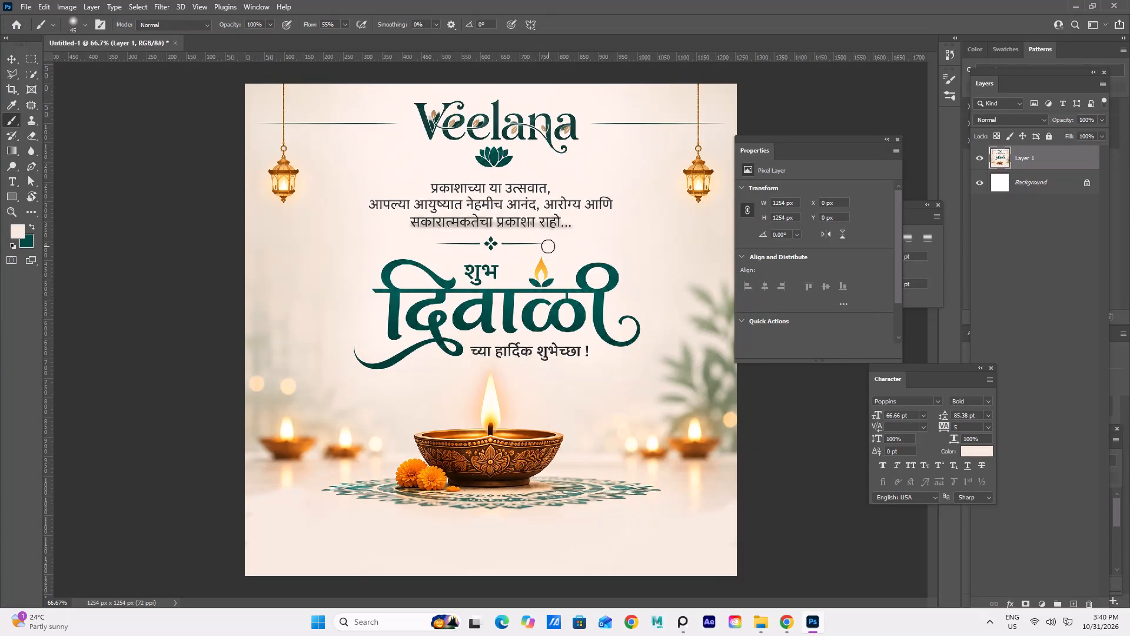
Paint out the diamond ornament and its divider lines between the Marathi message and the शुभ दिवाळी title.
left_click_drag(548, 246, 475, 238)
left_click_drag(475, 238, 520, 247)
Paint out the thin horizontal lines on both sides of the Veelana logo with the sampled cream, including the ends beyond the lantern chains.
left_click_drag(596, 123, 673, 124)
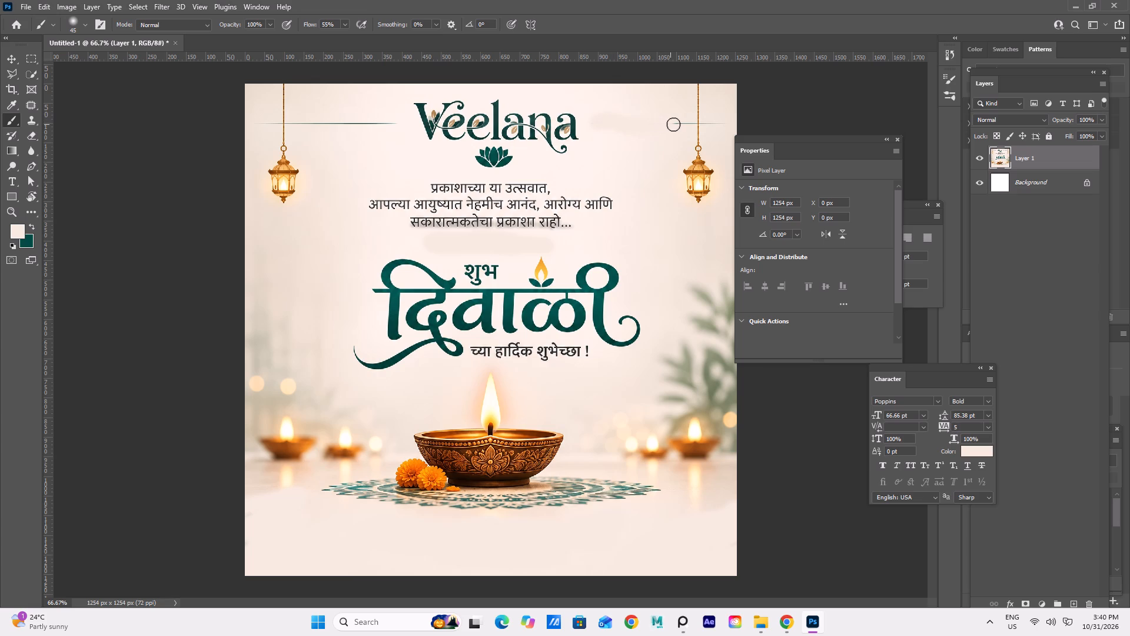
left_click_drag(673, 124, 693, 124)
left_click_drag(723, 123, 714, 124)
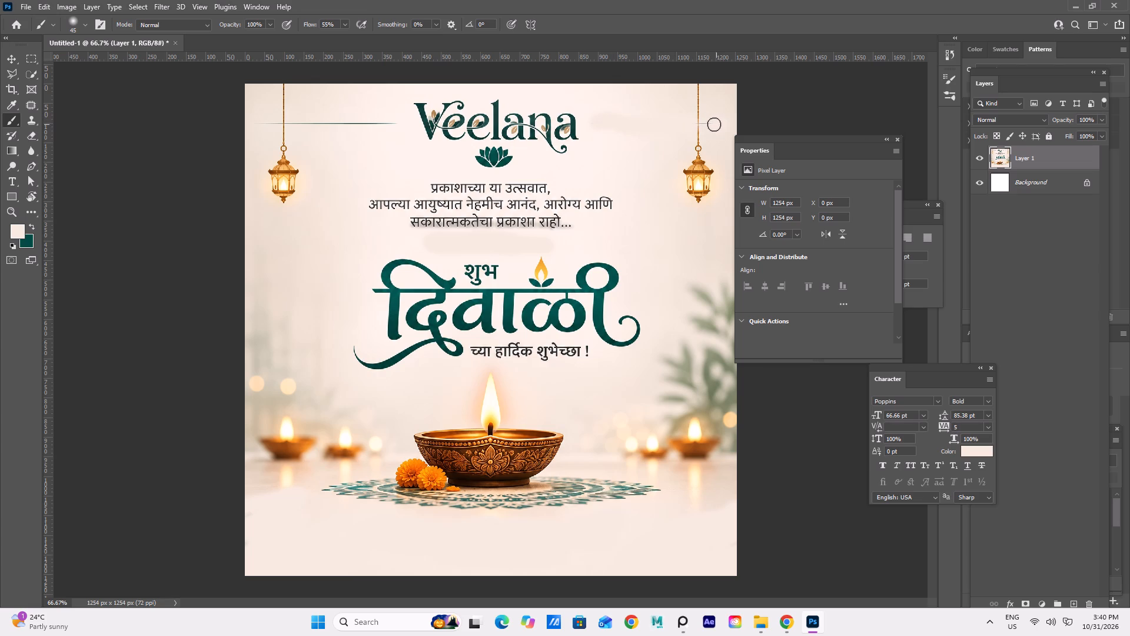
left_click_drag(714, 124, 706, 124)
left_click(705, 122)
left_click_drag(393, 122, 384, 125)
left_click_drag(384, 125, 293, 123)
left_click_drag(251, 124, 261, 124)
left_click_drag(261, 124, 277, 124)
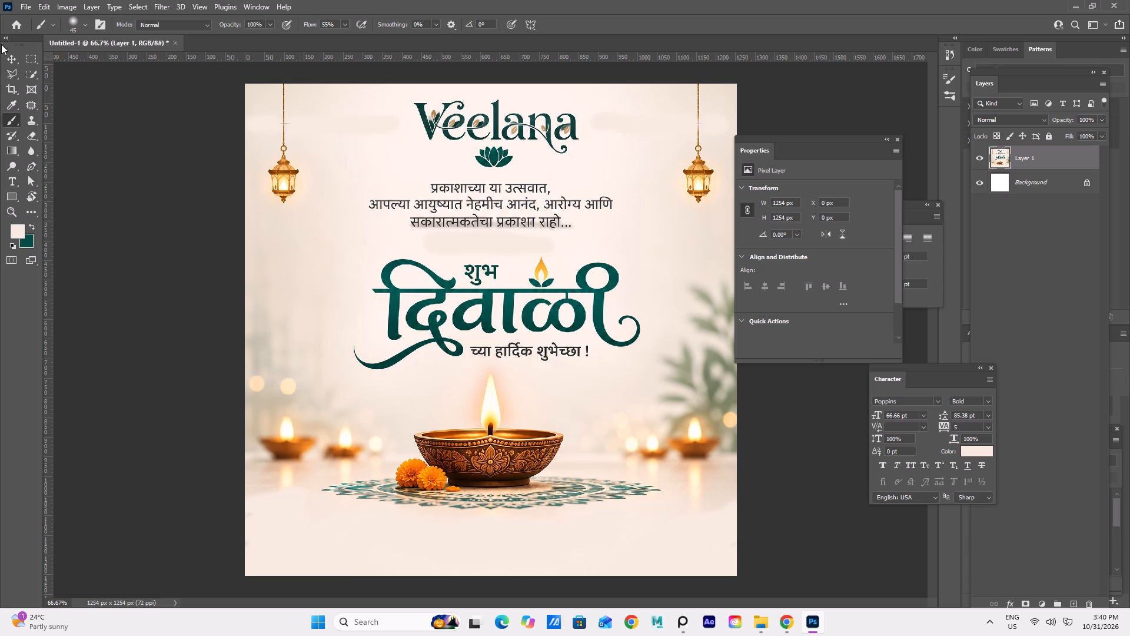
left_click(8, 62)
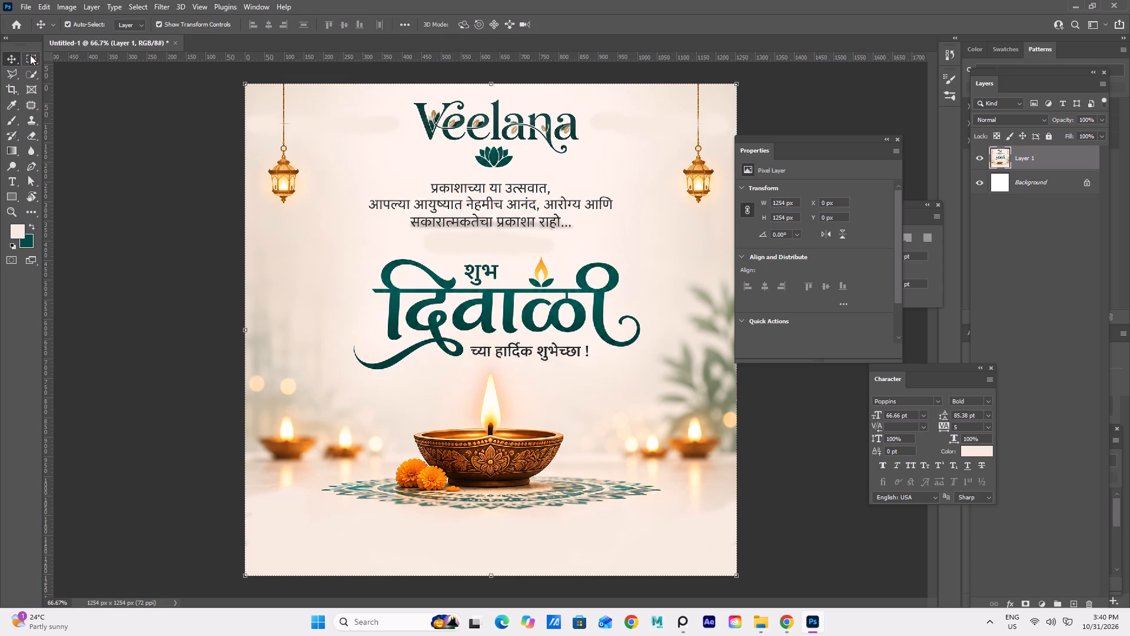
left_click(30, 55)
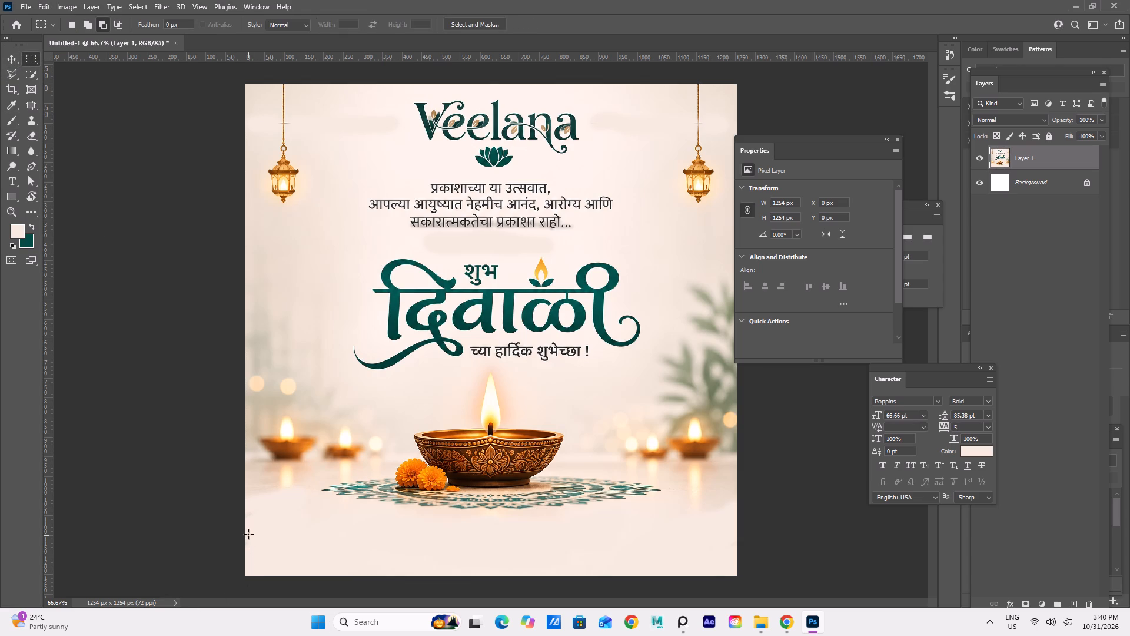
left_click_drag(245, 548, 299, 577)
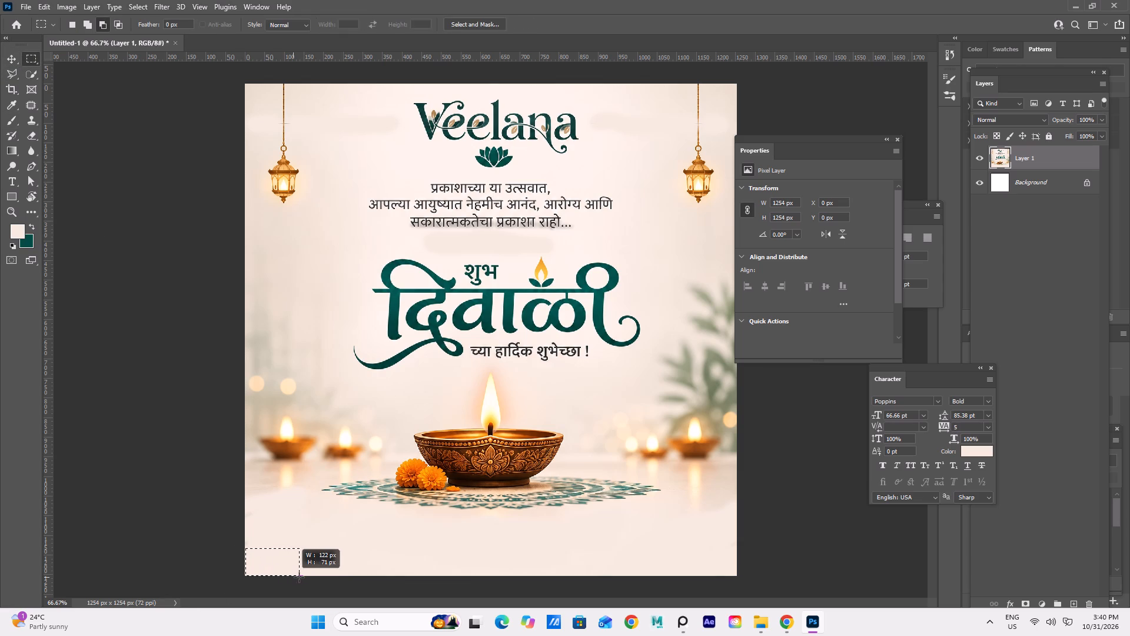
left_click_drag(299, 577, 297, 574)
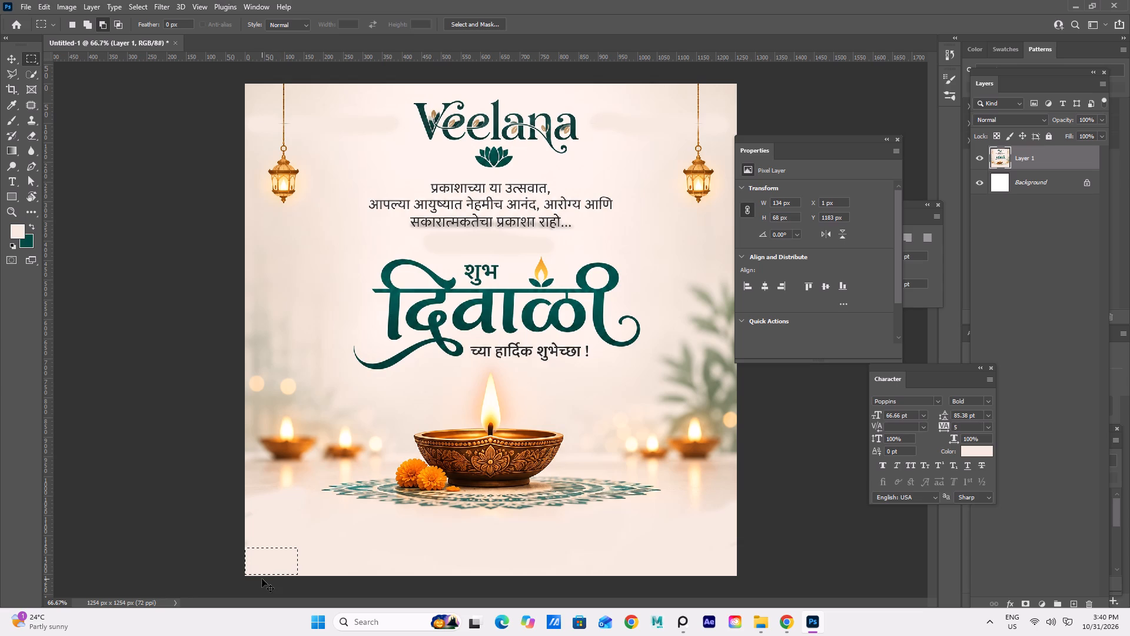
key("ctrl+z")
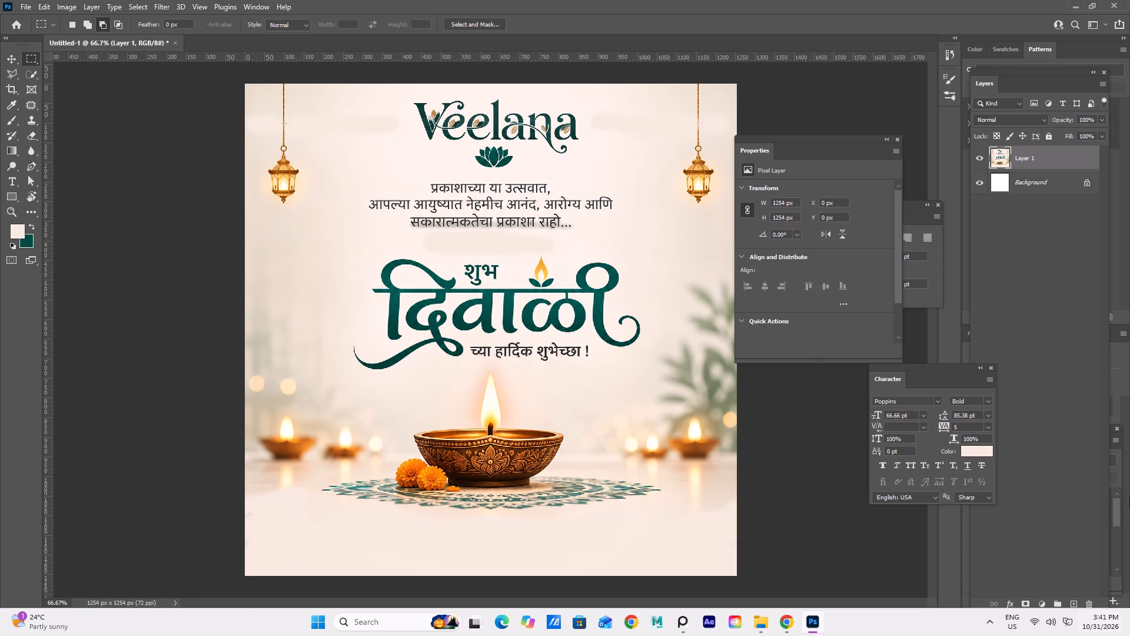
On a new layer, select a rectangle about 611 by 75 px along the poster's bottom-left edge and fill it with the dark teal background colour.
left_click(1067, 606)
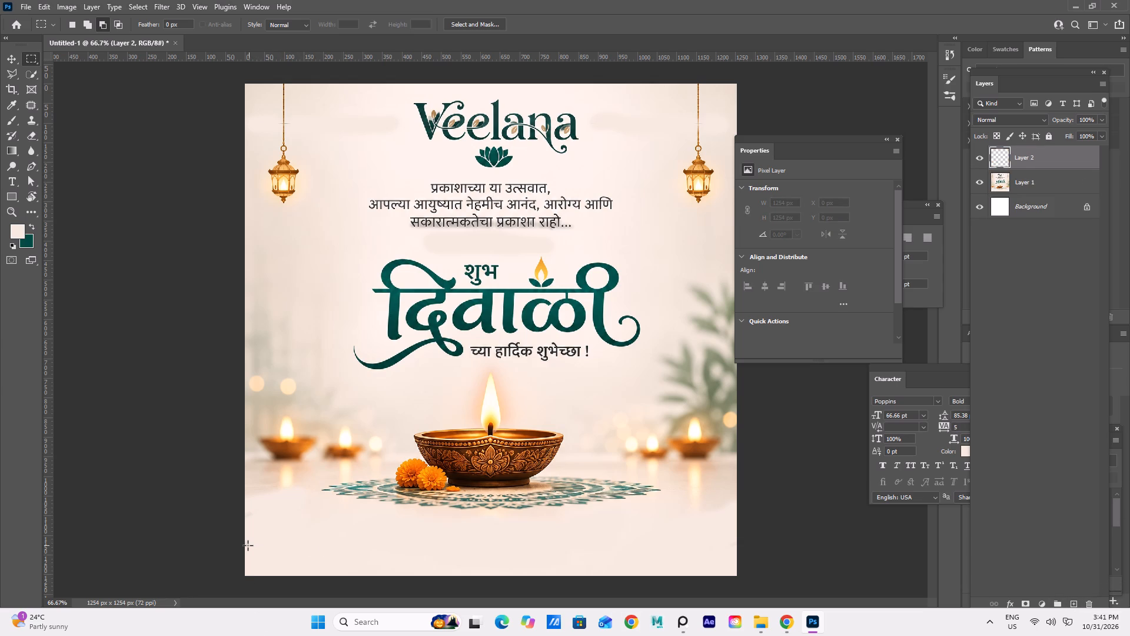
left_click_drag(246, 545, 395, 576)
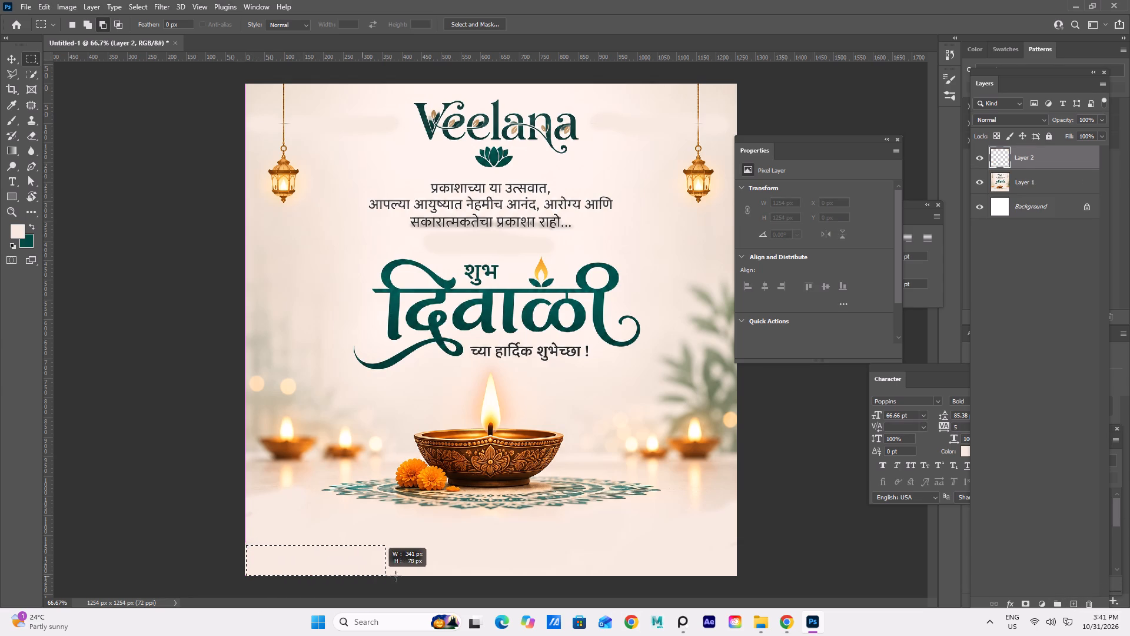
left_click_drag(395, 576, 485, 574)
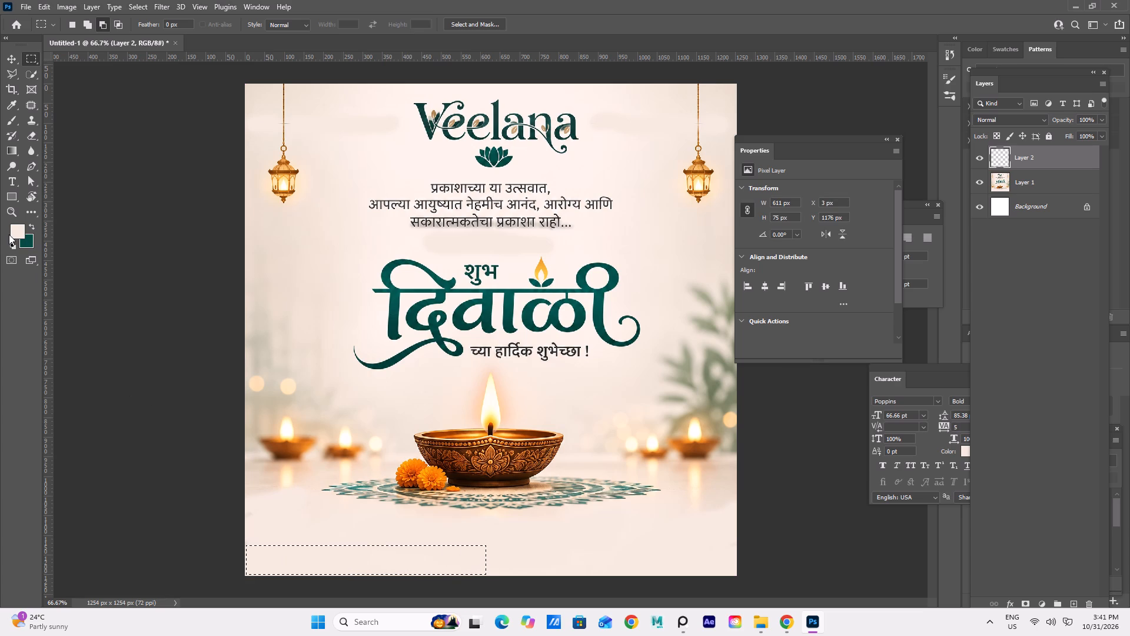
key("ctrl+Delete")
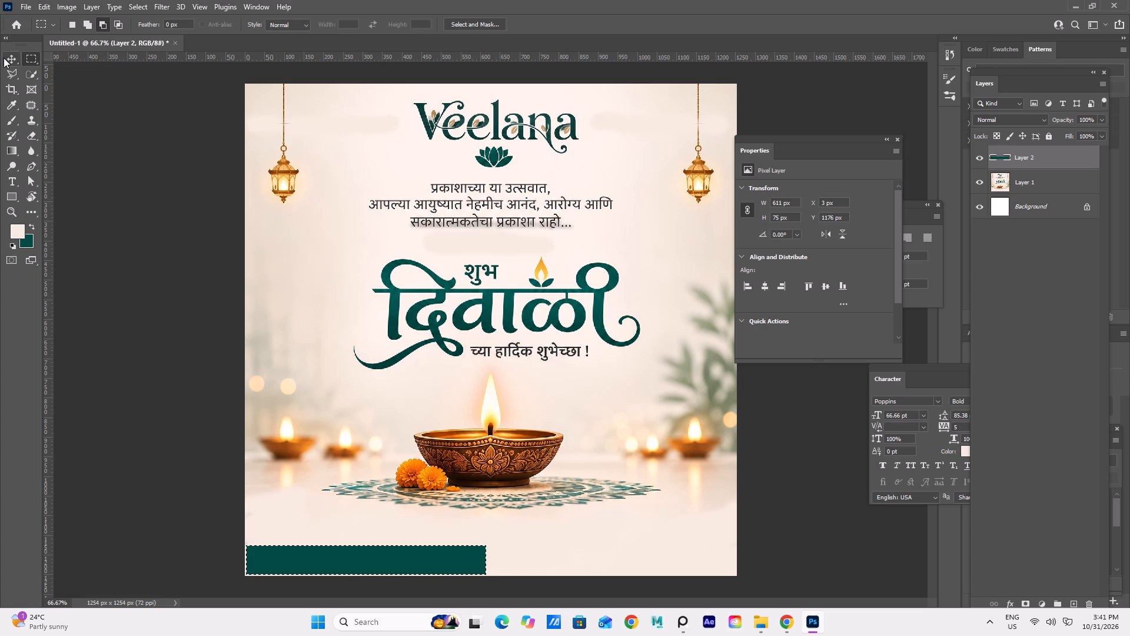
left_click(4, 58)
left_click(111, 158)
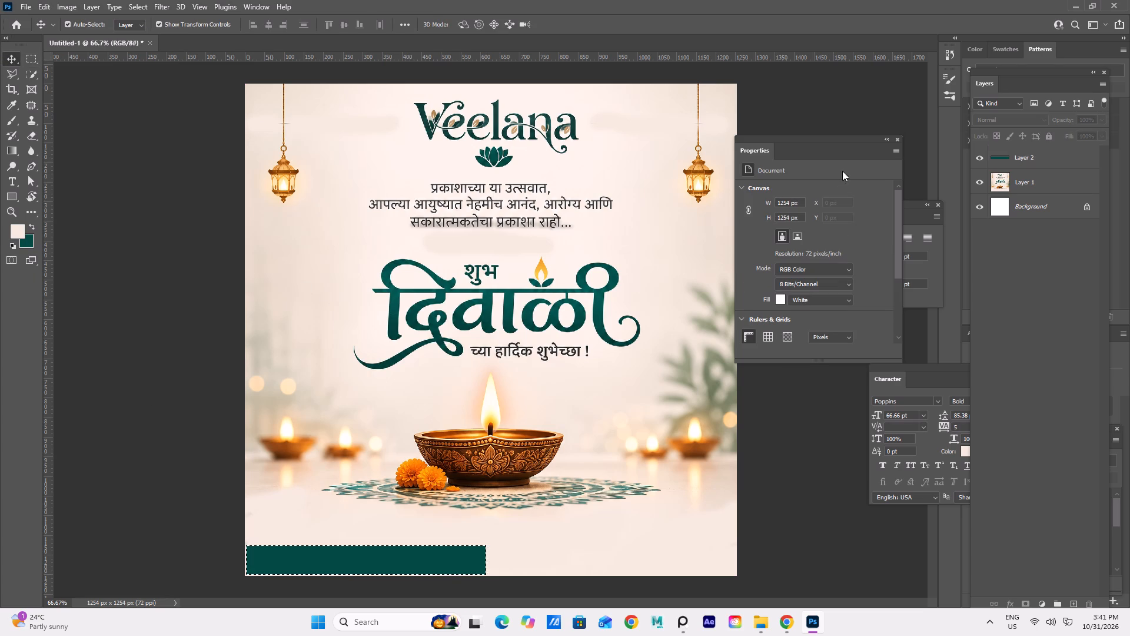
Try to add a second dark teal rectangle of matching height on a new layer, filling the bottom edge between the first bar and the right corner.
left_click(32, 64)
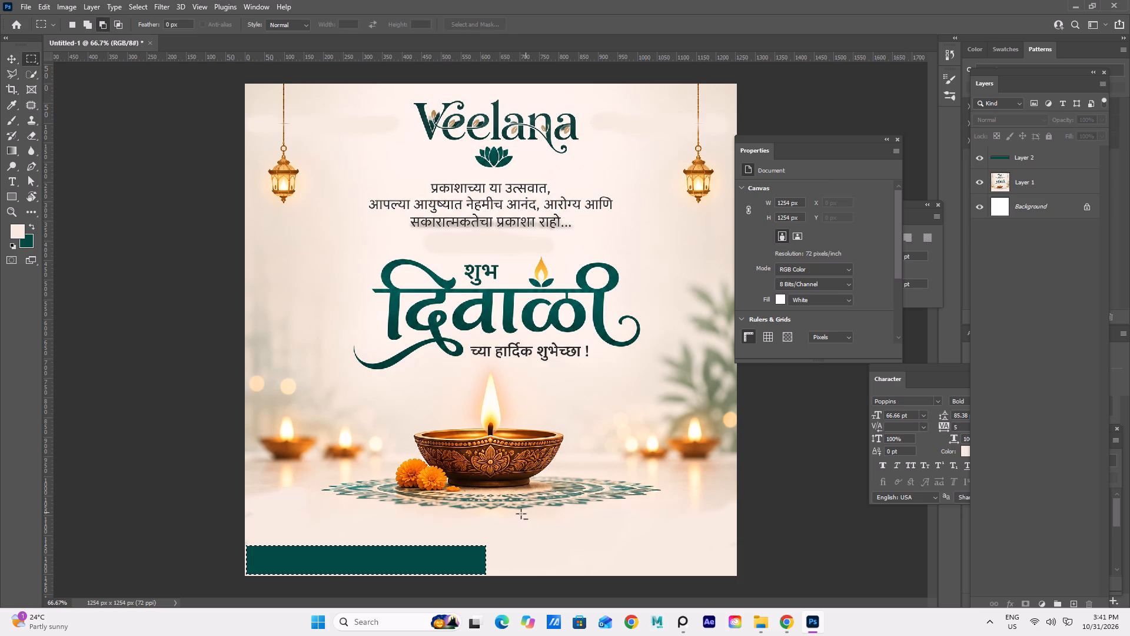
left_click_drag(491, 548, 494, 578)
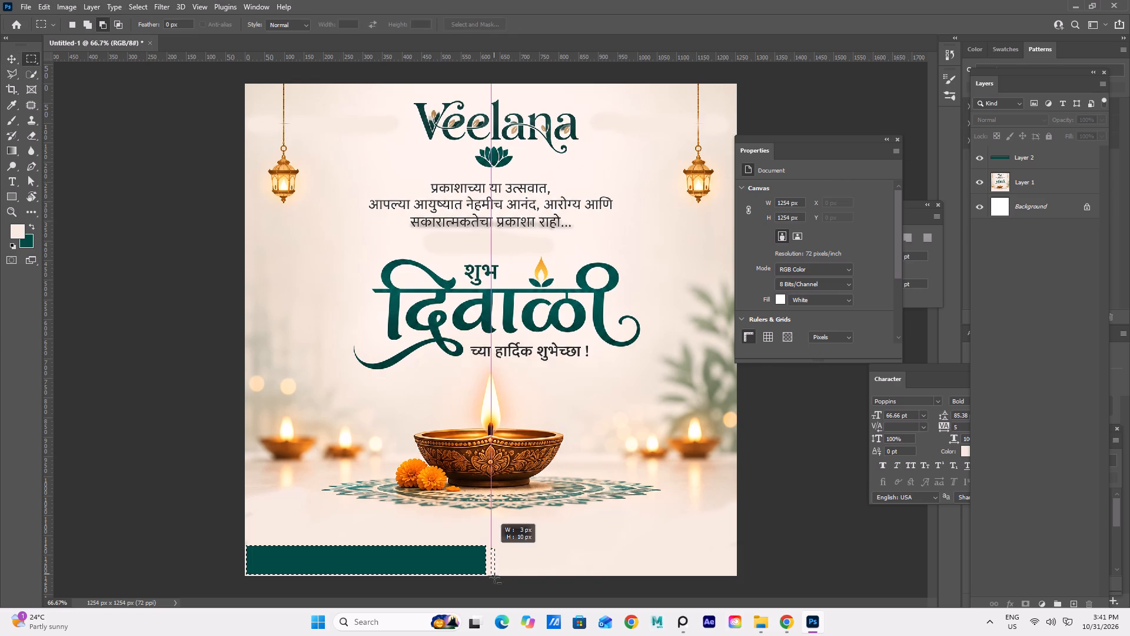
left_click_drag(494, 578, 739, 584)
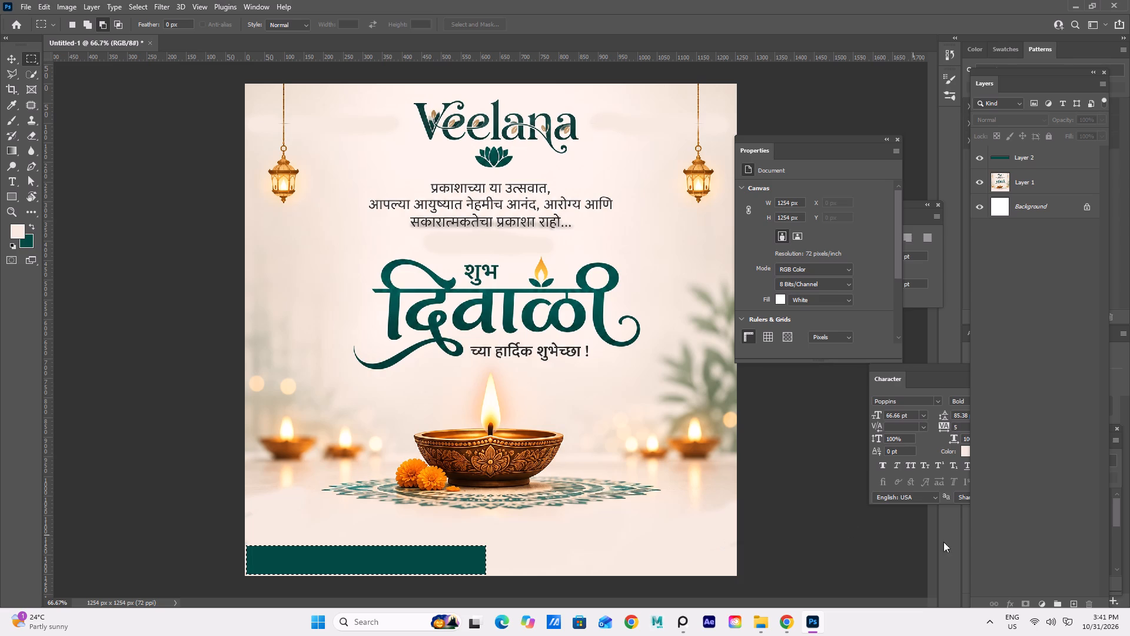
left_click(1072, 600)
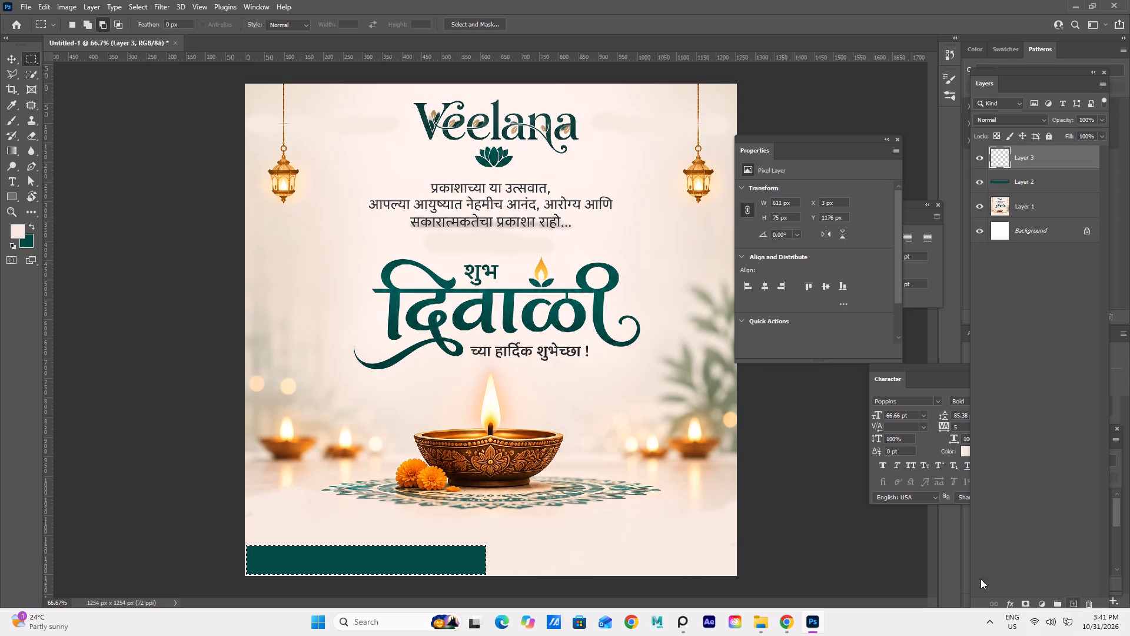
left_click_drag(511, 546, 712, 591)
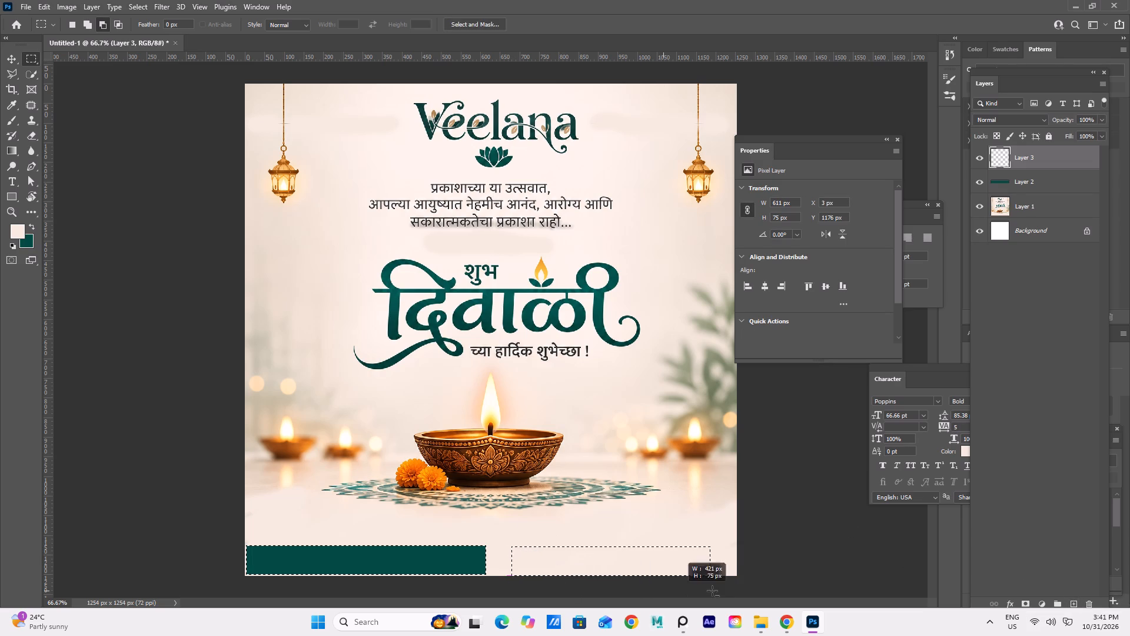
left_click_drag(712, 591, 738, 589)
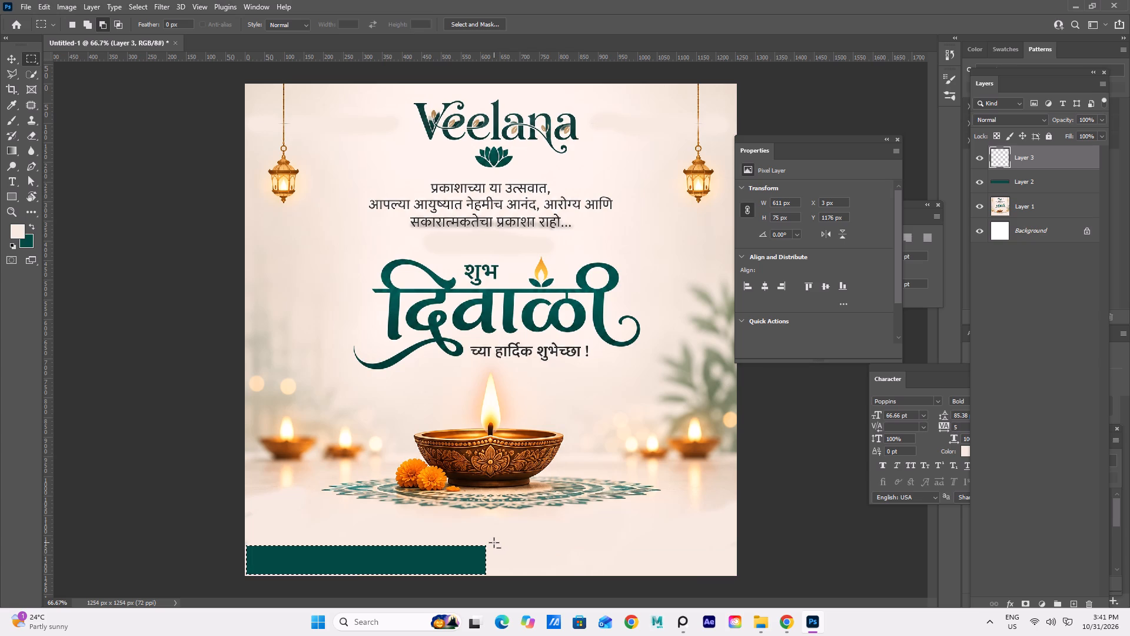
left_click_drag(493, 545, 492, 545)
left_click_drag(492, 545, 679, 582)
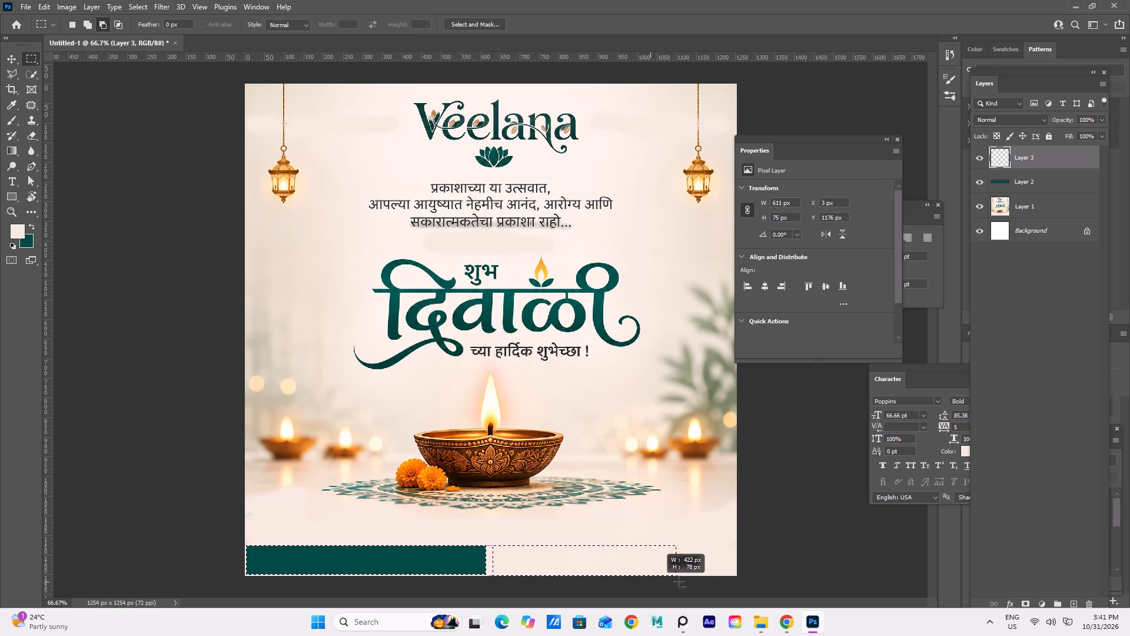
left_click_drag(679, 582, 739, 581)
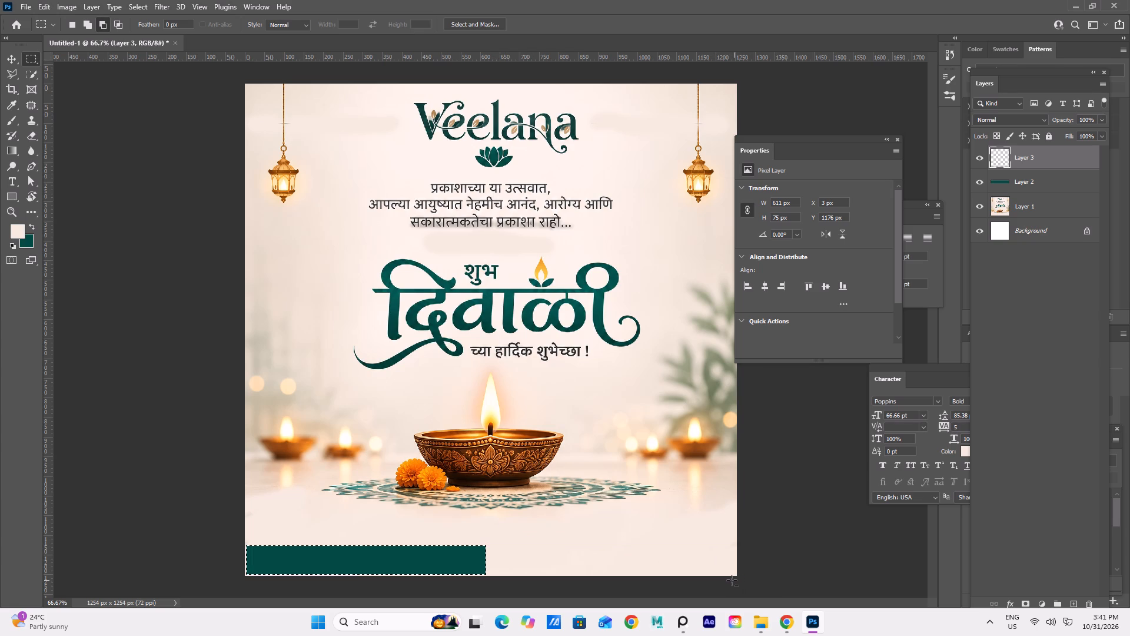
key("ctrl+Delete")
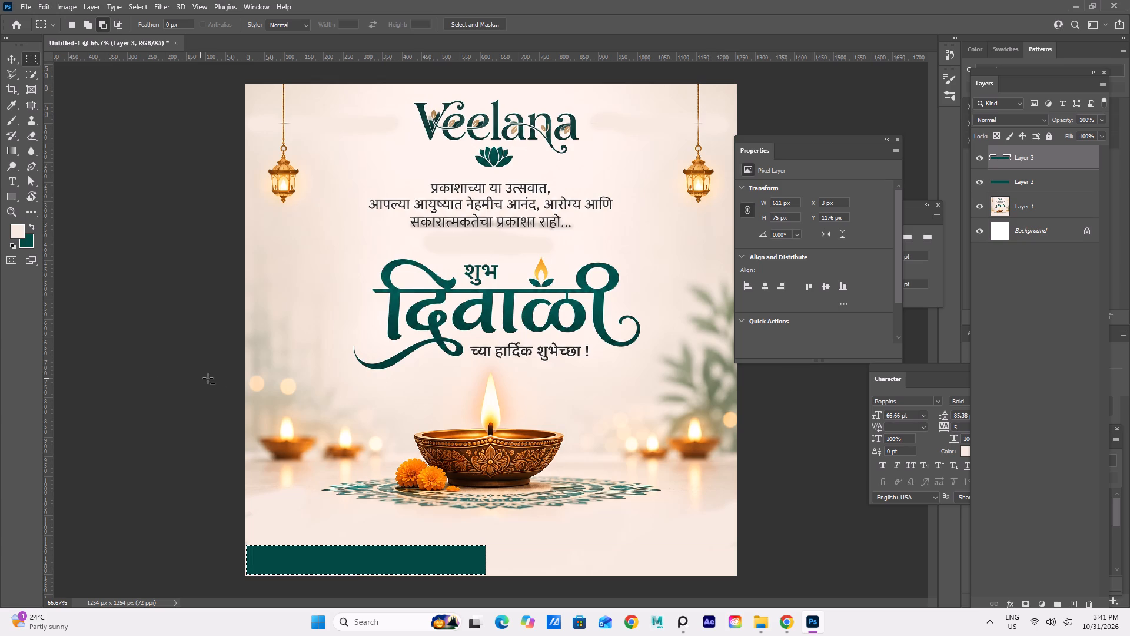
Clear the selection around the teal footer bar and leave no layer selected.
left_click(2, 57)
left_click(121, 253)
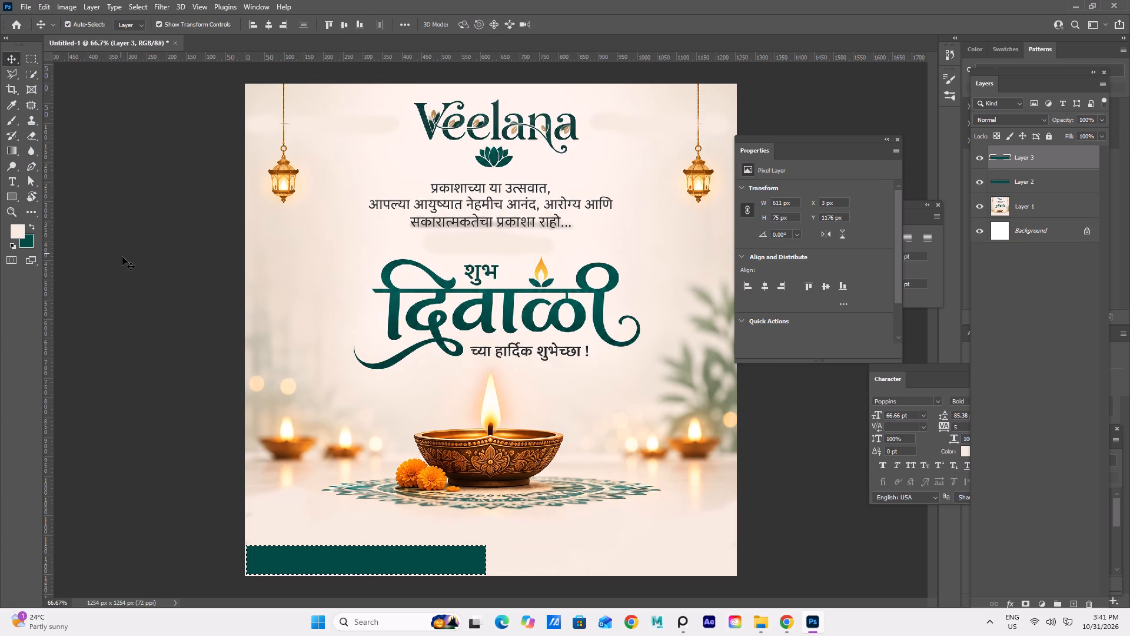
left_click(124, 260)
left_click(313, 486)
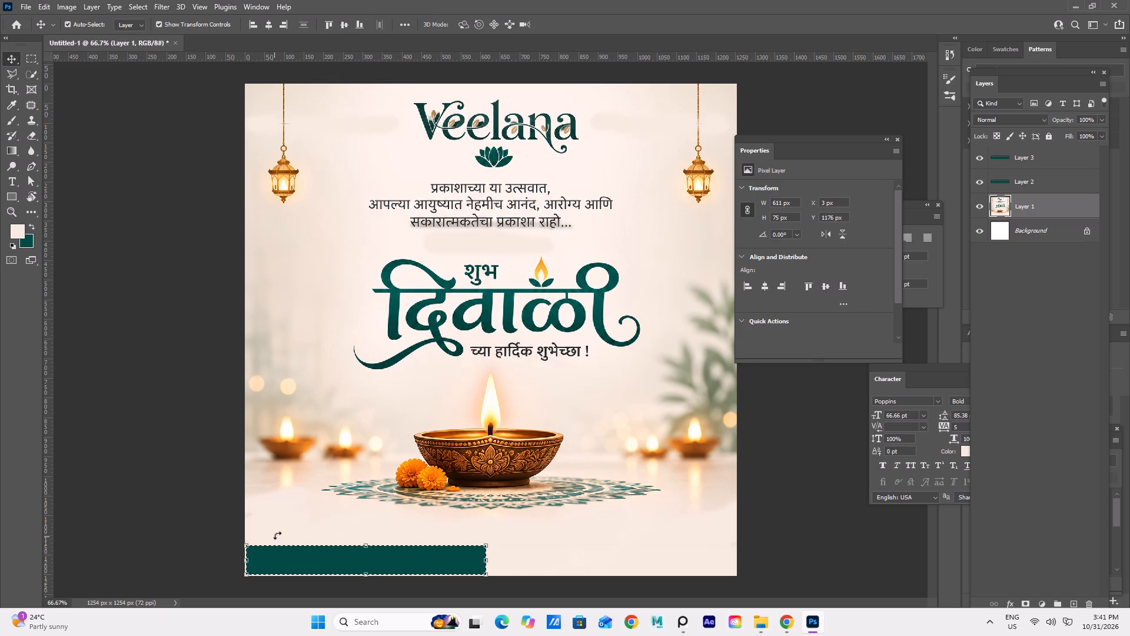
left_click(293, 487)
left_click(175, 453)
left_click(151, 283)
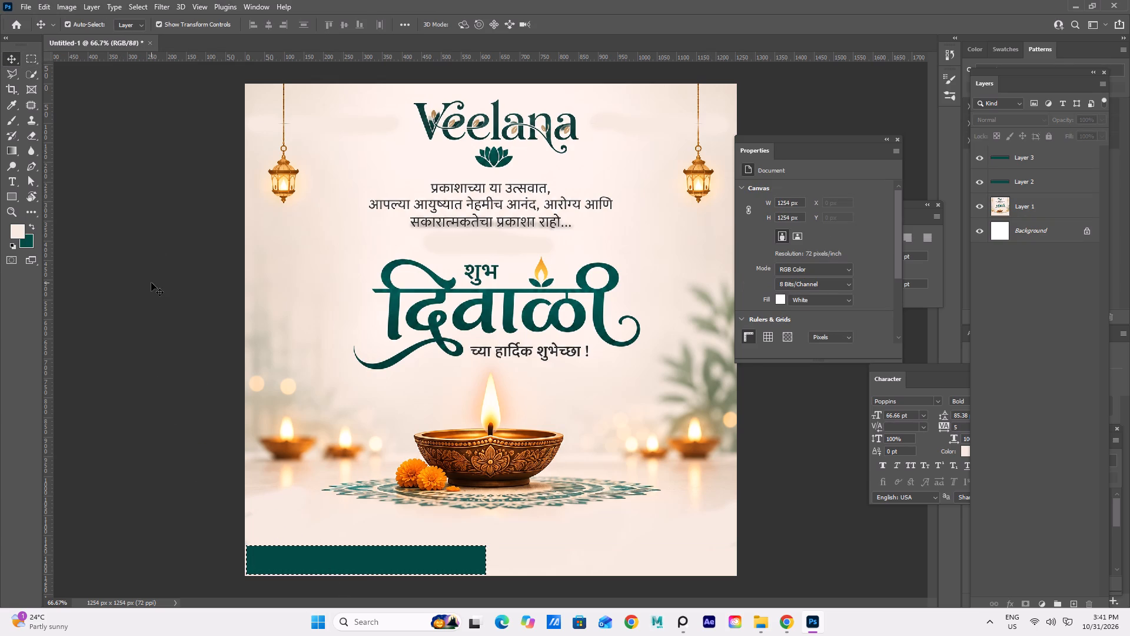
key("ctrl+d")
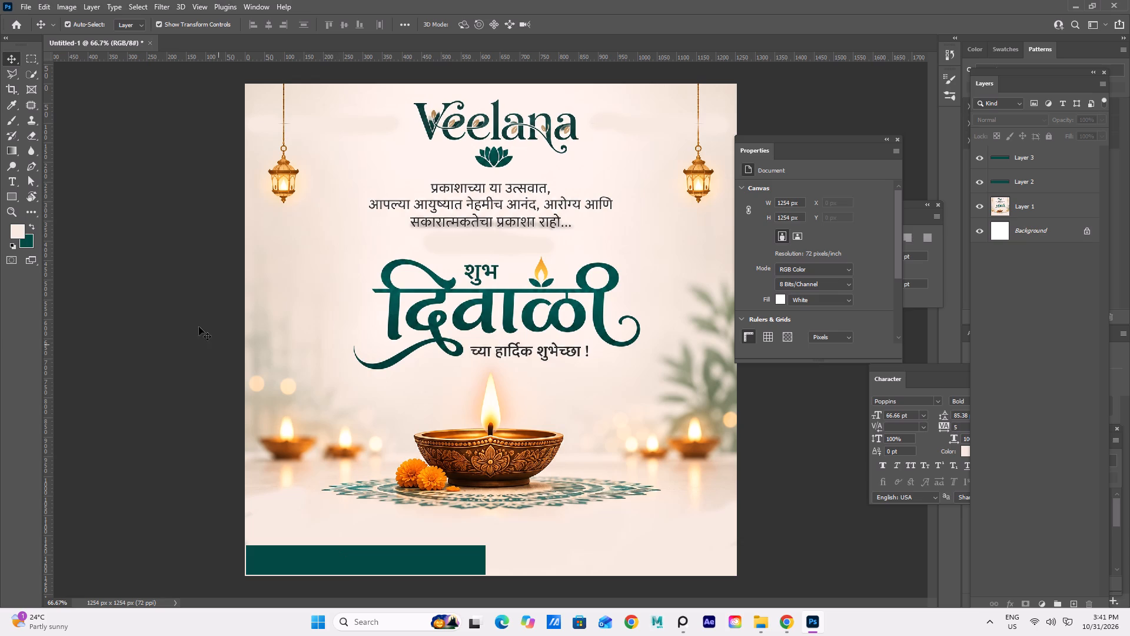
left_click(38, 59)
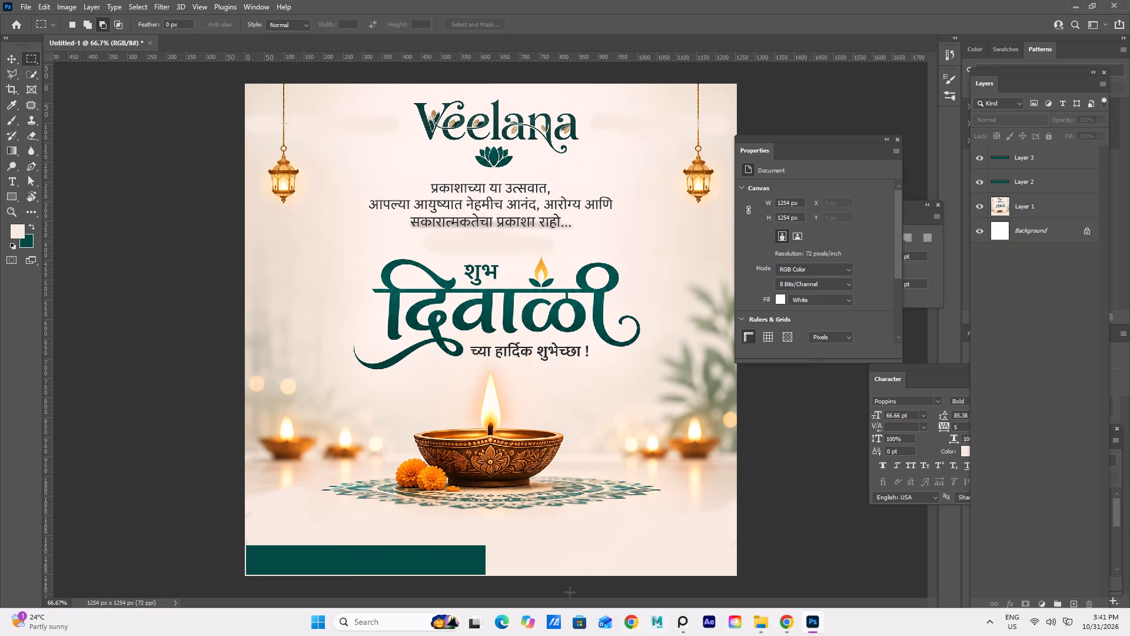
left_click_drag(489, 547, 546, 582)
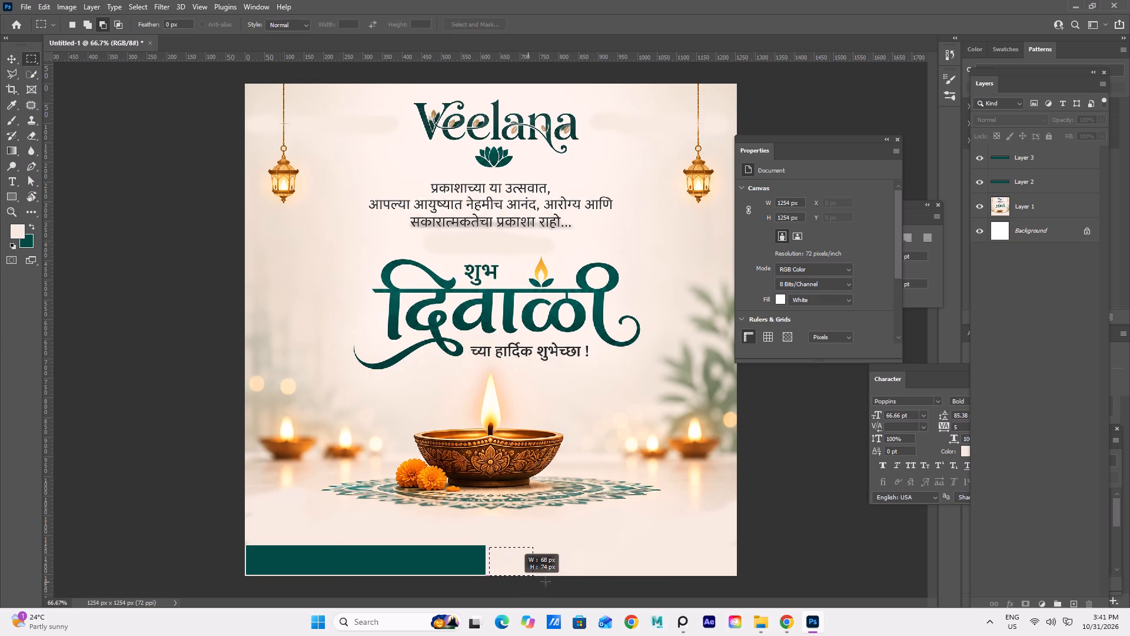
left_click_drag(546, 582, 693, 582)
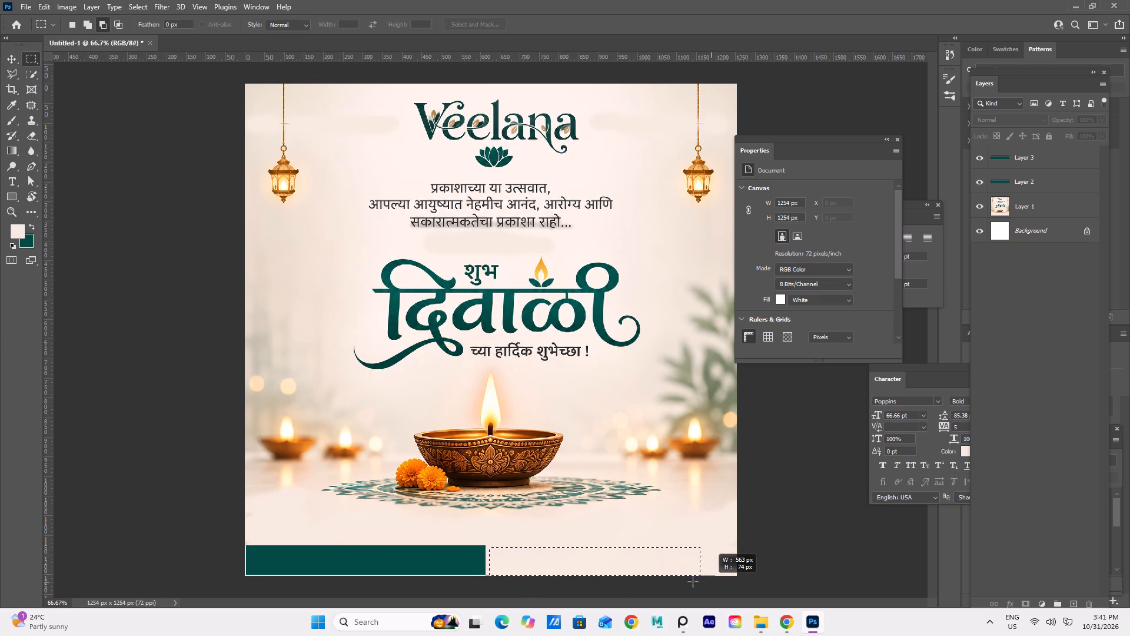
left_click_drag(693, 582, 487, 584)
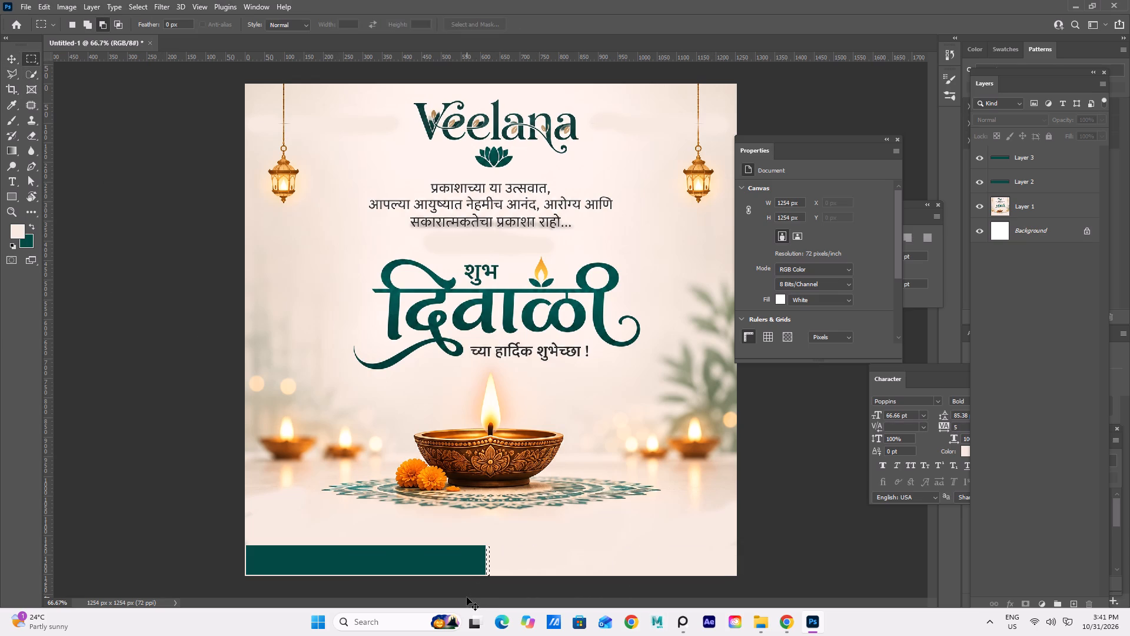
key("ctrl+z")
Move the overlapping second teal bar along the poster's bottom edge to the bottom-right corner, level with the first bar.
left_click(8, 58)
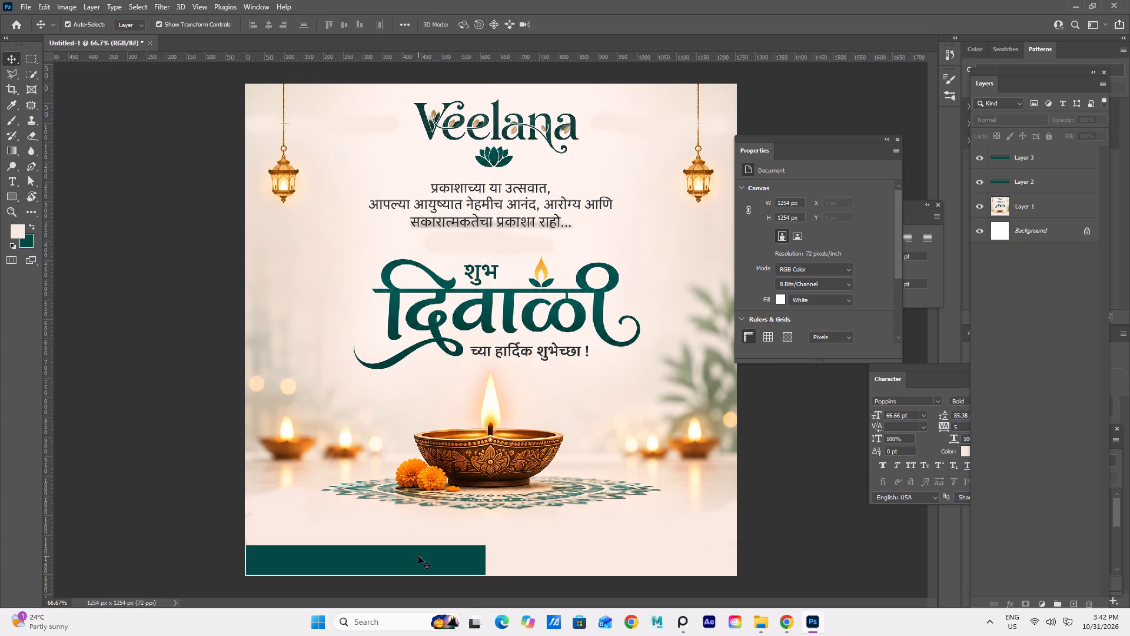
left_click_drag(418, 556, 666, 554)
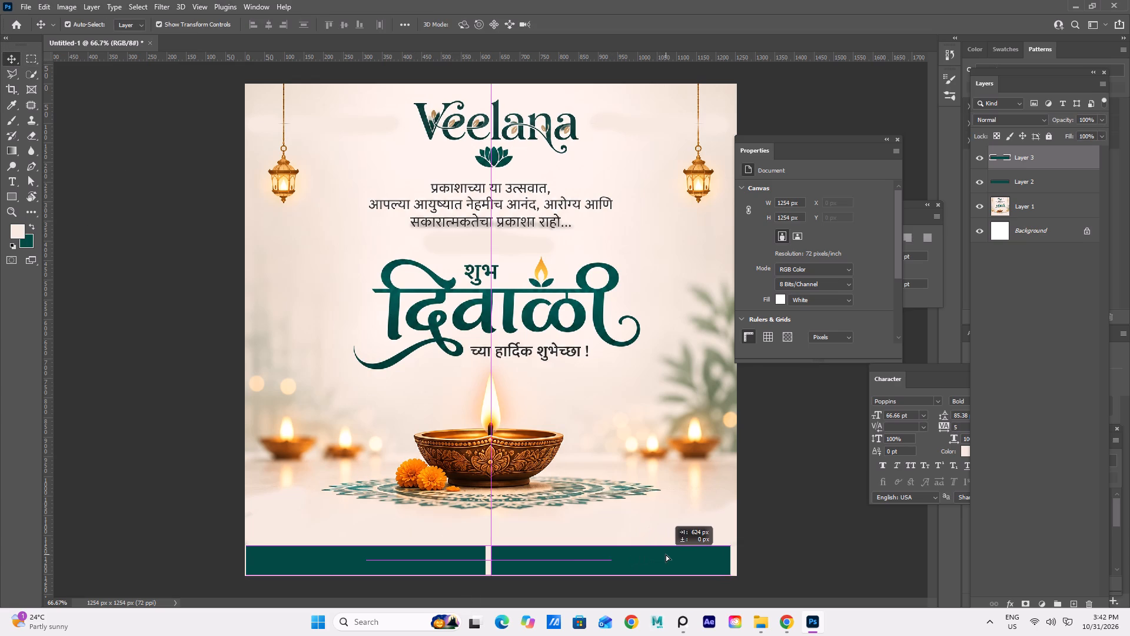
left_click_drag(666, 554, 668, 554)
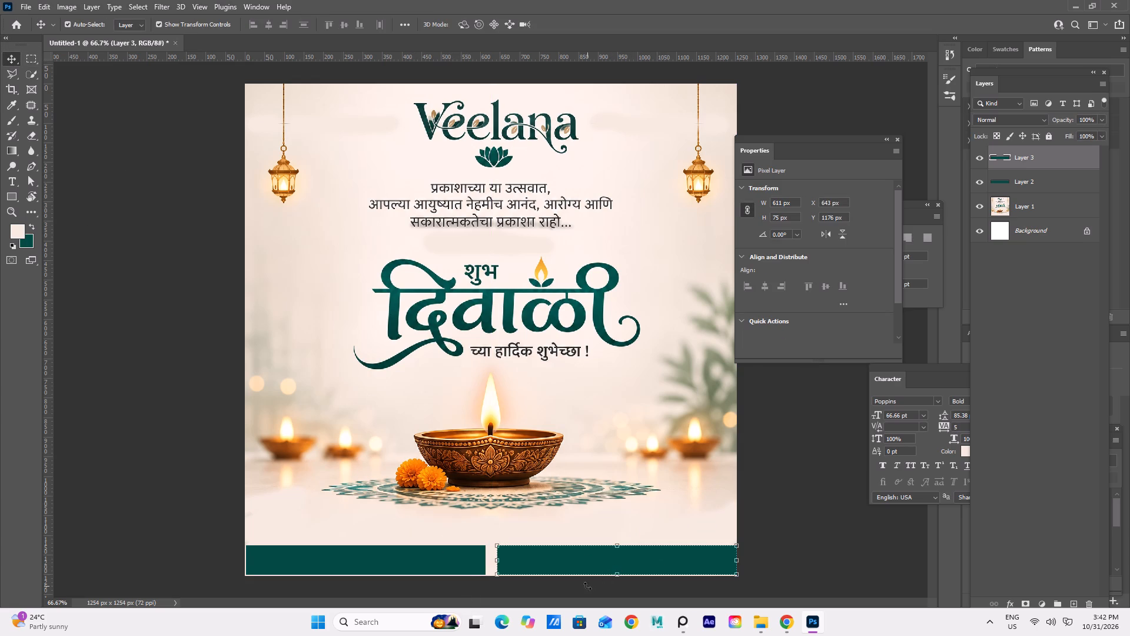
Sample the light golden orange from the lantern on the poster's left side as the foreground colour.
key("i")
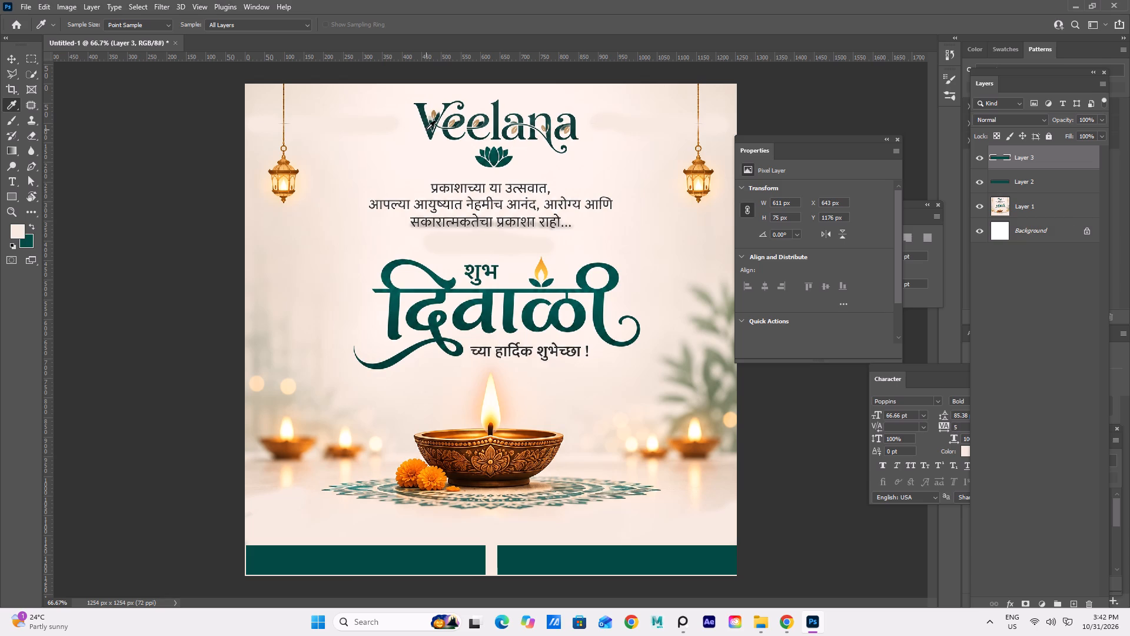
left_click(294, 237)
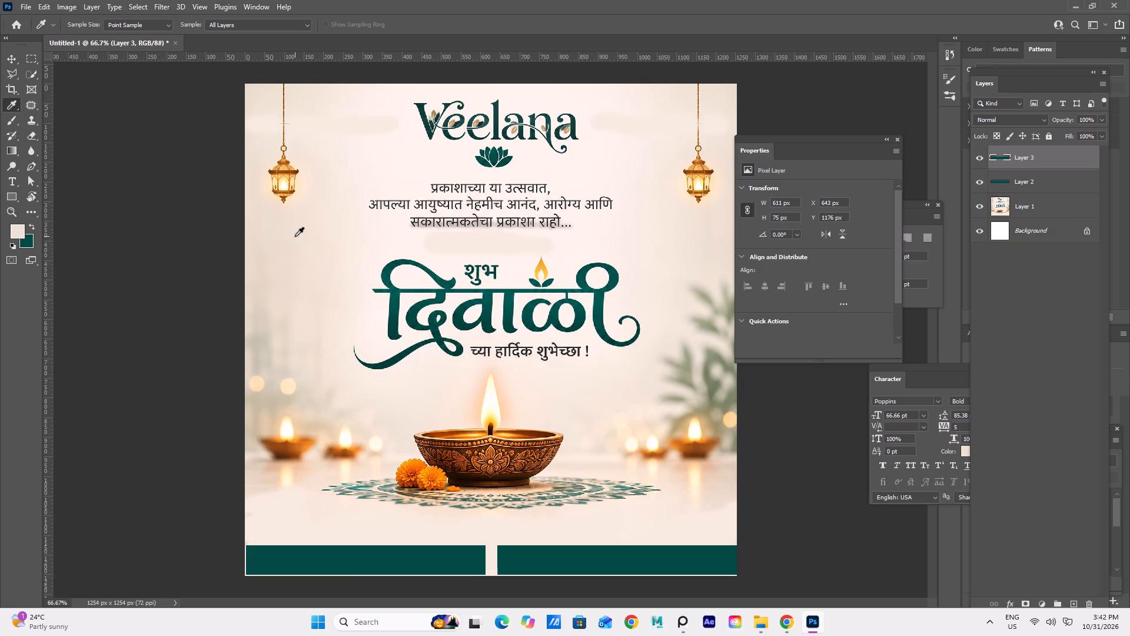
double_click(295, 237)
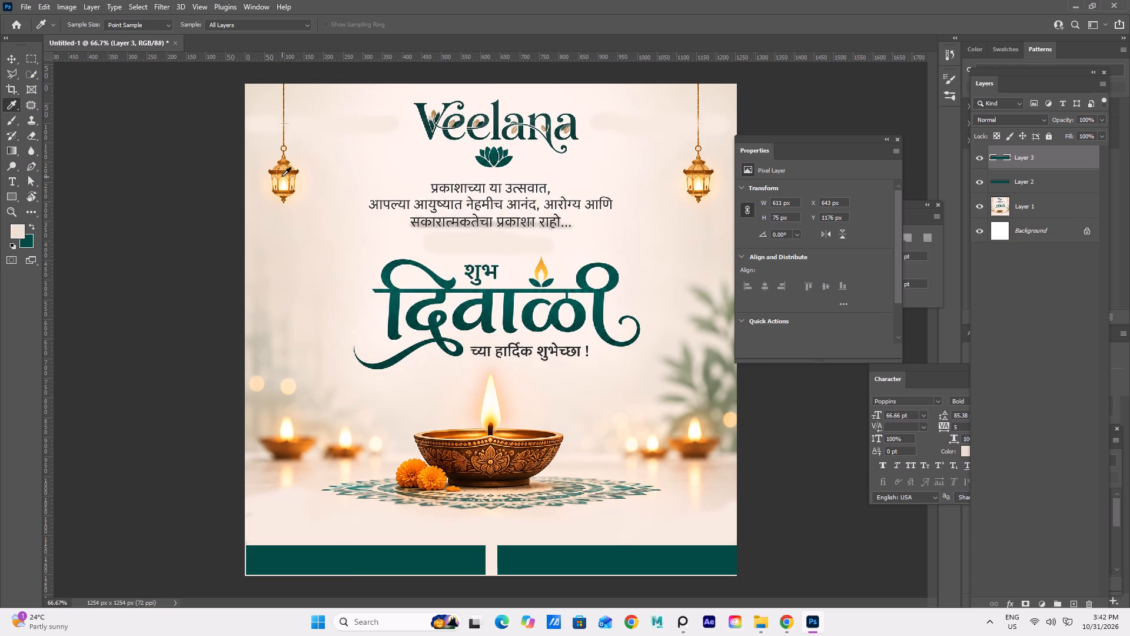
left_click(282, 170)
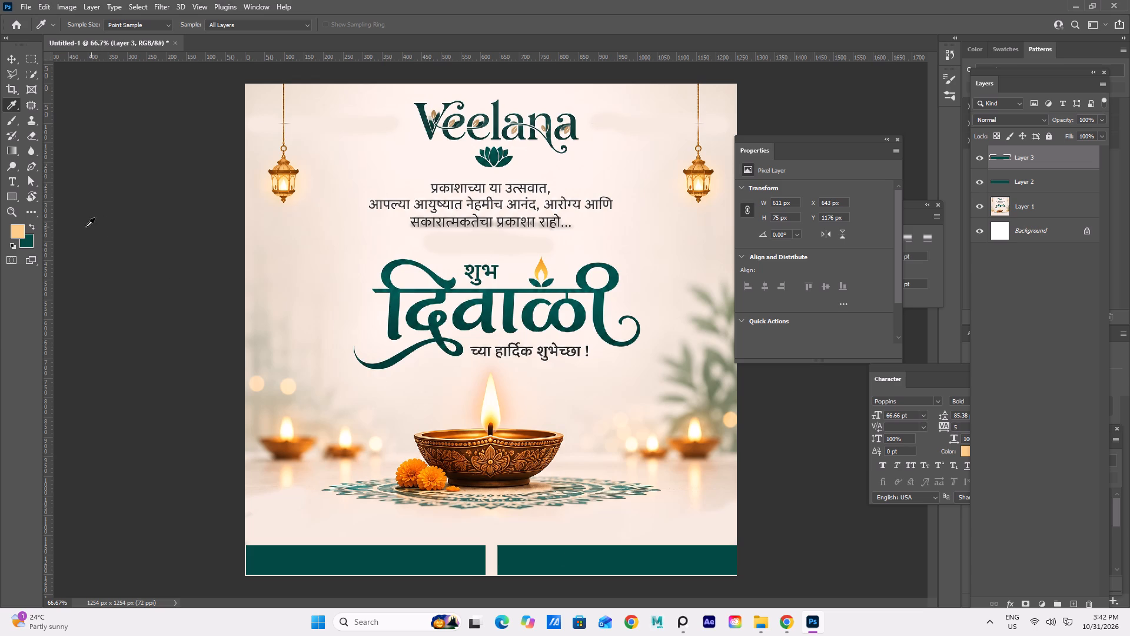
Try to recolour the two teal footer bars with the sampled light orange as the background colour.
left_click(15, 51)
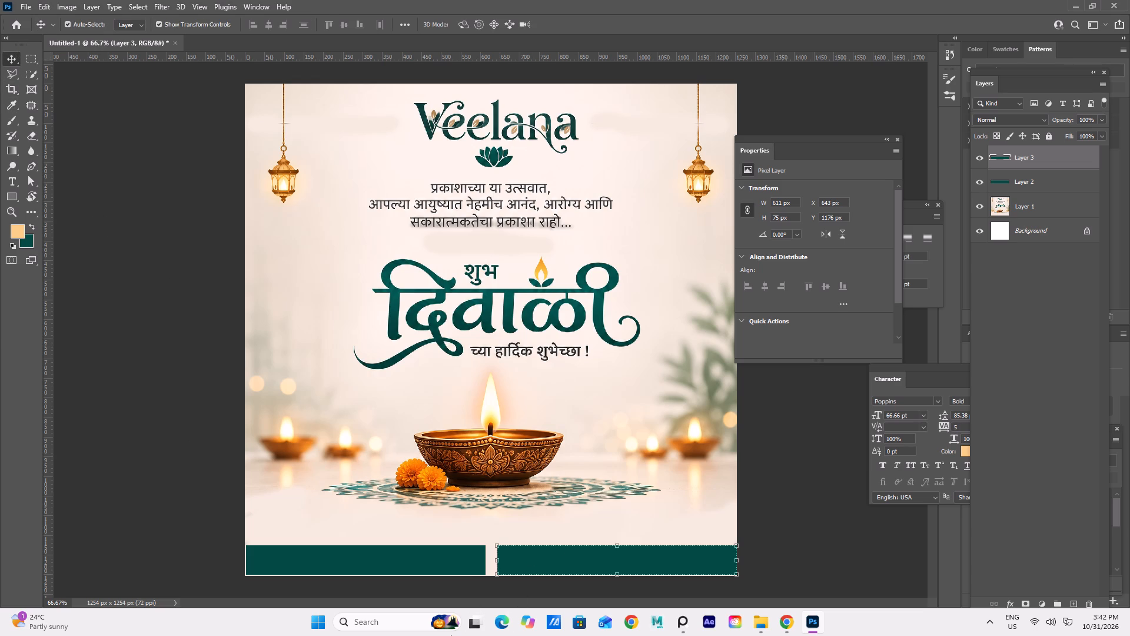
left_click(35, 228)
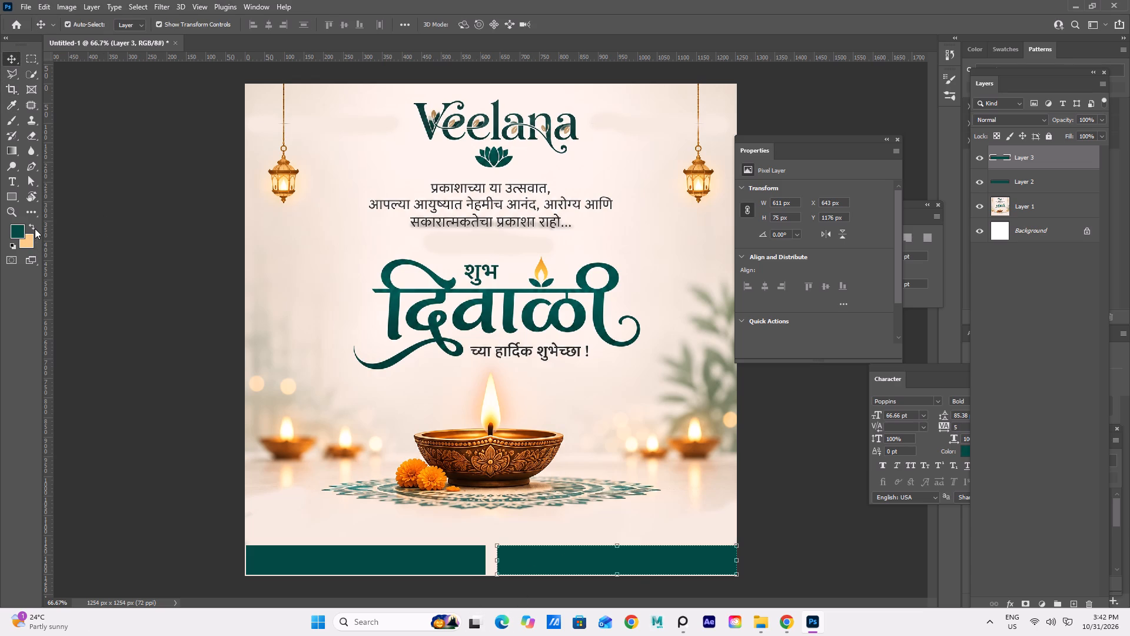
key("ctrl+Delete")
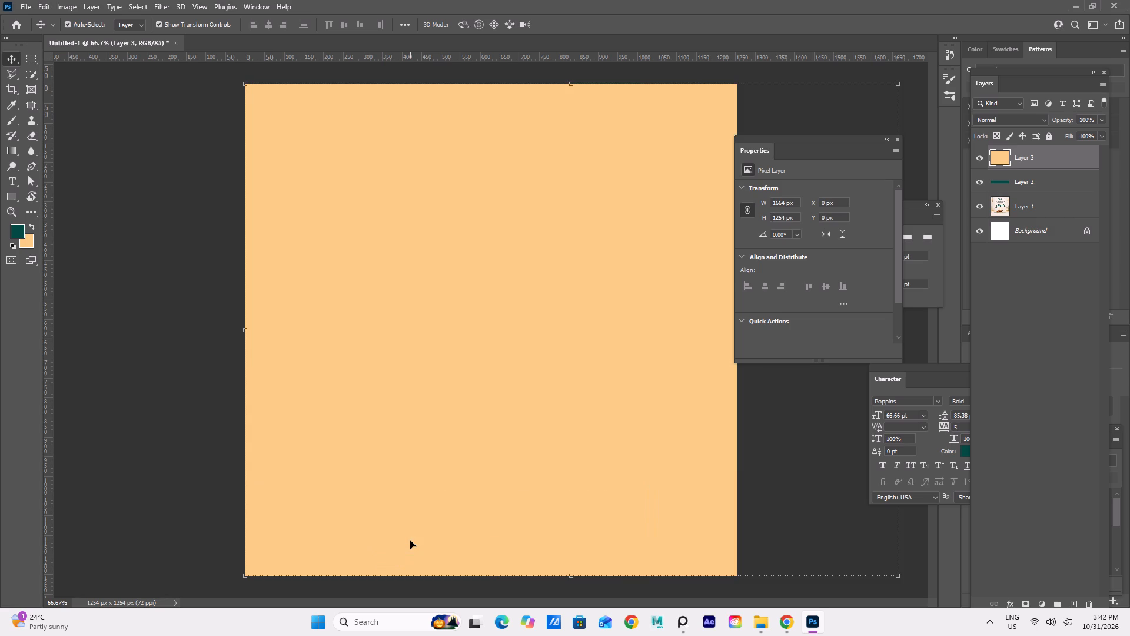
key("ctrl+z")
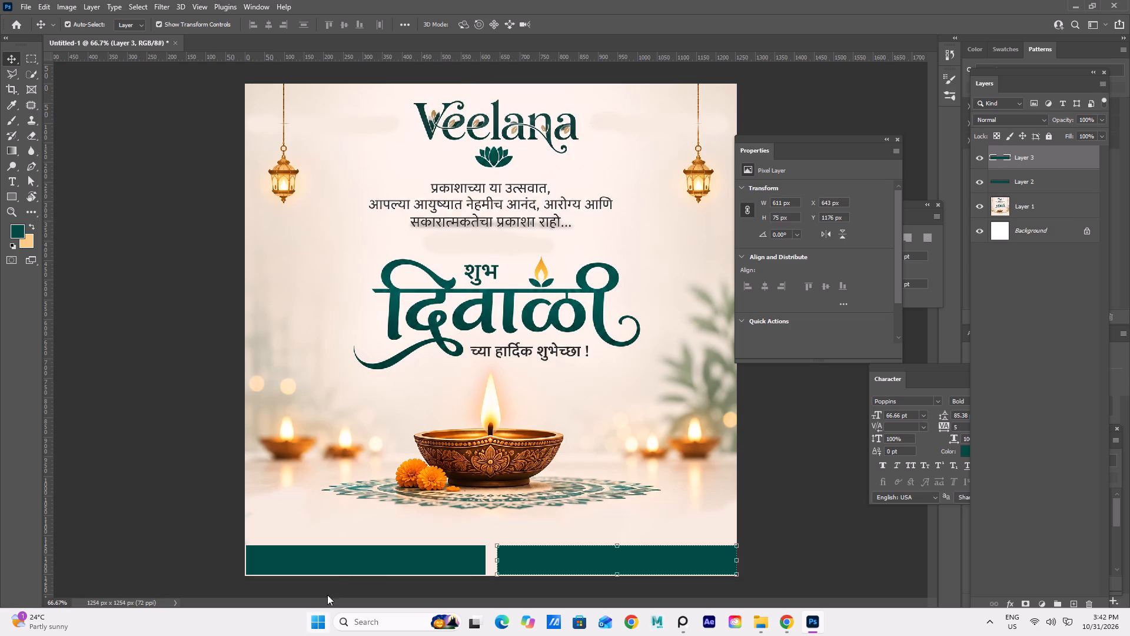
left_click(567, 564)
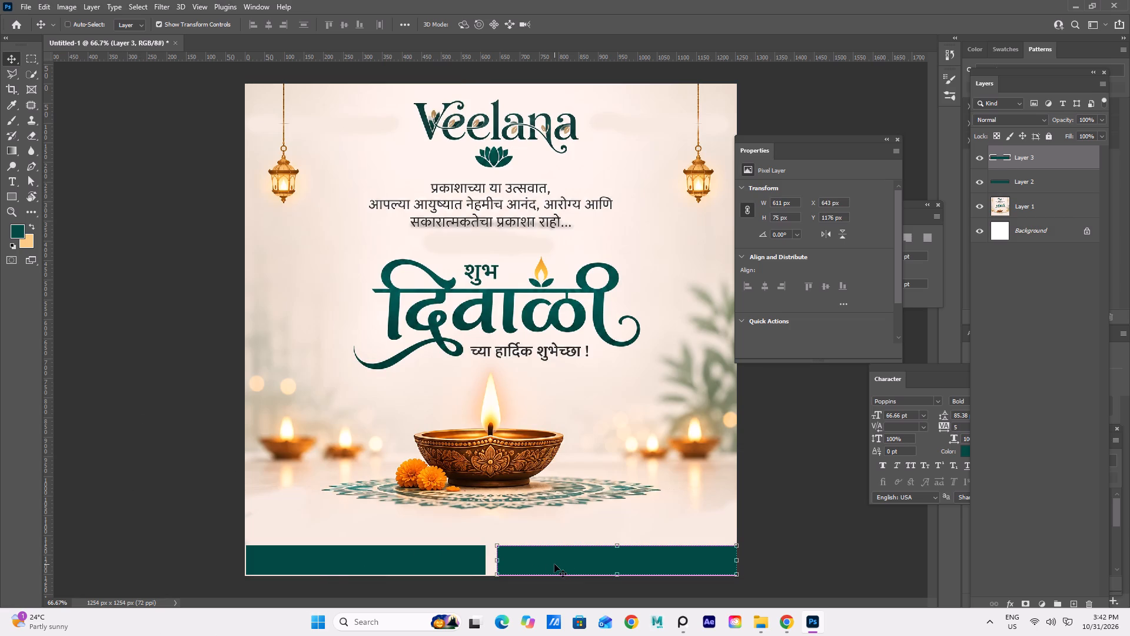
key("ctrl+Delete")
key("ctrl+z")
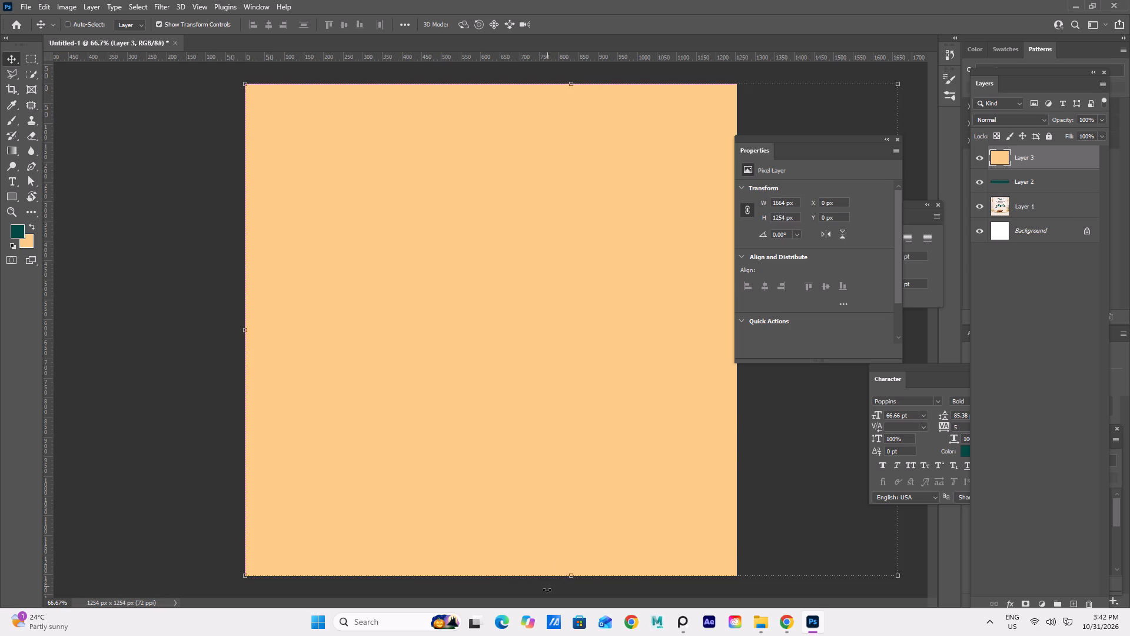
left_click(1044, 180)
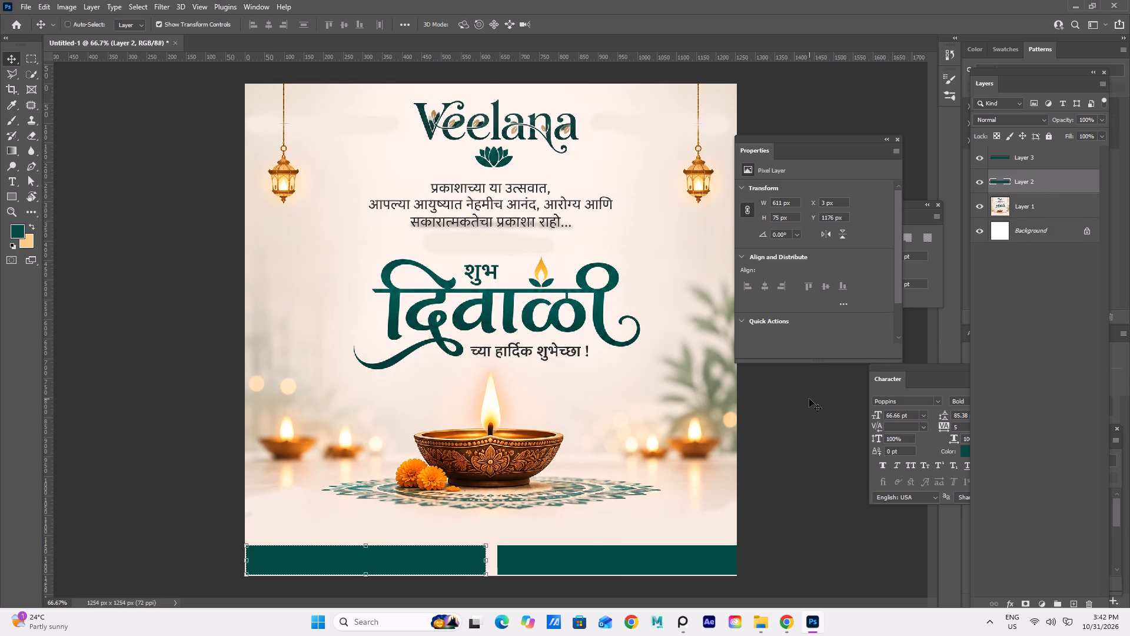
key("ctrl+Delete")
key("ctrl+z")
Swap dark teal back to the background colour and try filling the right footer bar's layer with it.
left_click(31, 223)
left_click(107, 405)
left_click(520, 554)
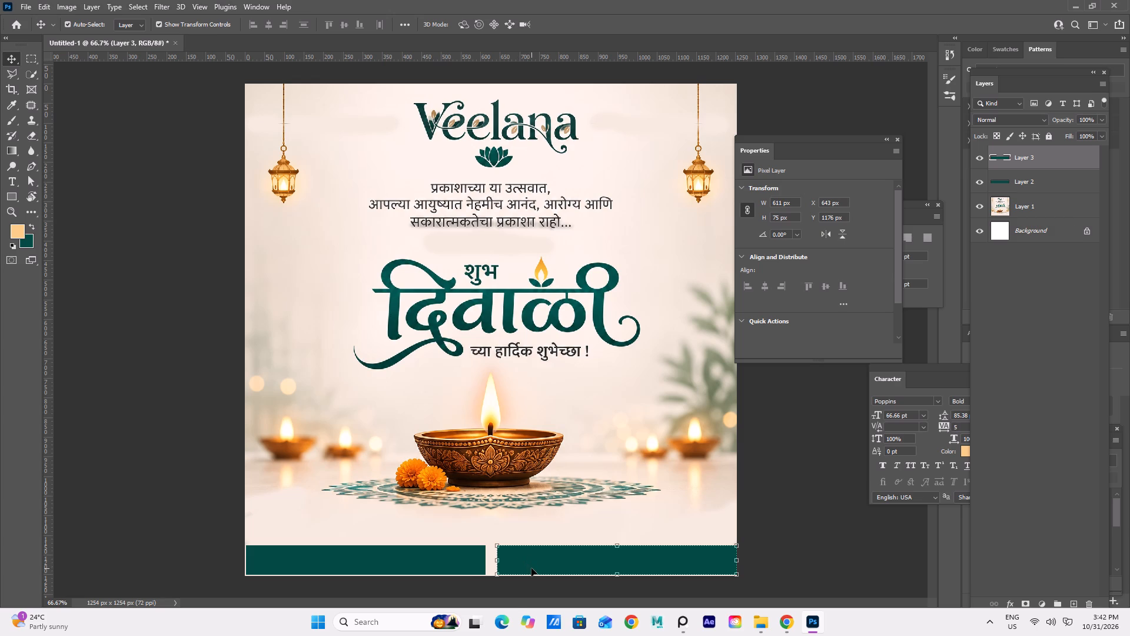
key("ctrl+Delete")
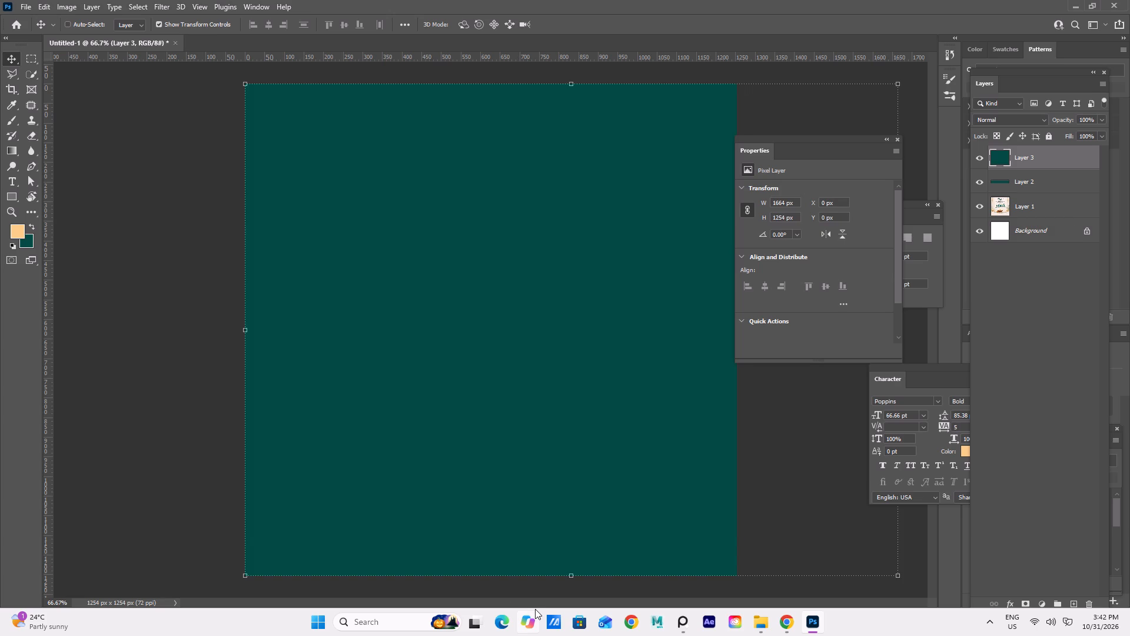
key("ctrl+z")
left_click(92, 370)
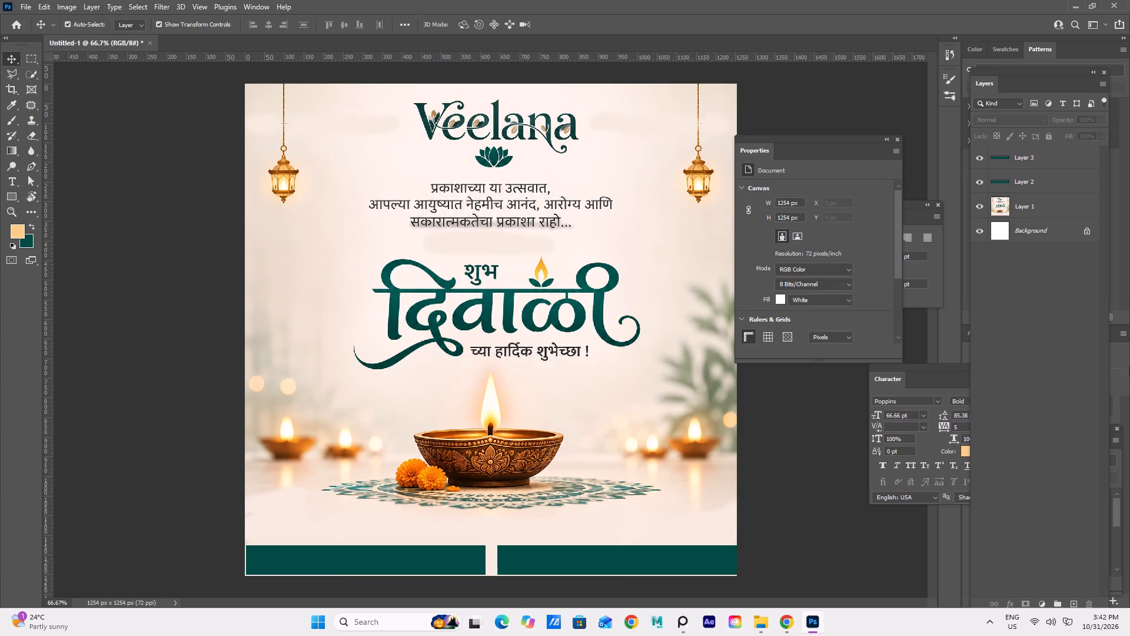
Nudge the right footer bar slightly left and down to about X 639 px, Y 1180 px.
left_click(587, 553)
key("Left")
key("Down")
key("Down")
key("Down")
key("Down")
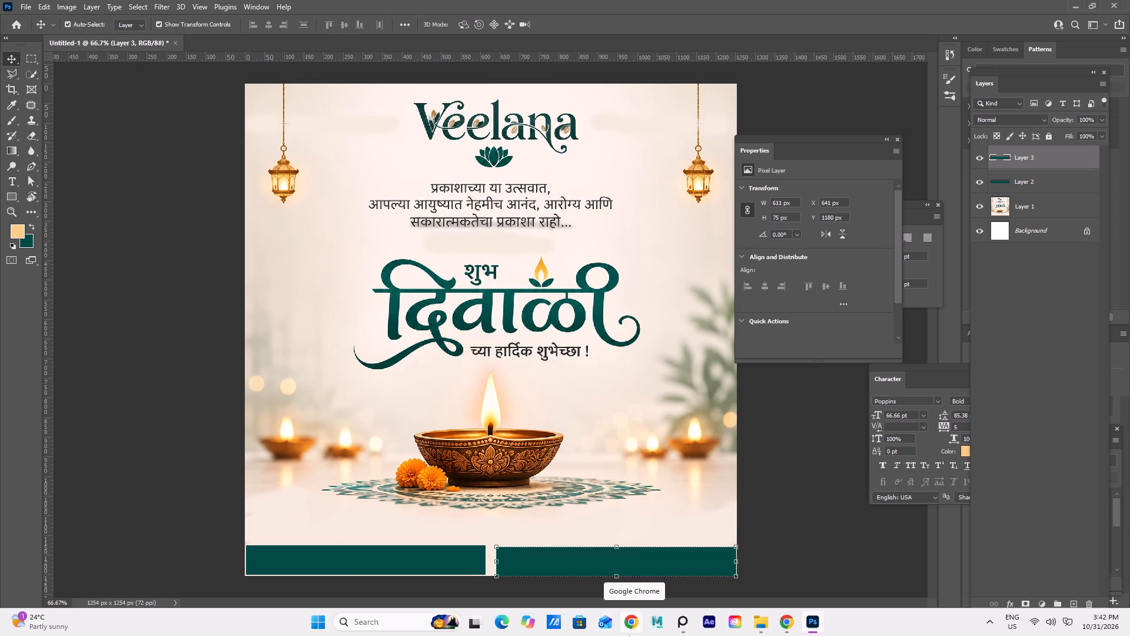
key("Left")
Nudge the left footer bar down and past the poster's left edge to about X -12 px, Y 1191 px.
left_click(340, 569)
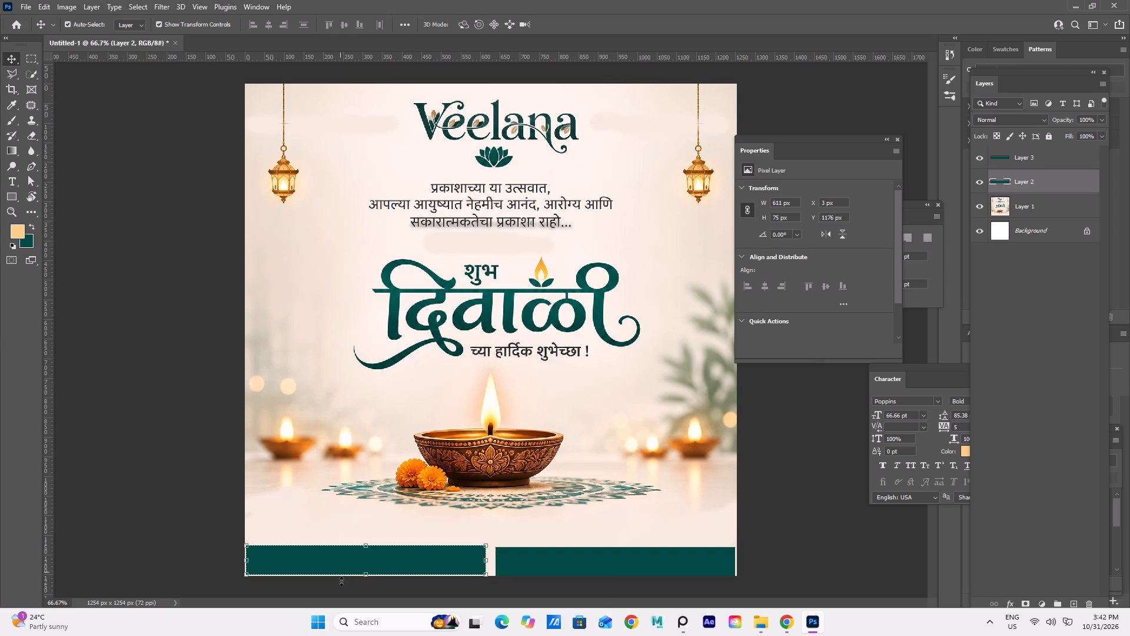
key("Right")
key("Right")
key("Right")
key("Down")
key("Down")
key("Down")
key("Down")
key("Down")
key("Down")
key("Down")
key("Down")
key("Down")
key("Down")
key("Down")
key("Down")
key("Down")
key("Down")
key("Down")
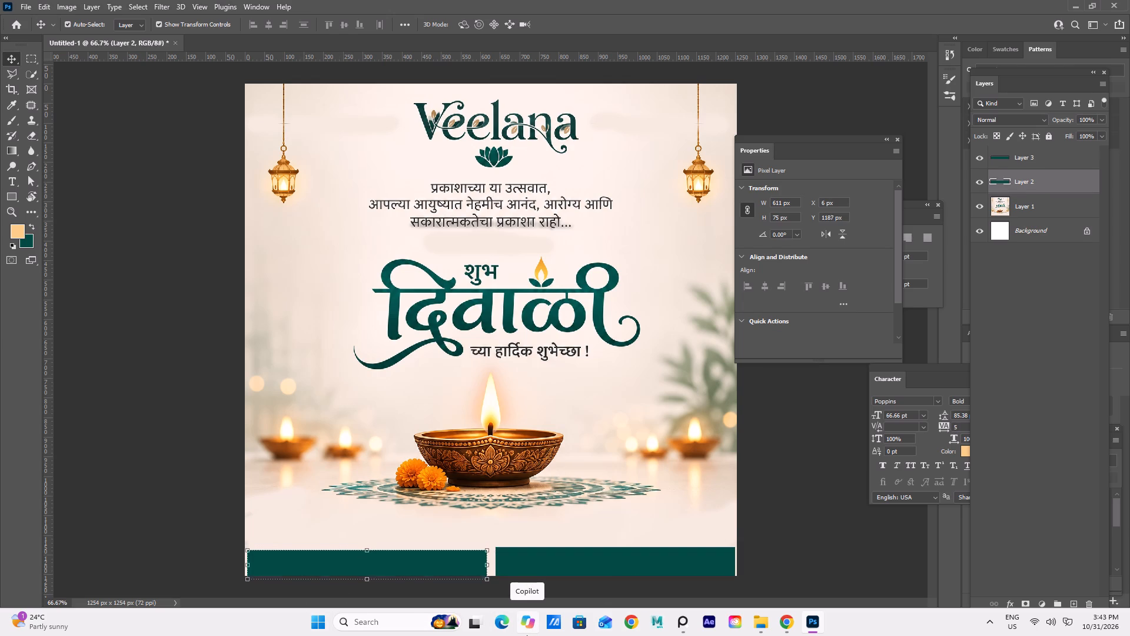
key("Left")
key("Left")
key("Left")
key("Left")
key("Left")
key("Left")
key("Left")
key("Left")
key("Left")
key("Left")
key("Left")
key("Right")
key("Right")
key("Right")
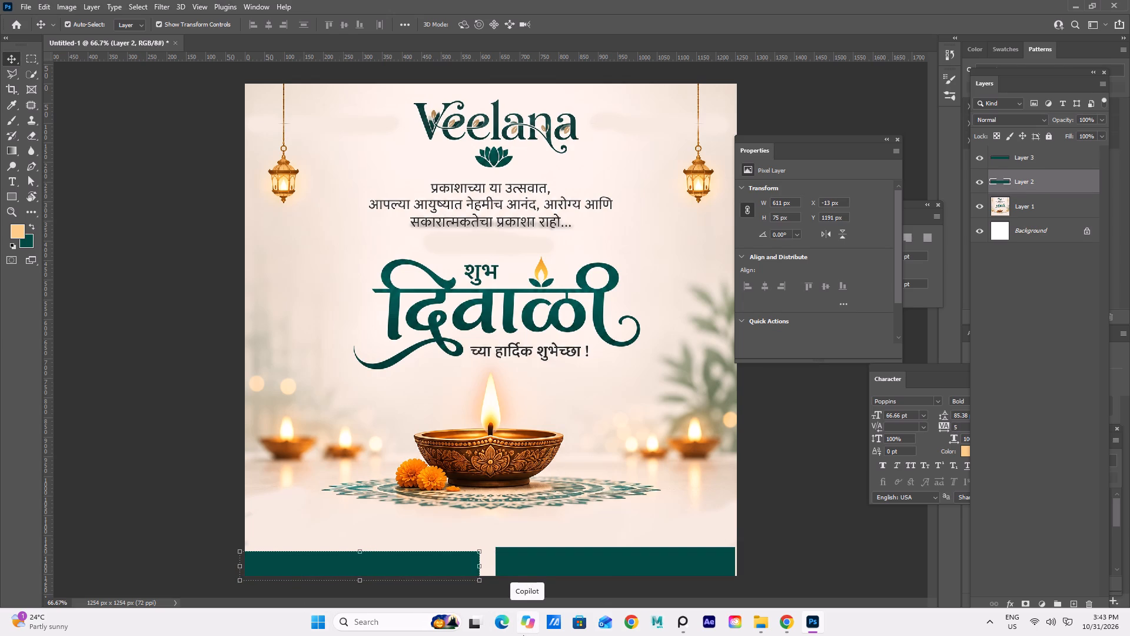
key("Right")
Delete the right teal footer bar's layer and leave no layer selected.
left_click(623, 567)
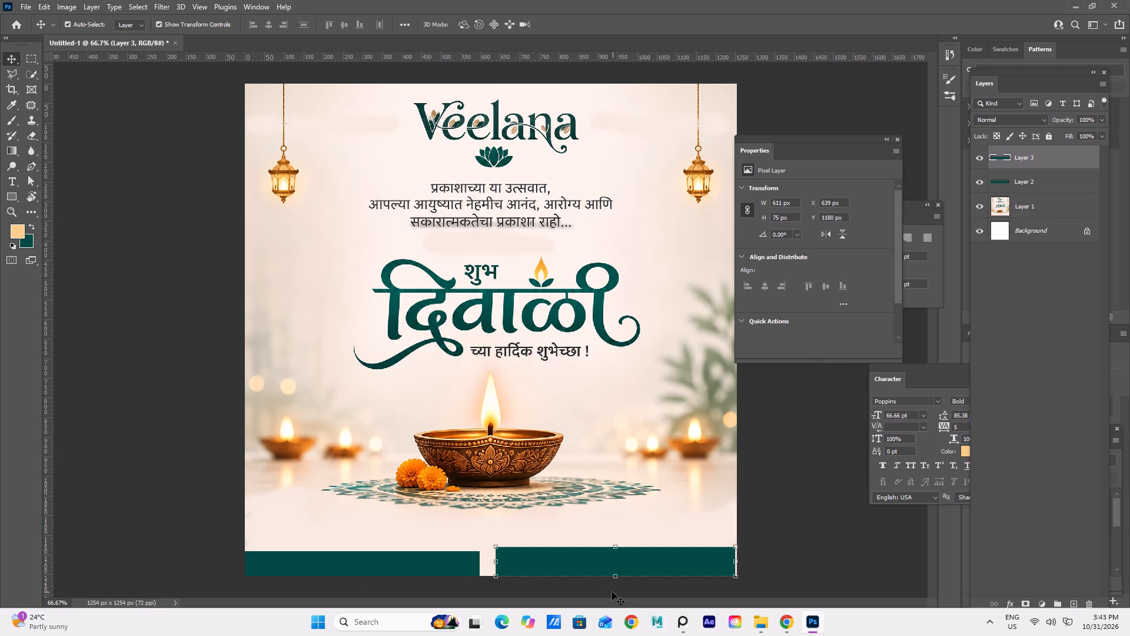
key("Delete")
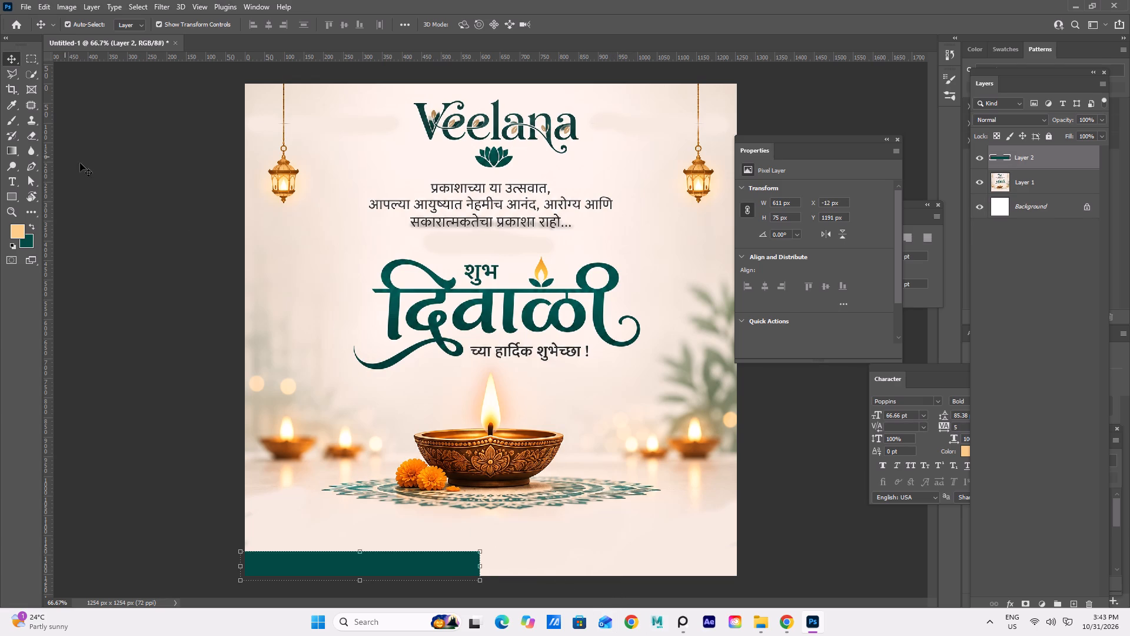
left_click(83, 164)
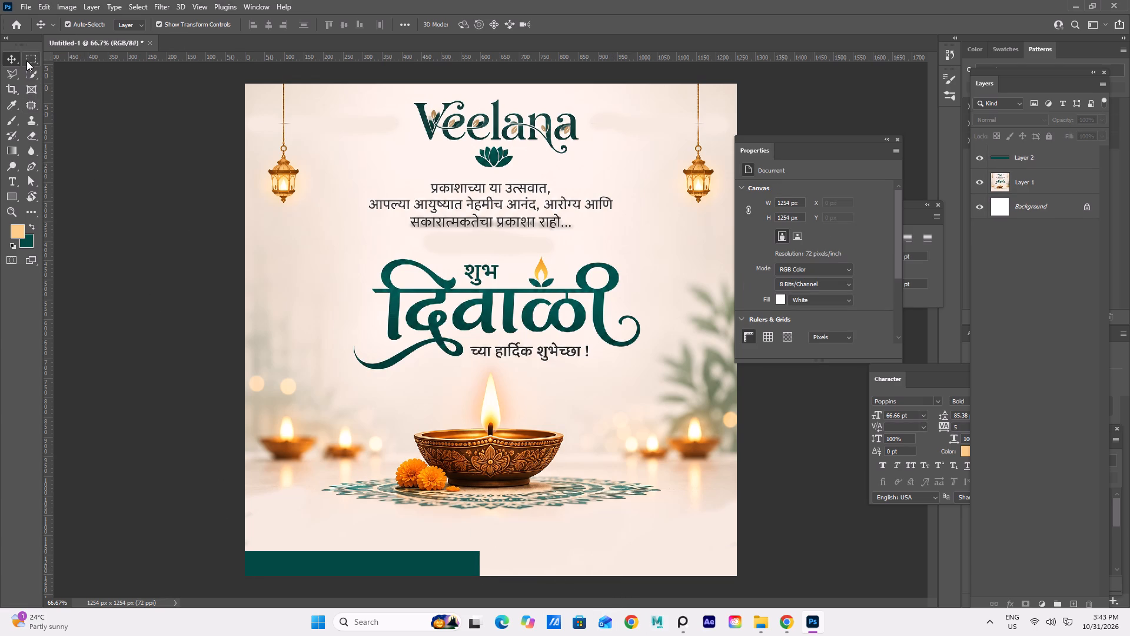
On a new layer, select the footer strip beside the teal bar, about 659 × 65 px, fill it with golden orange, and deselect.
left_click(26, 61)
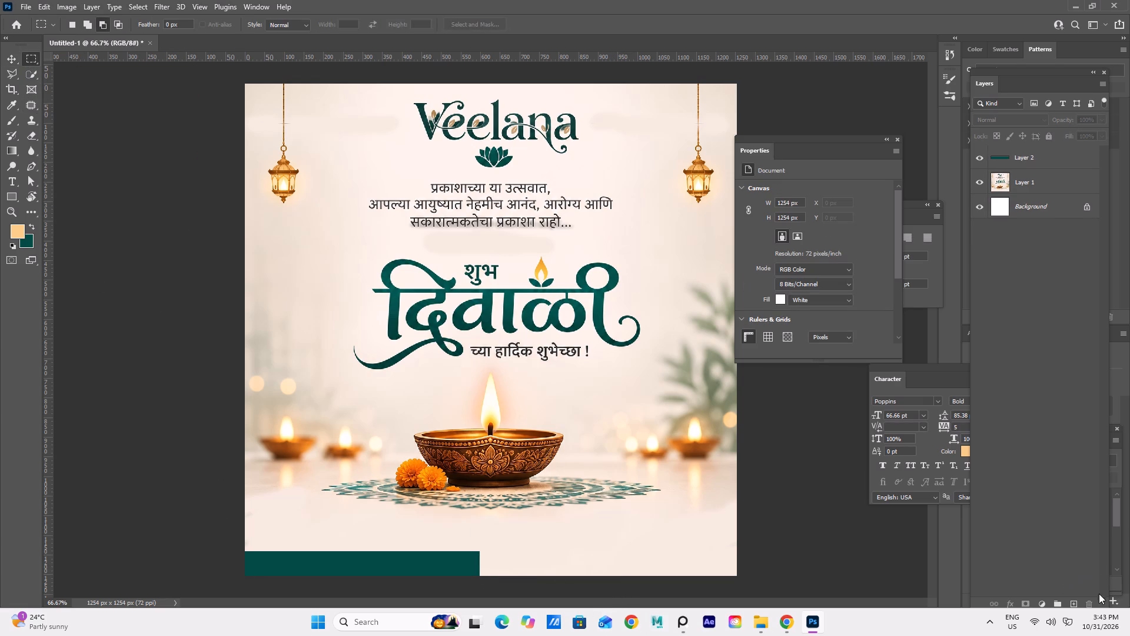
left_click(1070, 606)
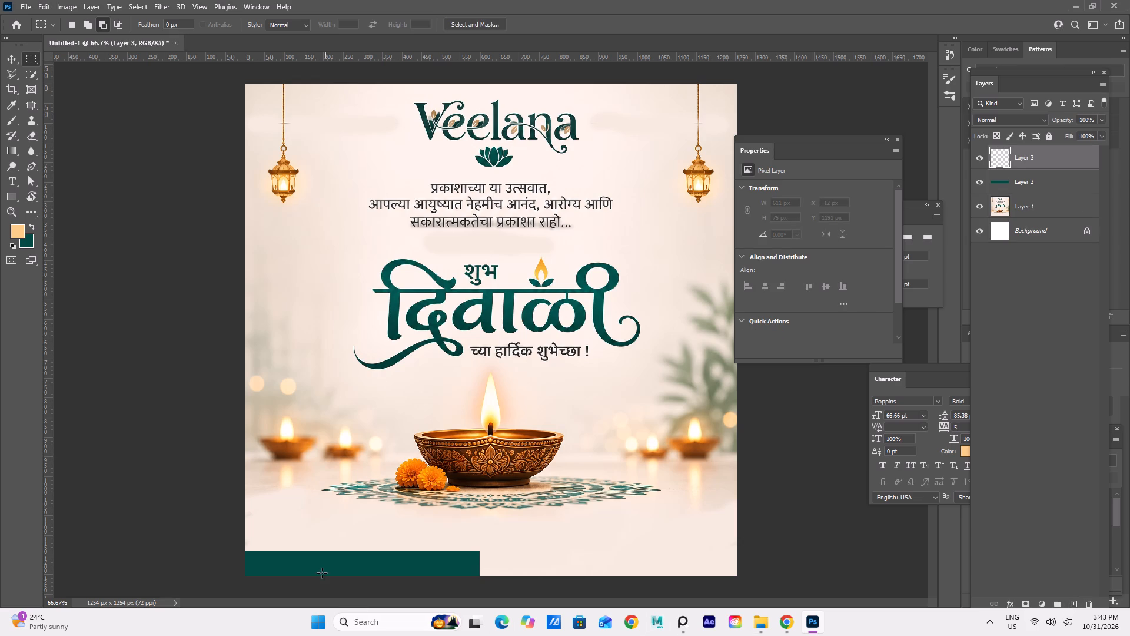
left_click_drag(478, 551, 596, 577)
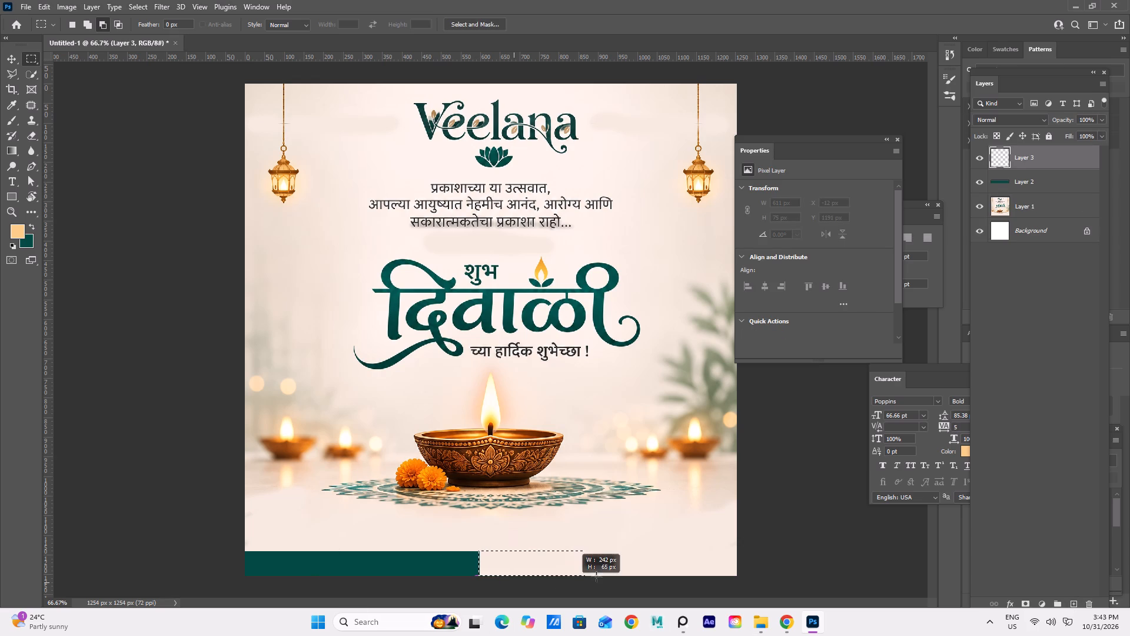
left_click_drag(596, 577, 763, 578)
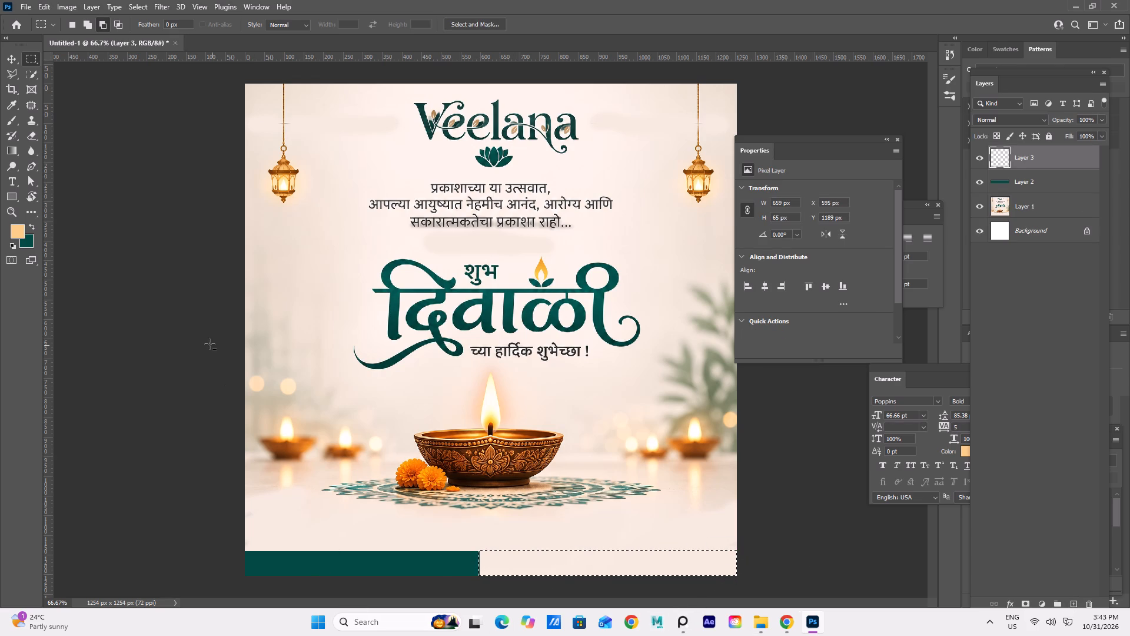
left_click(30, 227)
key("ctrl+Delete")
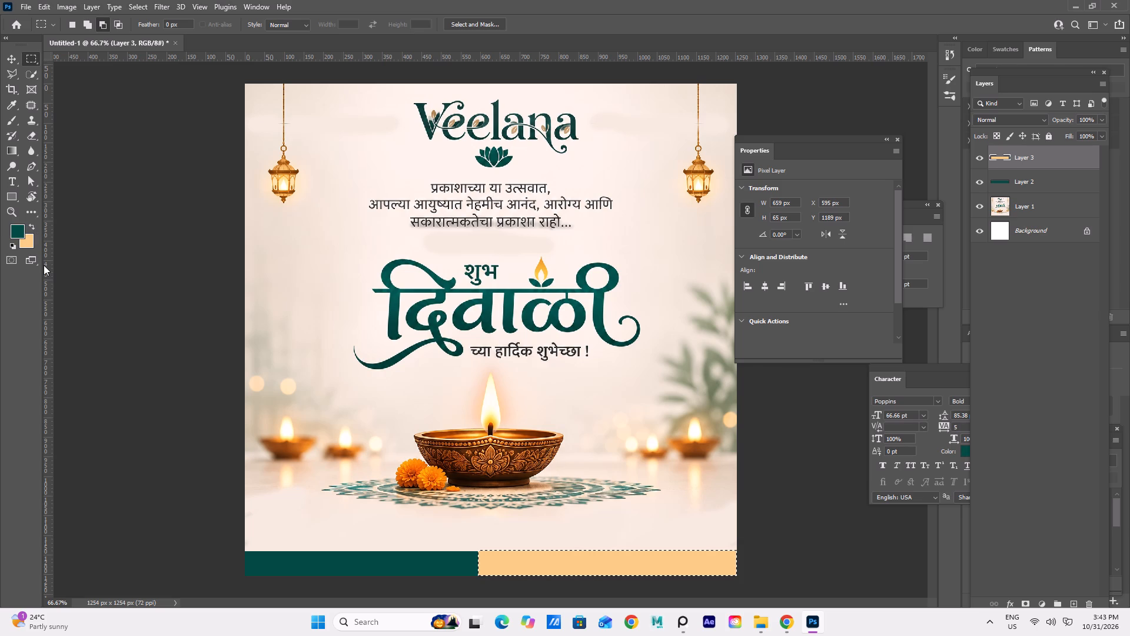
left_click(6, 61)
left_click(113, 190)
key("ctrl+d")
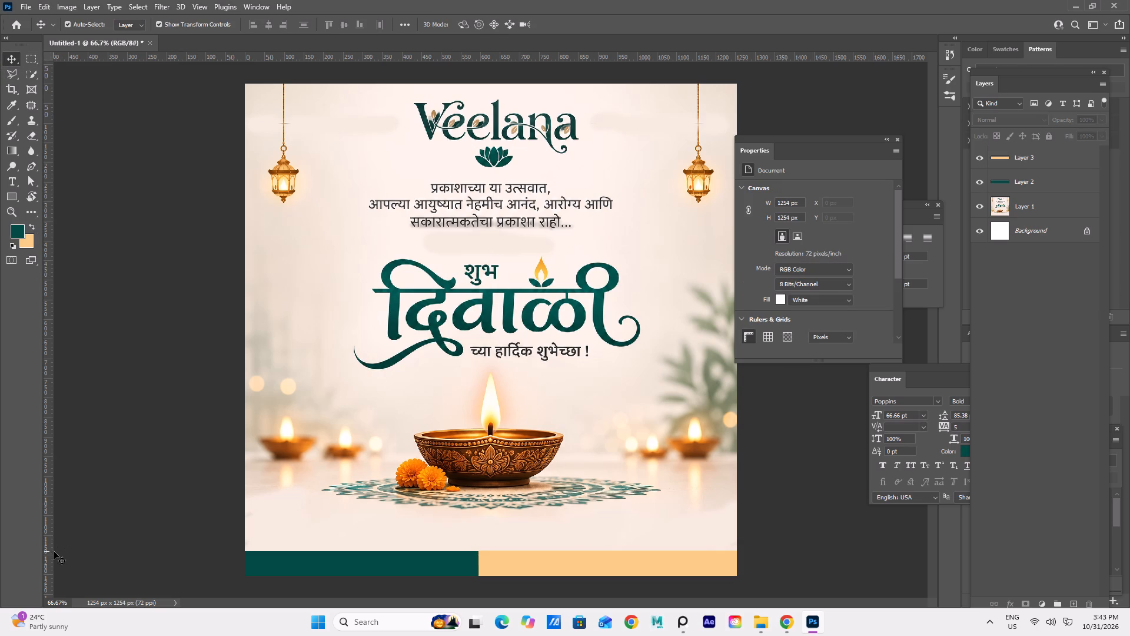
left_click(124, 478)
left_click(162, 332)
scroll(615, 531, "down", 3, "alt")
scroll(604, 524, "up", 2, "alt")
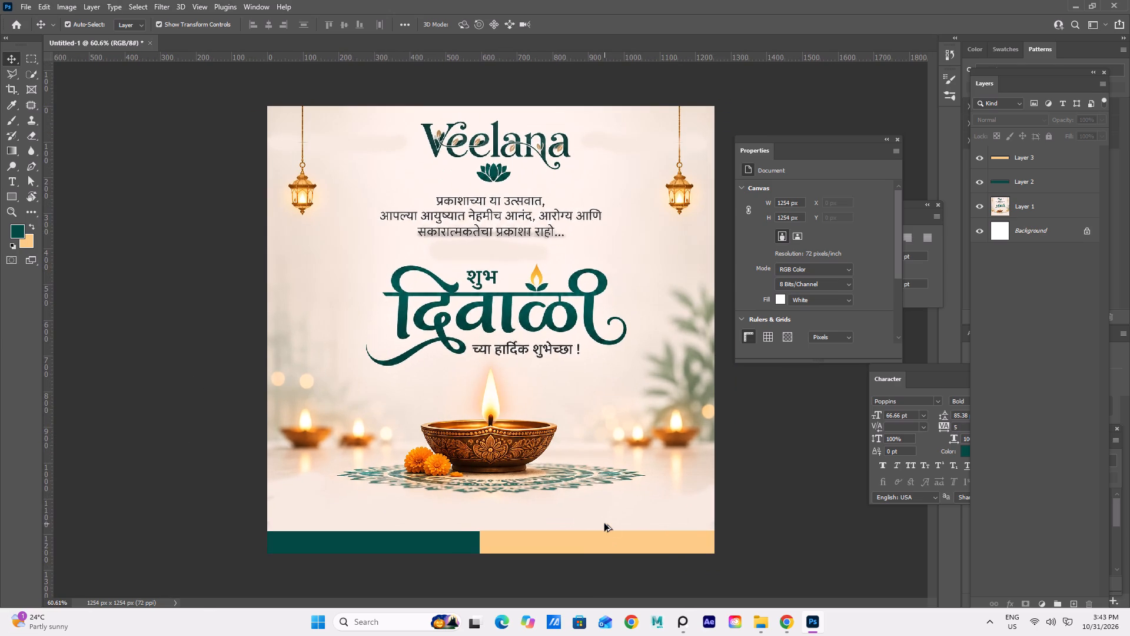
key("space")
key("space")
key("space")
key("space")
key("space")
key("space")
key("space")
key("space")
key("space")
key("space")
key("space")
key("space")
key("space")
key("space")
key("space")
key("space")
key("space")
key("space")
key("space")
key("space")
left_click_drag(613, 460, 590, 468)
Check the golden orange and teal footer bar layers by briefly hiding and reshowing each one.
left_click(997, 177)
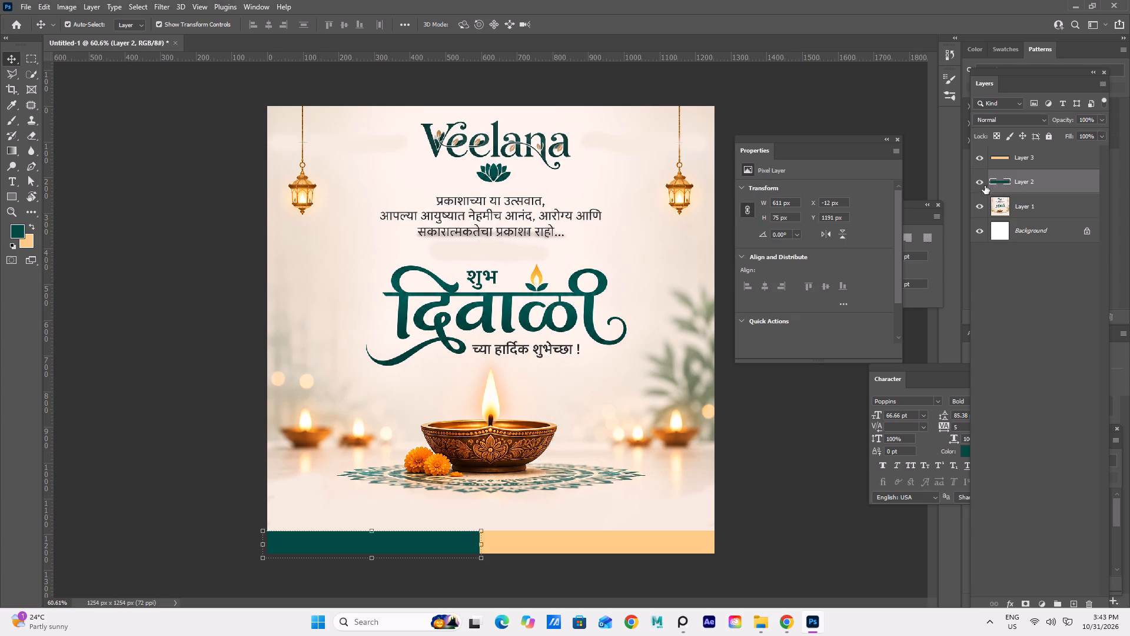
left_click(994, 159)
double_click(978, 161)
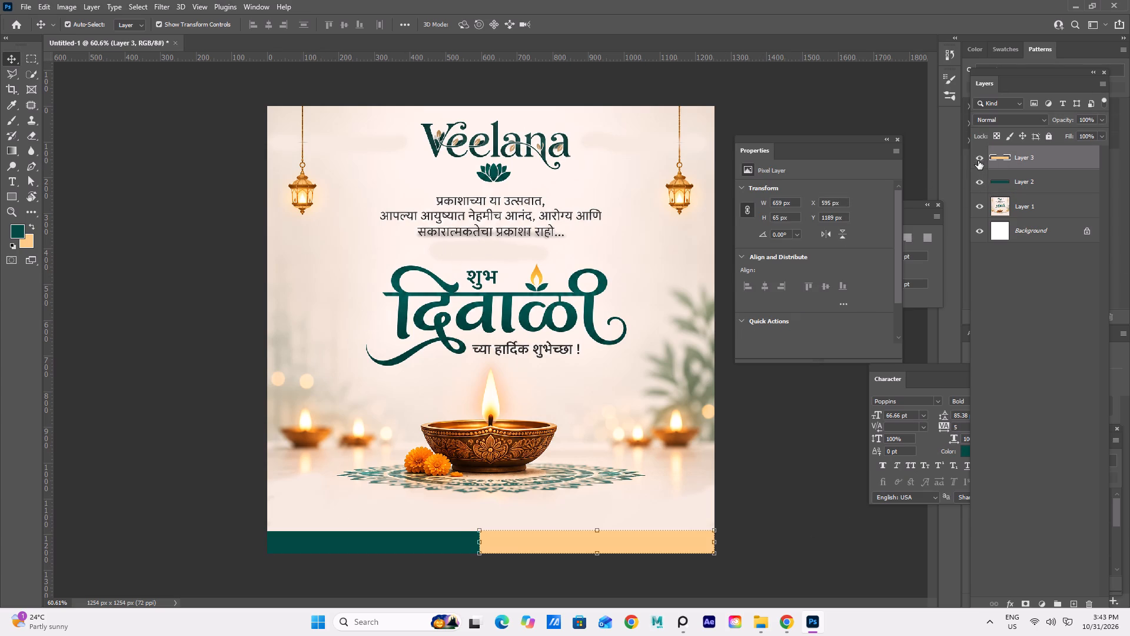
double_click(978, 184)
left_click(769, 492)
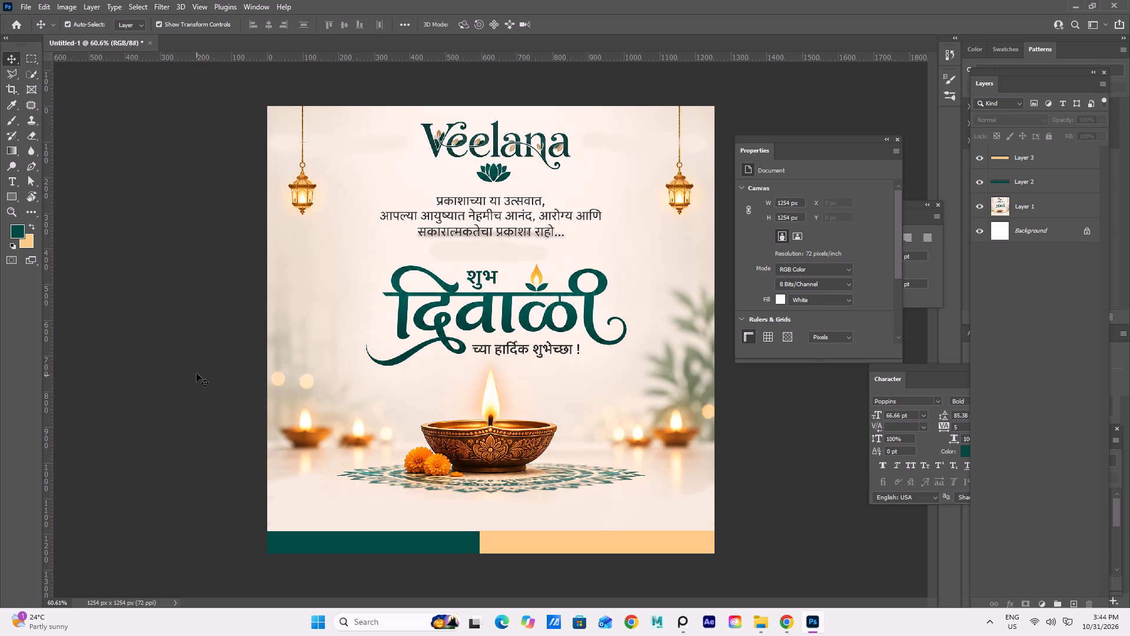
Nudge the teal footer bar up to Y 1188 px so its top edge lines up with the golden orange bar.
left_click(352, 546)
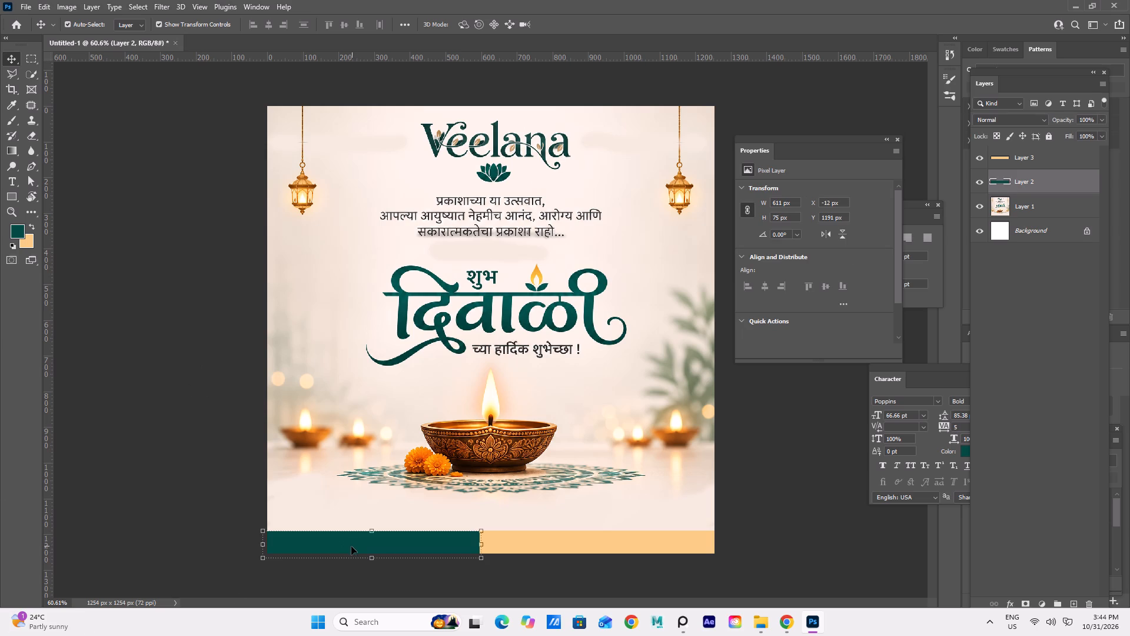
key("Up")
key("Up")
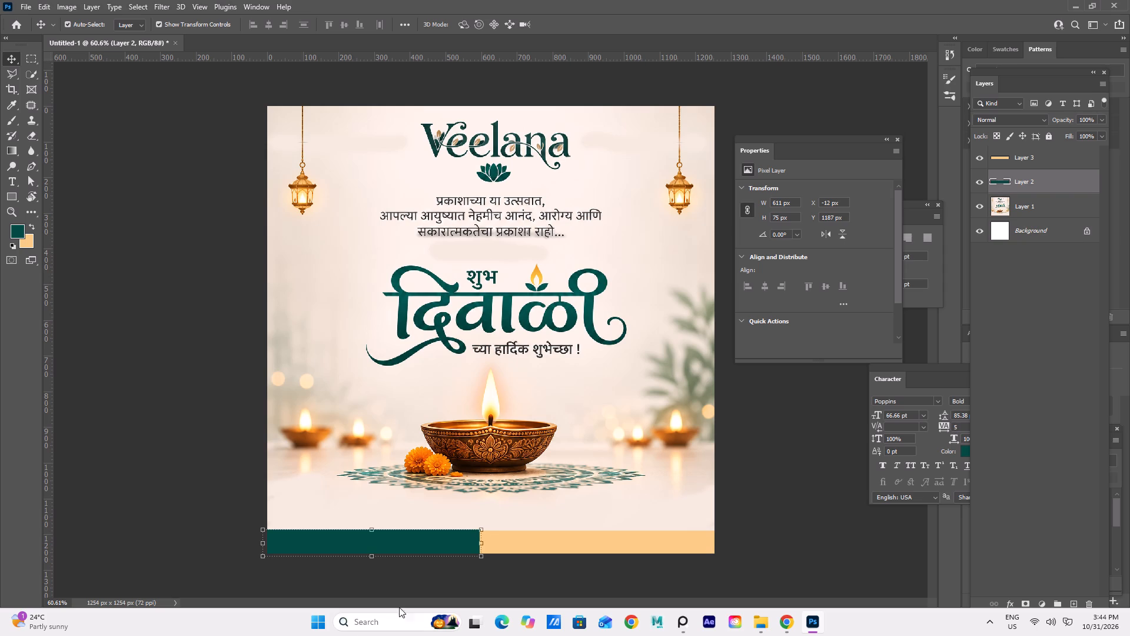
left_click(504, 515)
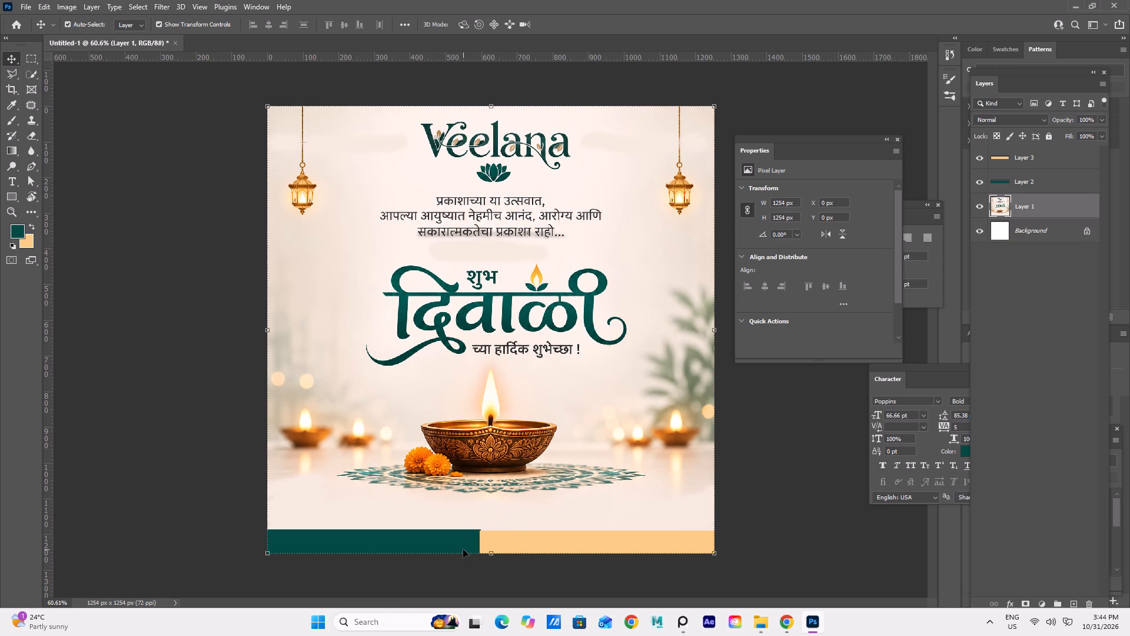
left_click(463, 549)
key("Down")
key("Down")
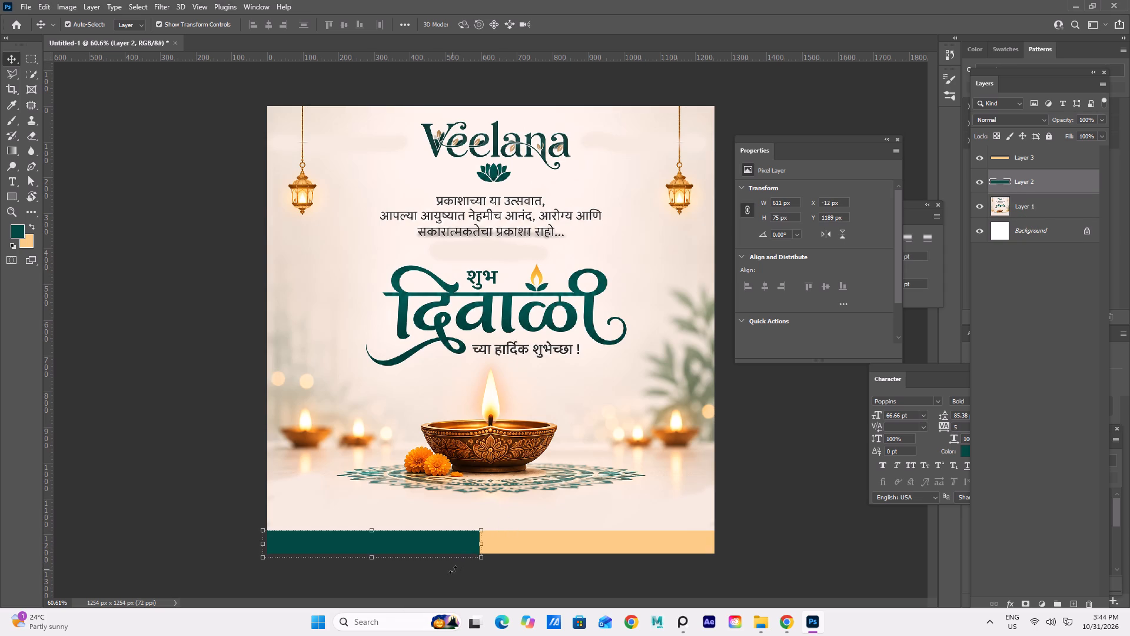
key("Up")
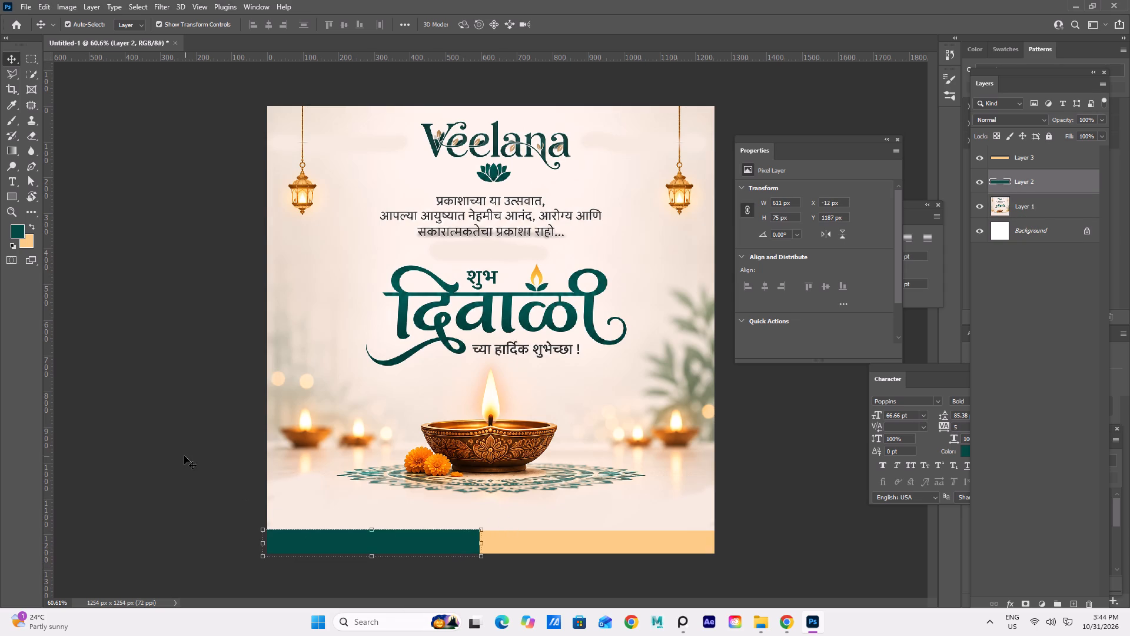
left_click(184, 456)
left_click(378, 547)
key("Down")
left_click(190, 473)
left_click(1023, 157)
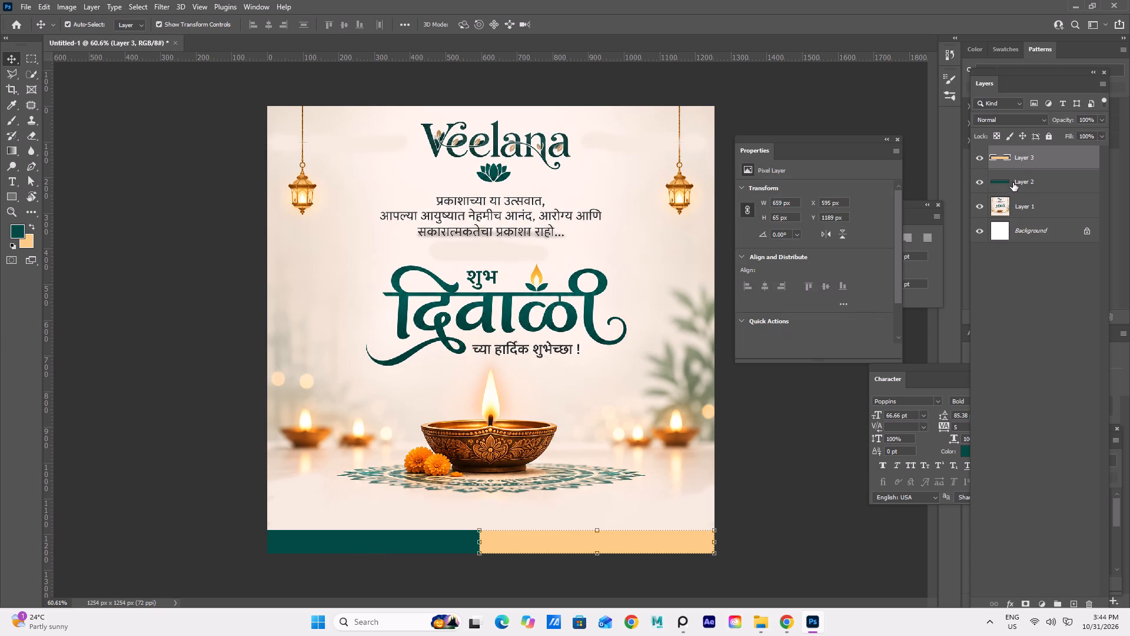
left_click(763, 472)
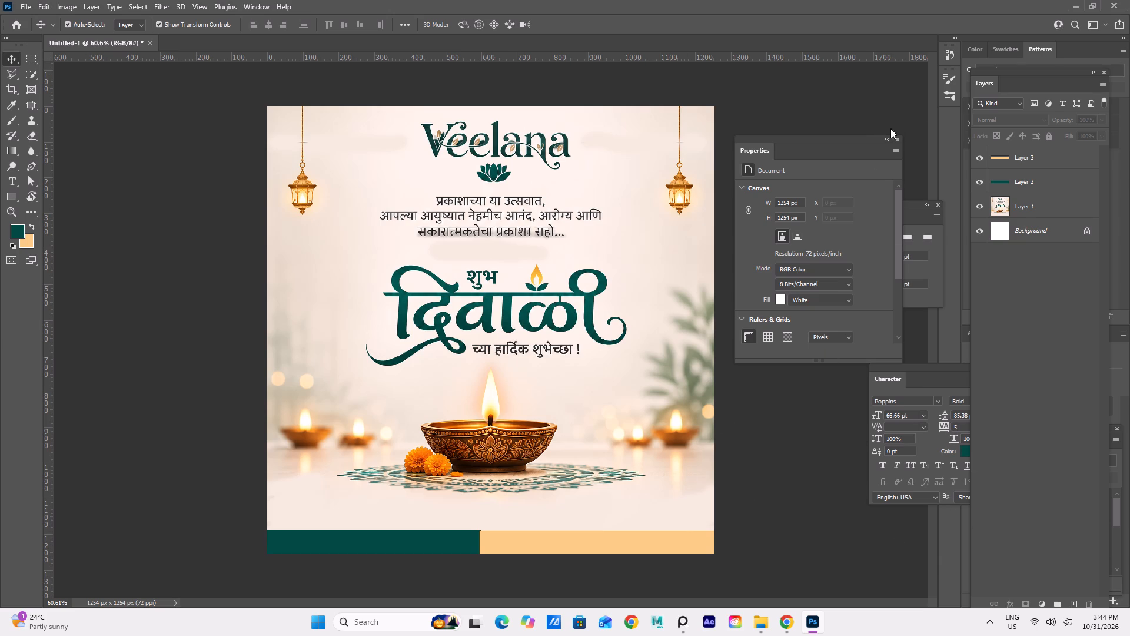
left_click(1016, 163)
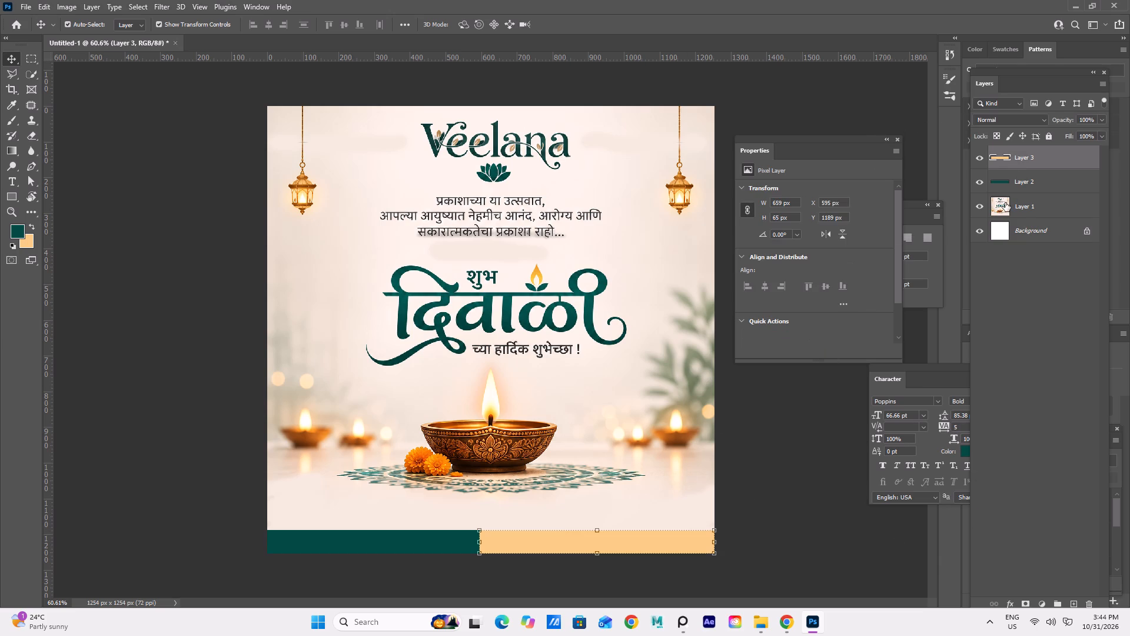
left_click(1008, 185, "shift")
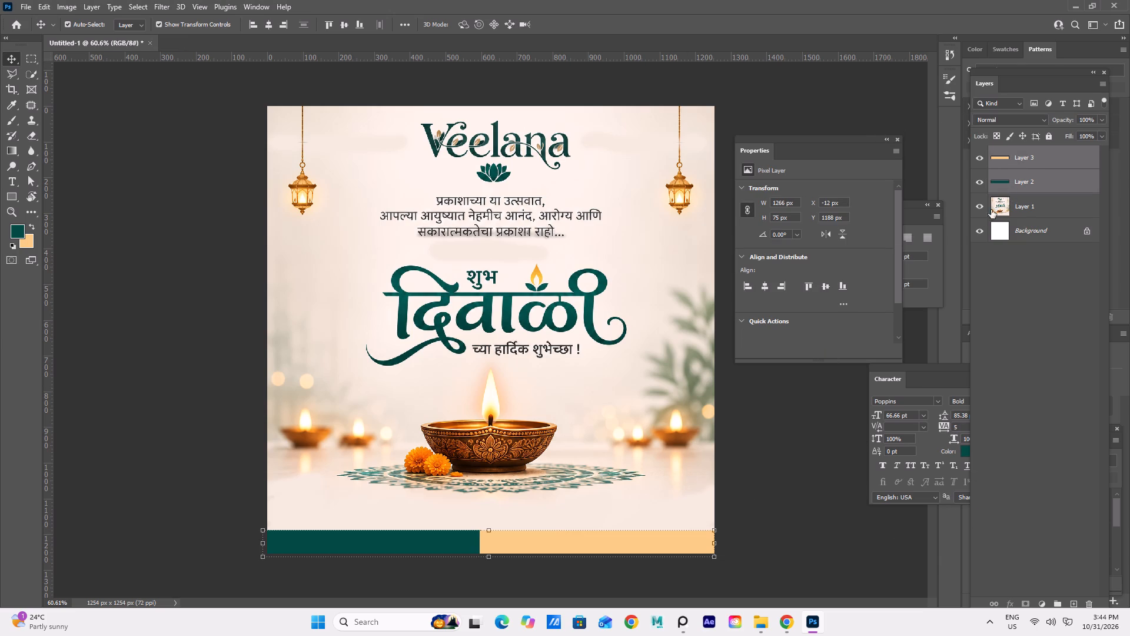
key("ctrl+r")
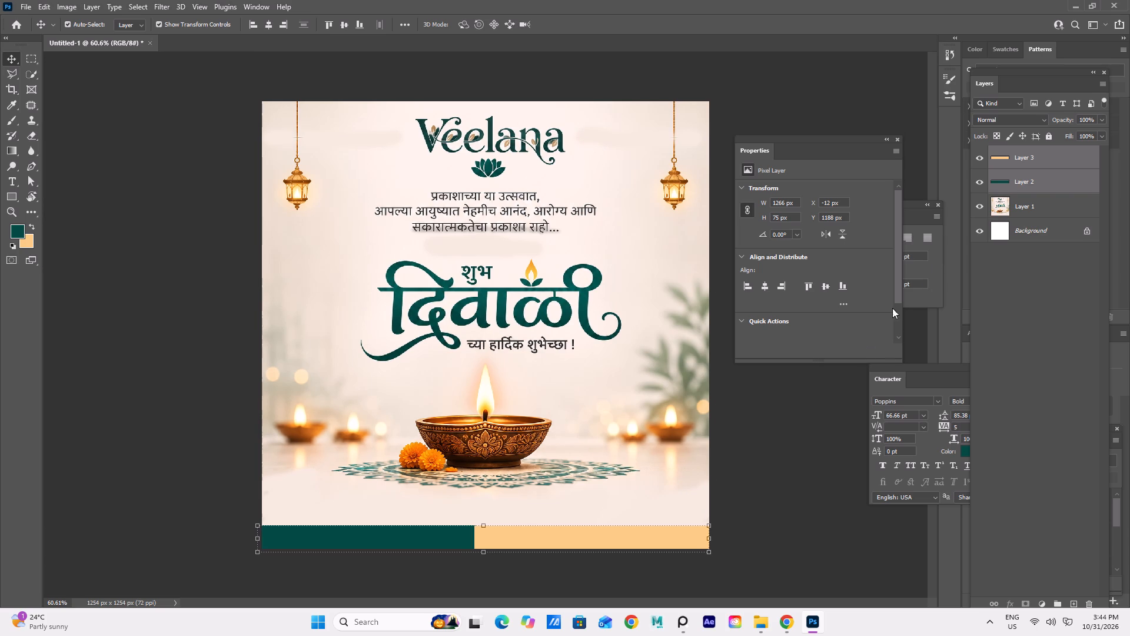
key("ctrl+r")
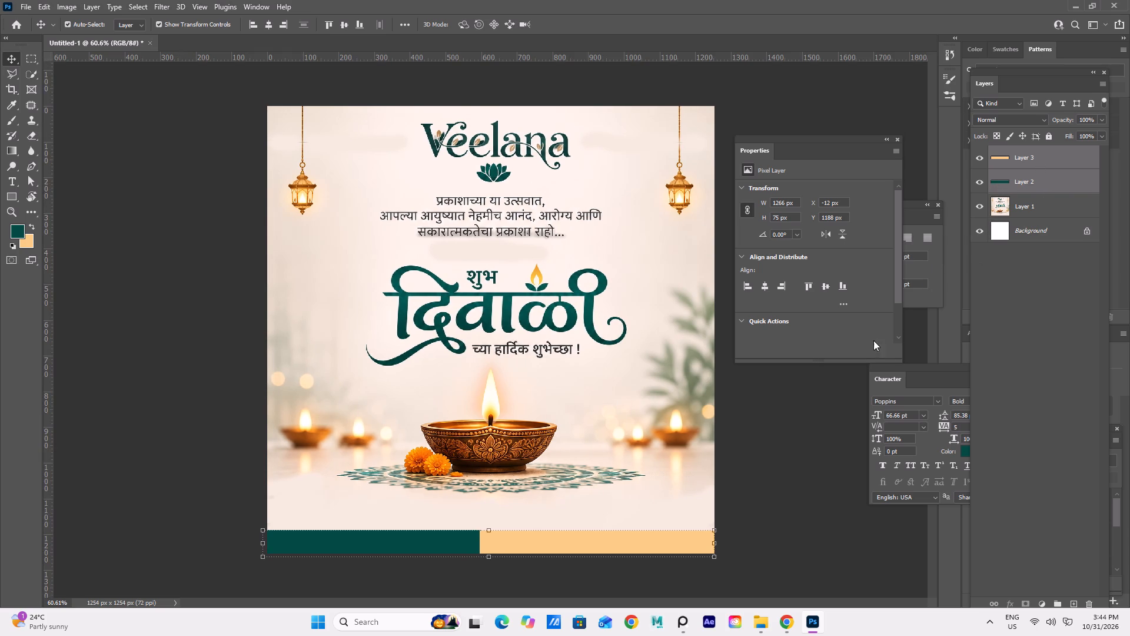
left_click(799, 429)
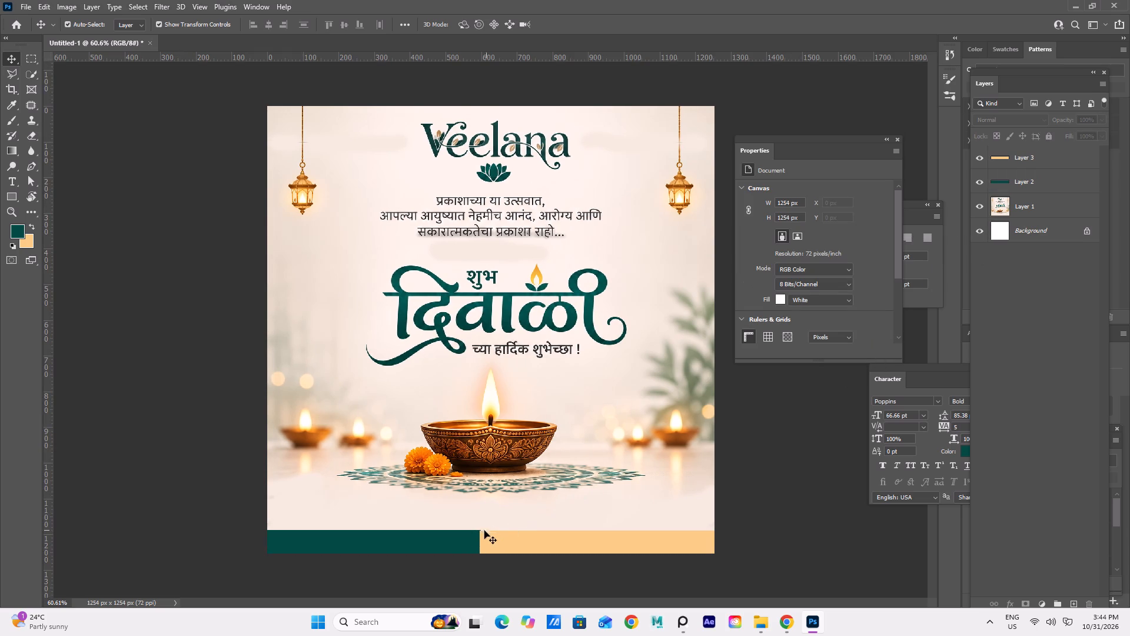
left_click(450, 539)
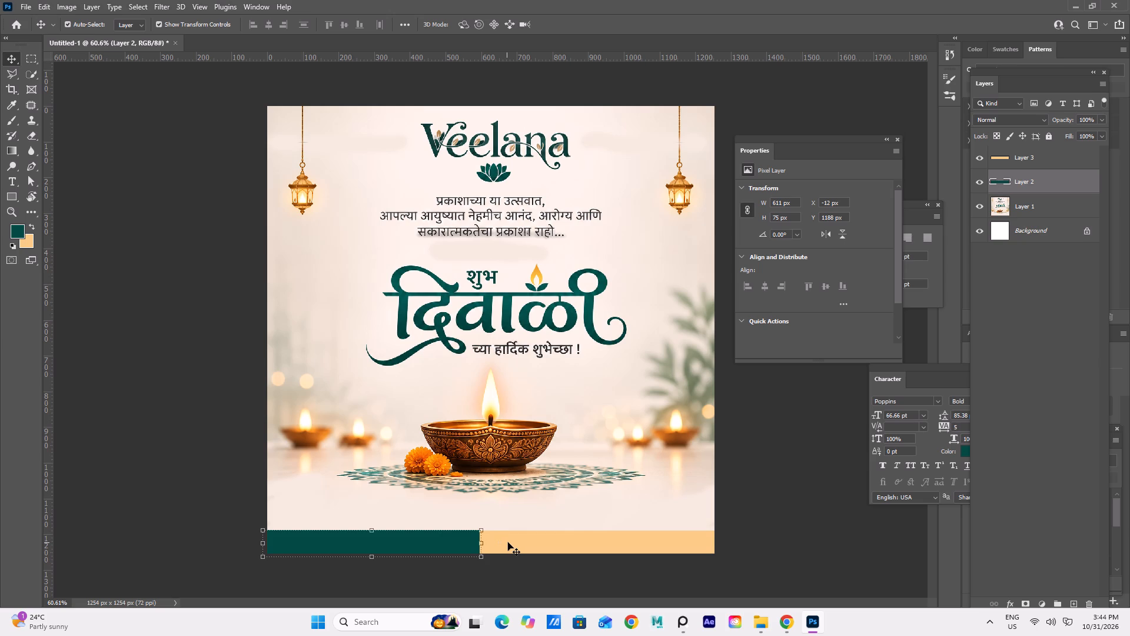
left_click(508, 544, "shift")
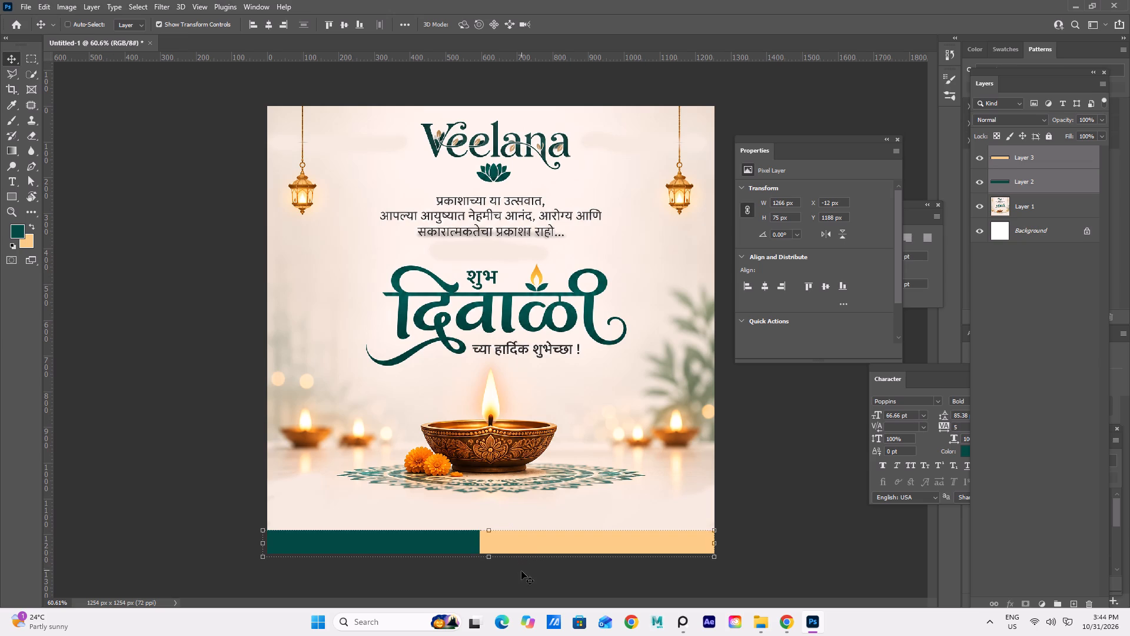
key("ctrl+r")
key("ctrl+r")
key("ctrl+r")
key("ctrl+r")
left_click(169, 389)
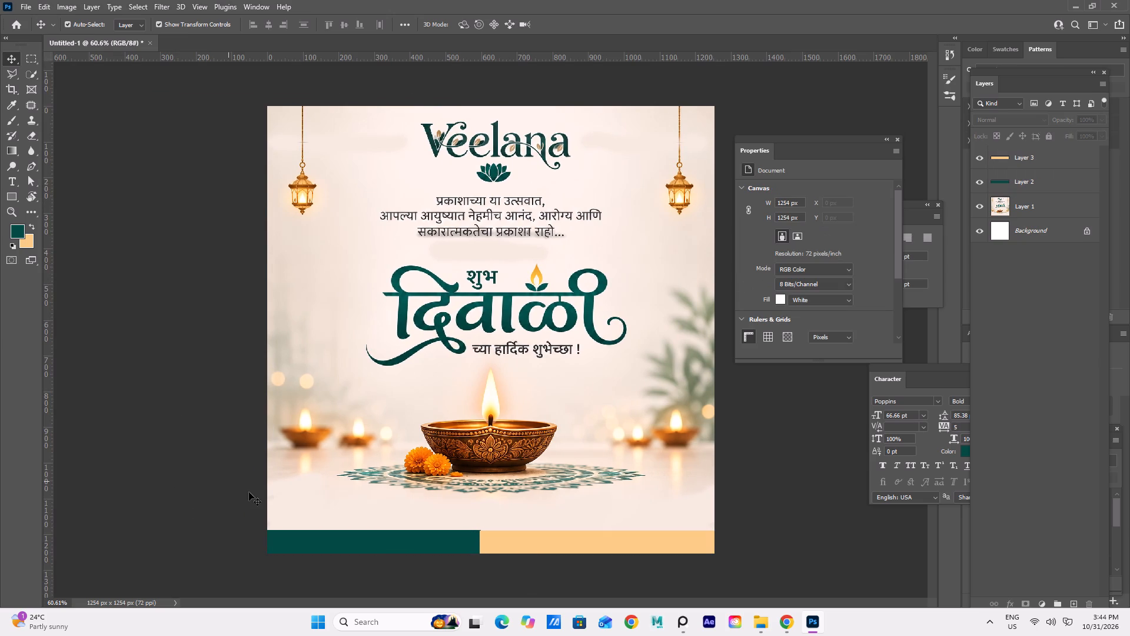
Hide the document rulers and leave no layer selected.
left_click(1013, 157)
left_click(1016, 177)
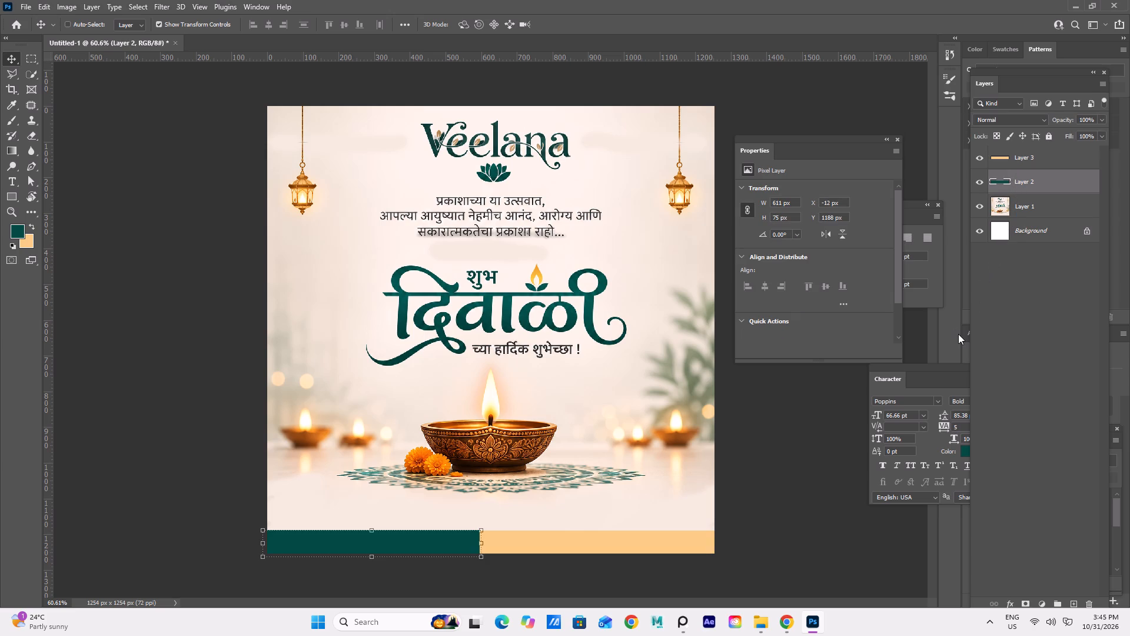
key("ctrl+r")
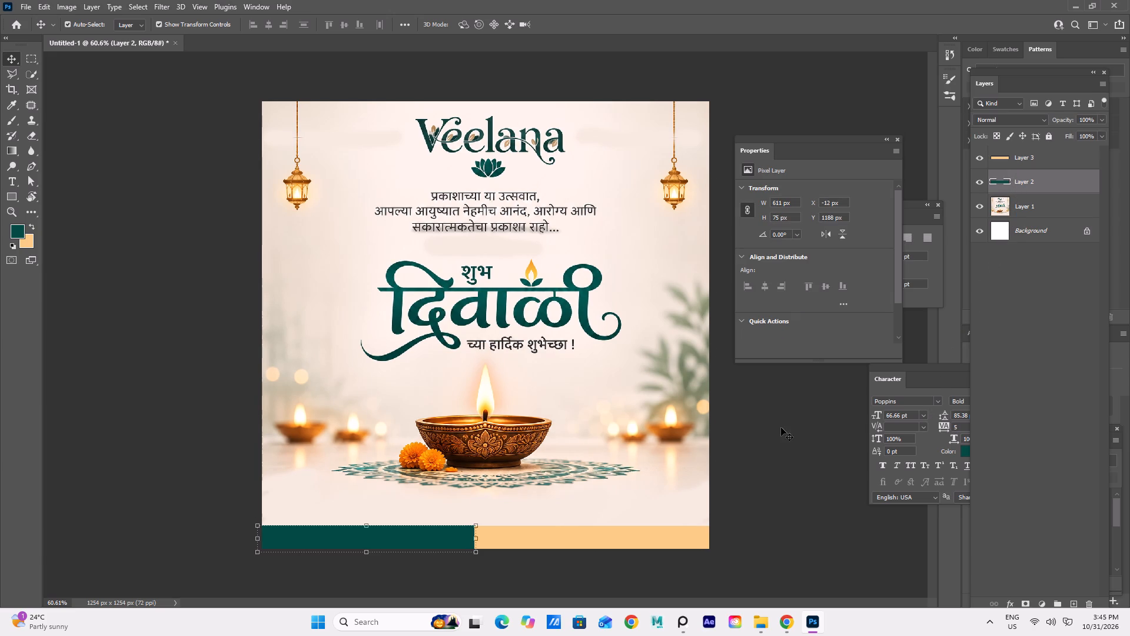
left_click(778, 428)
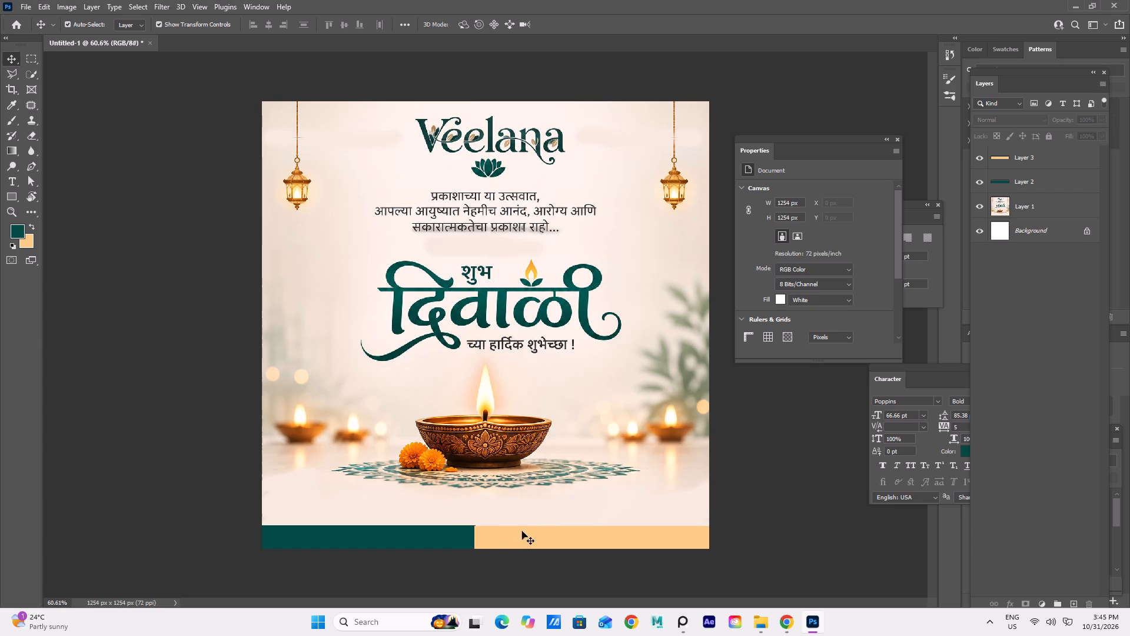
Switch to Chrome and search Google for "post sathi loketino de nashik clegeroad".
left_click(630, 623)
left_click(480, 238)
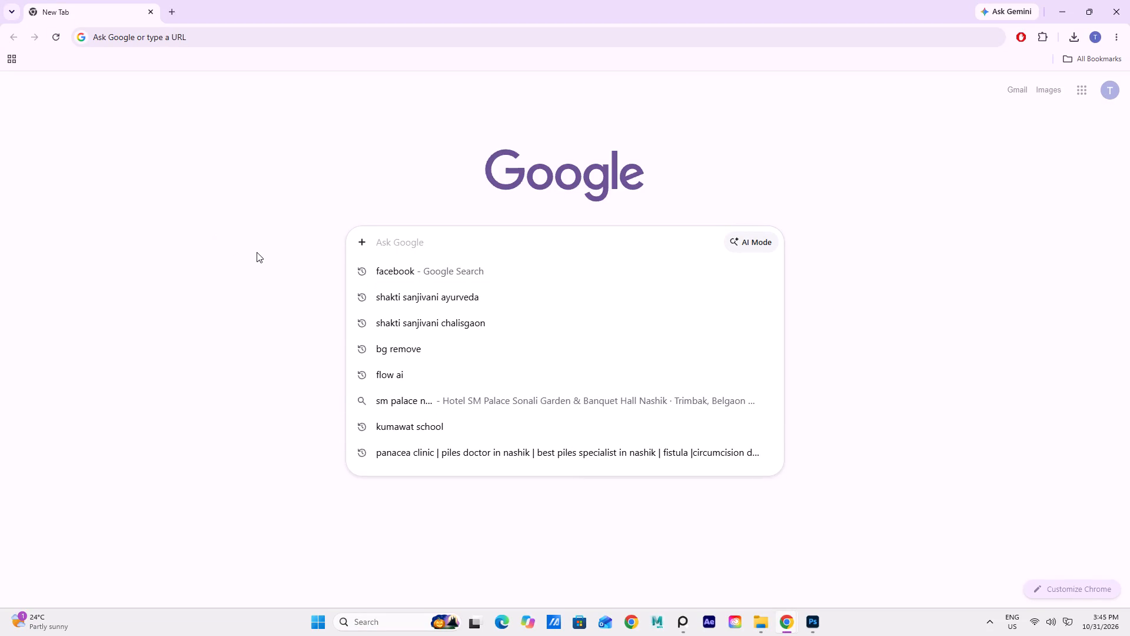
type("post sathi")
key("space")
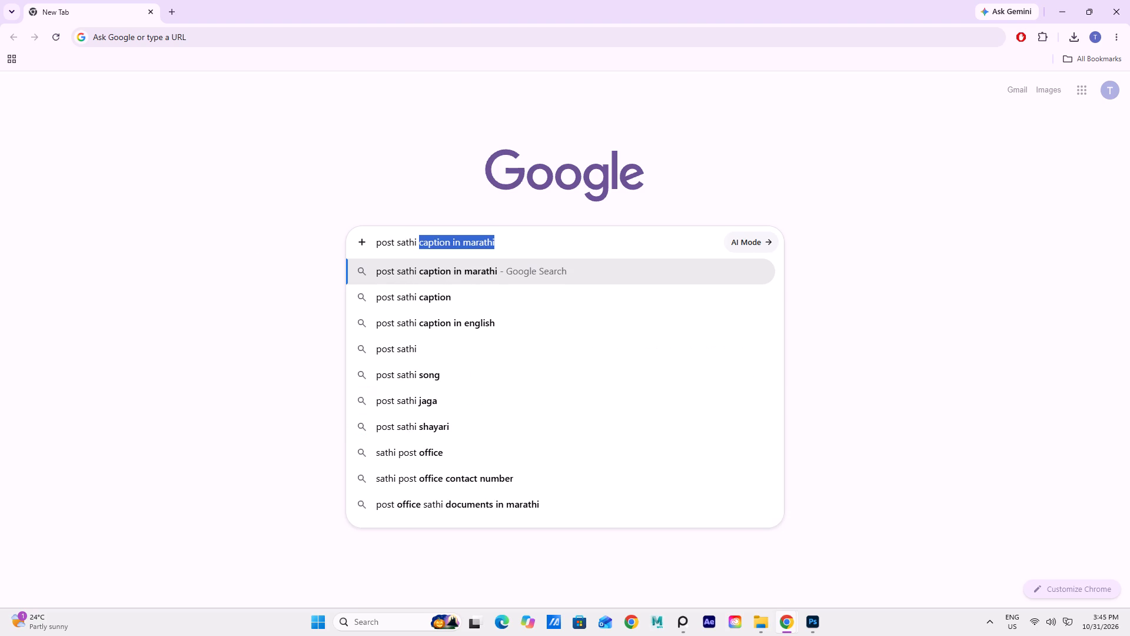
type("lo")
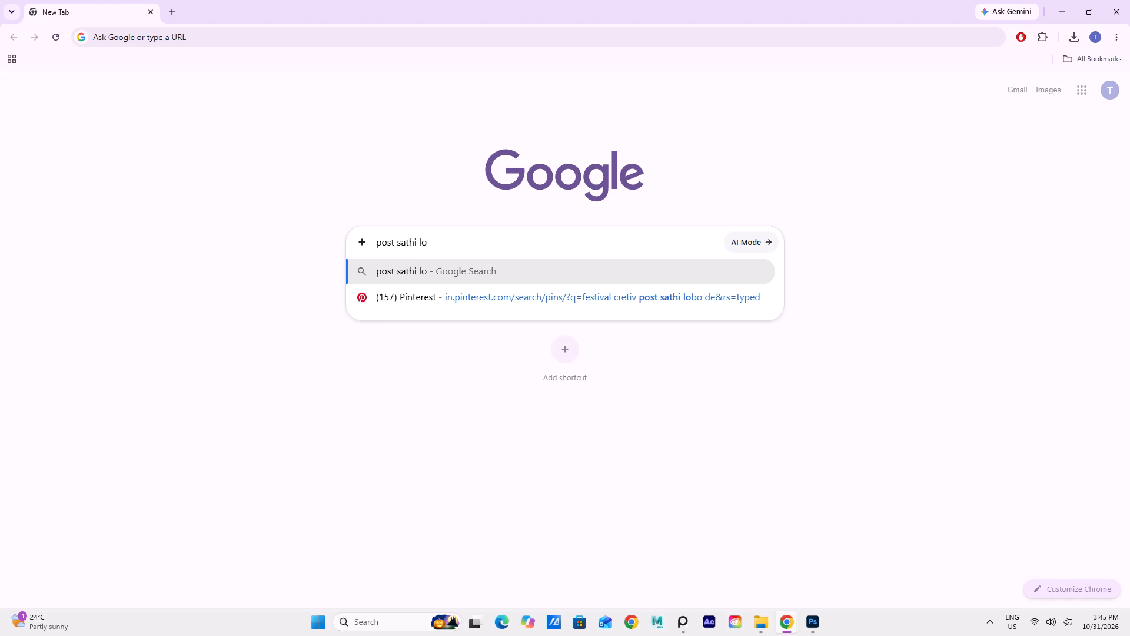
type("ketino de")
key("space")
type("nashik")
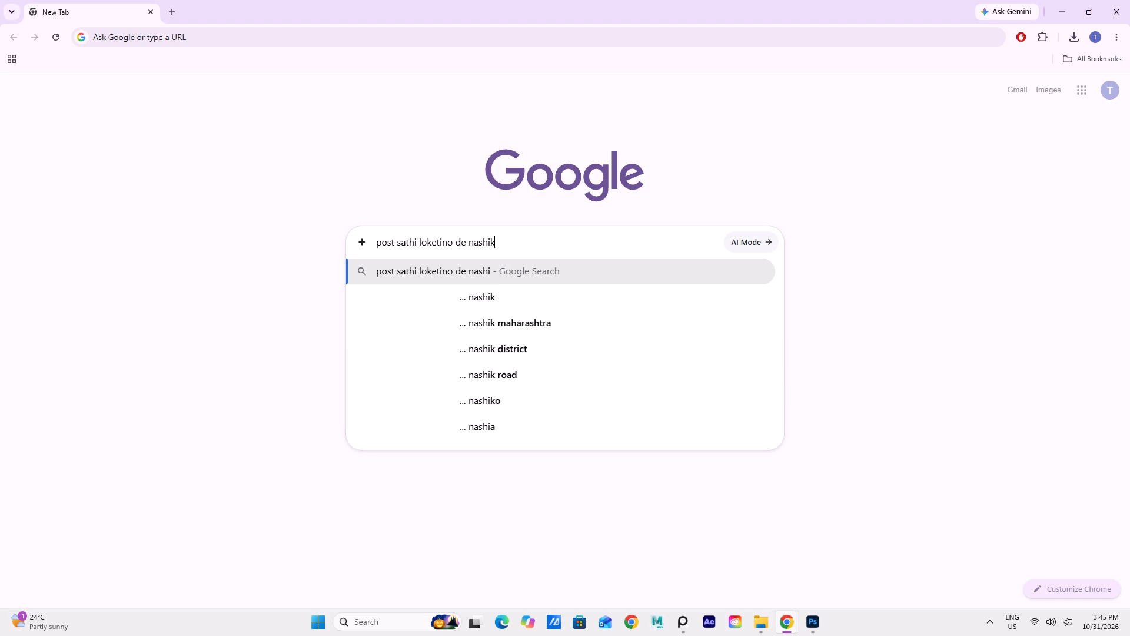
key("BackSpace")
key("BackSpace")
key("BackSpace")
key("BackSpace")
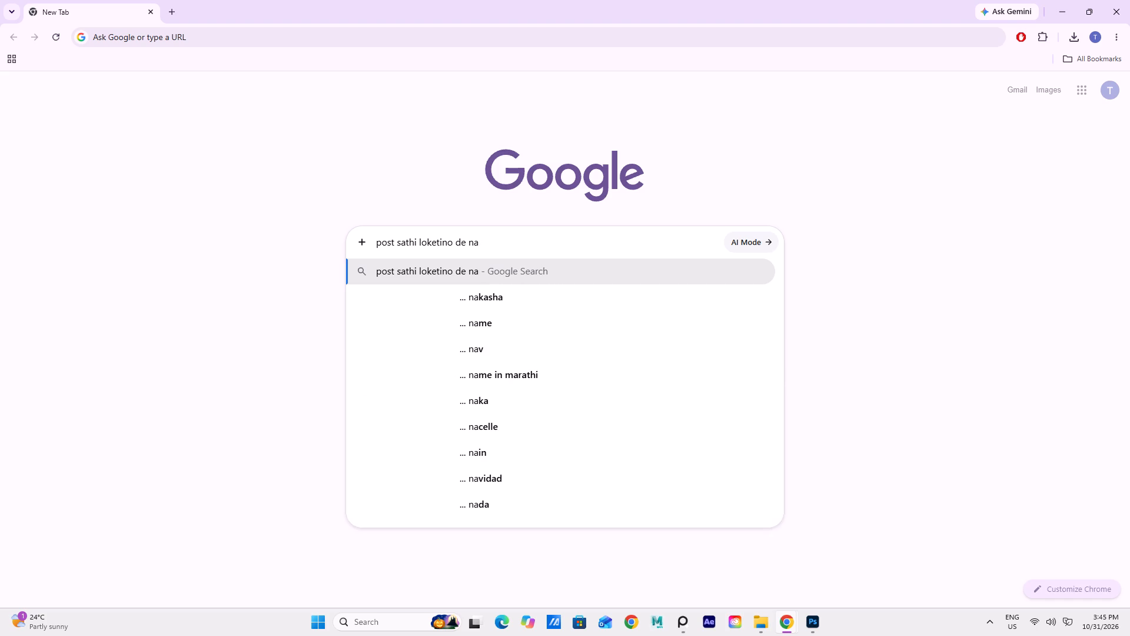
key("BackSpace")
key("BackSpace")
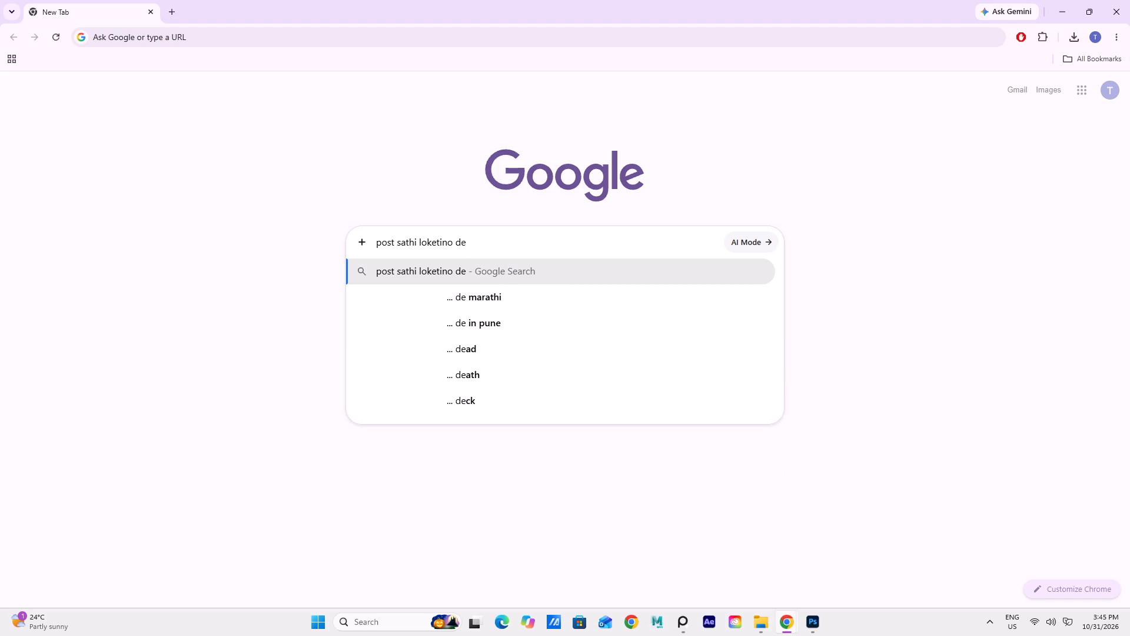
type("nashi")
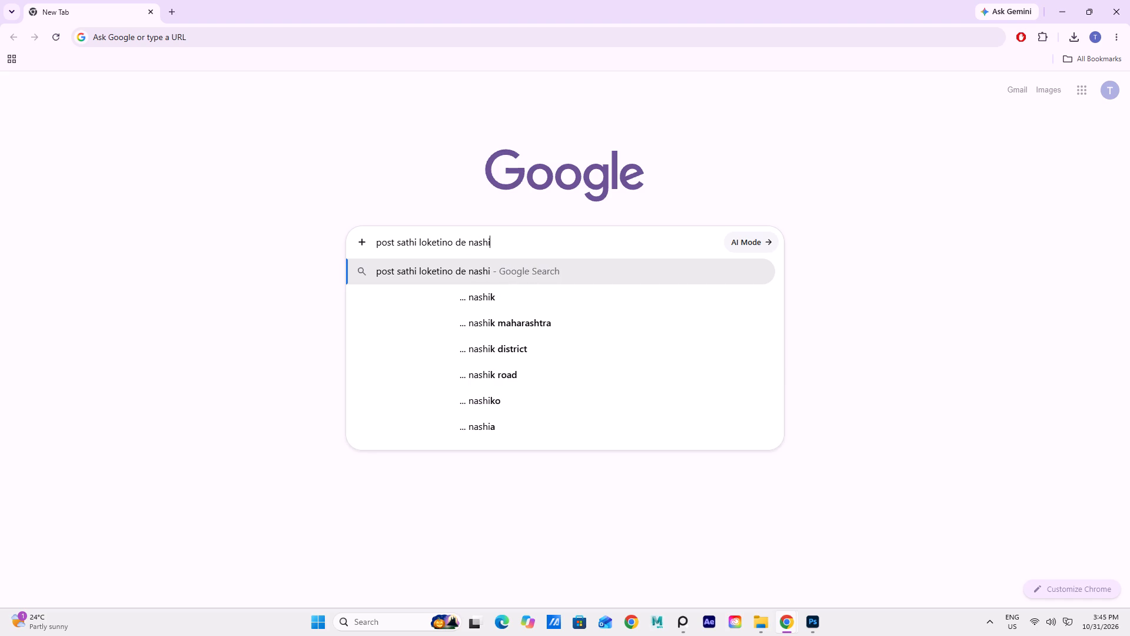
type("k")
key("space")
type("ci")
key("BackSpace")
key("l")
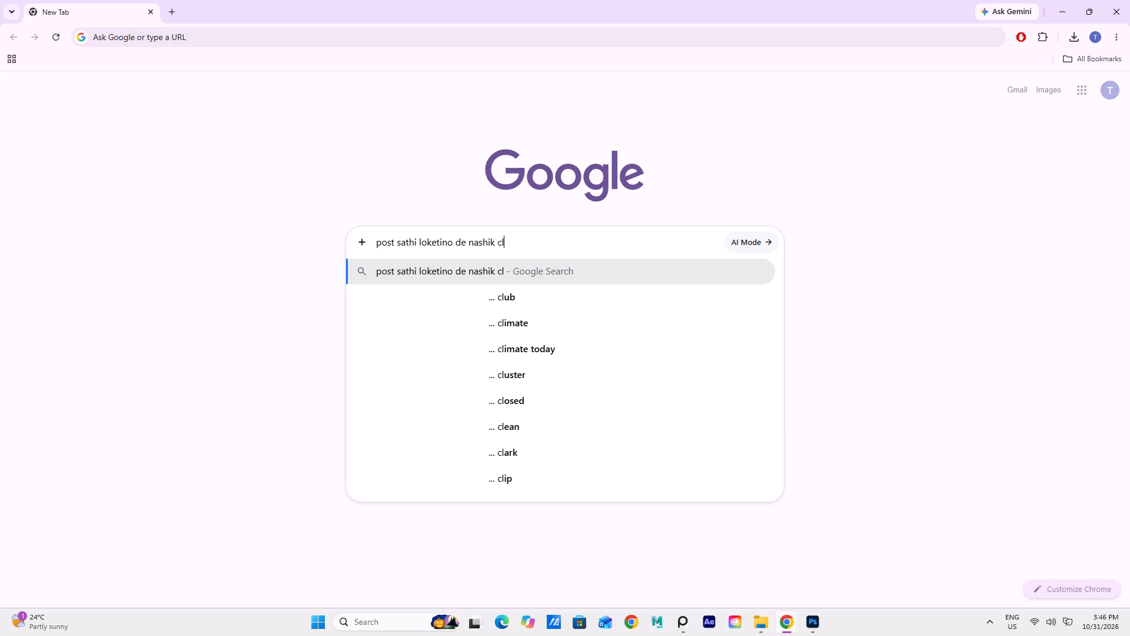
key("e")
type("geroa")
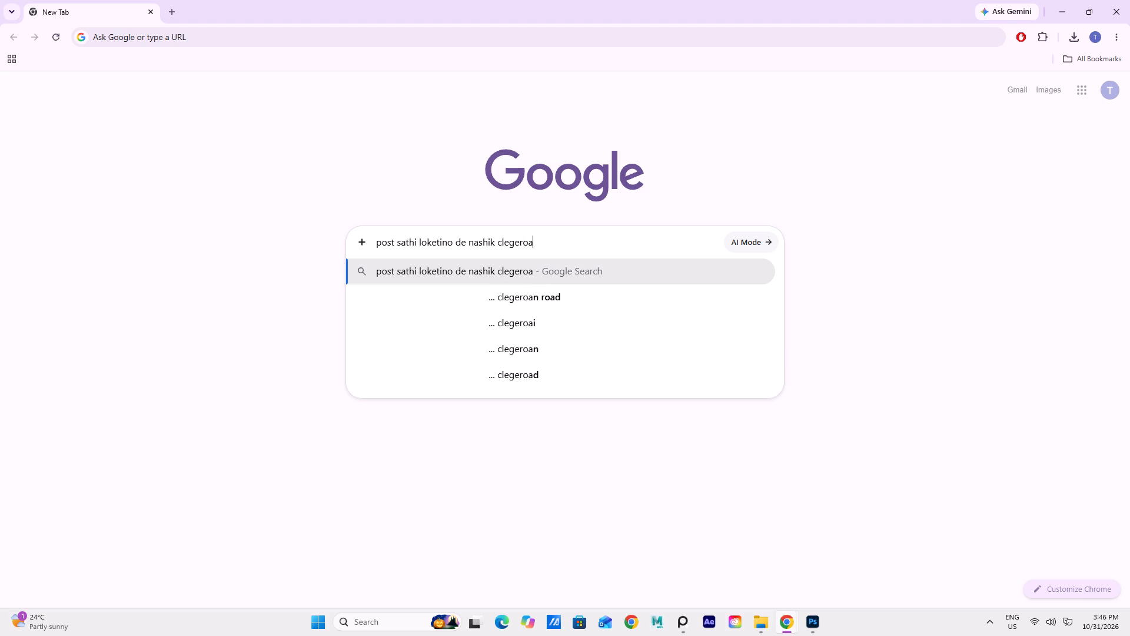
key("d")
key("Return")
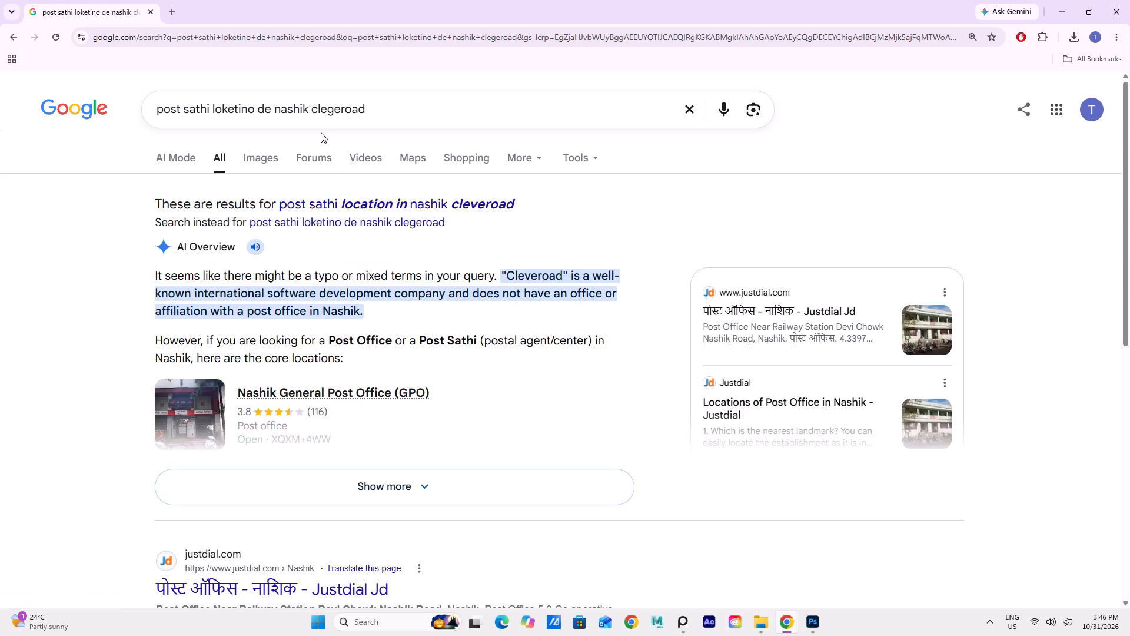
Correct the last word of the search query to "colegeroad" and run the search again.
left_click(316, 113)
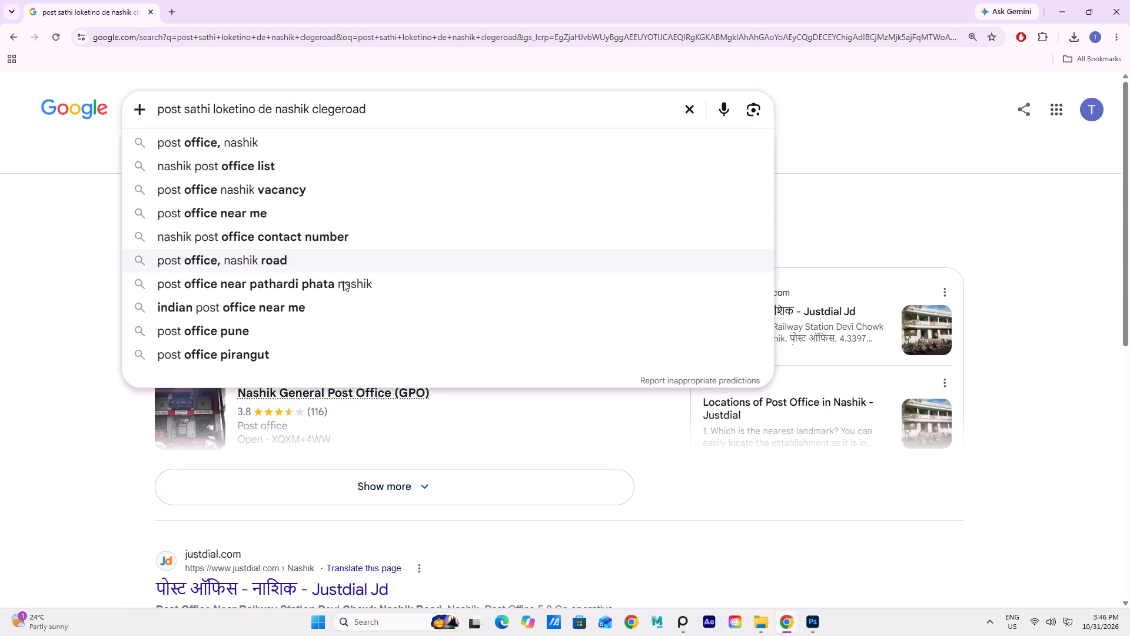
key("BackSpace")
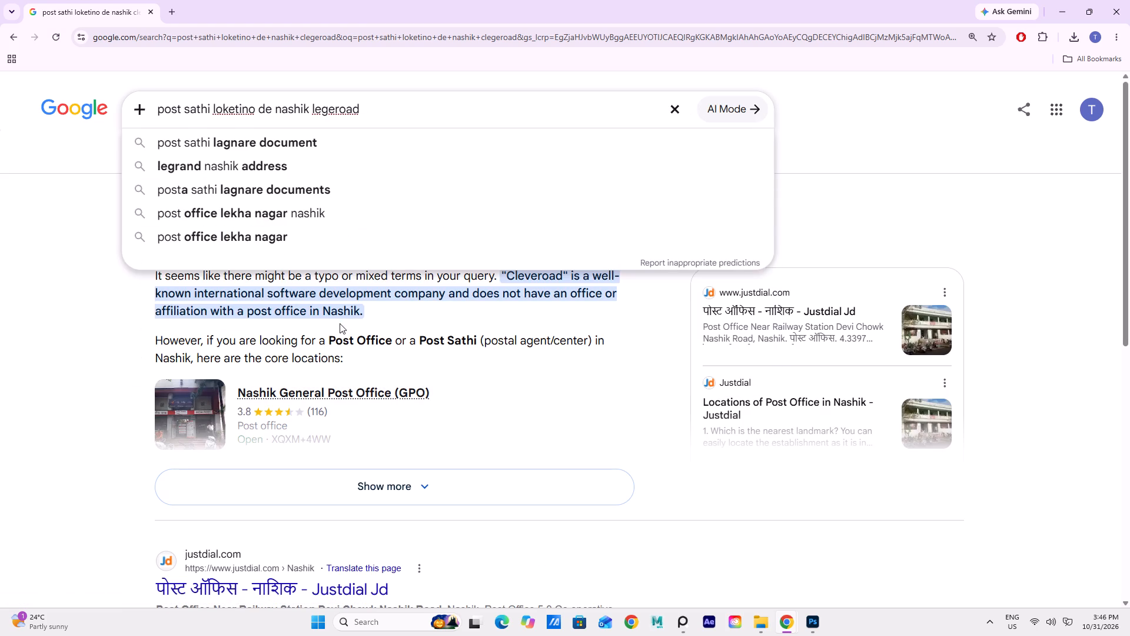
key("c")
key("o")
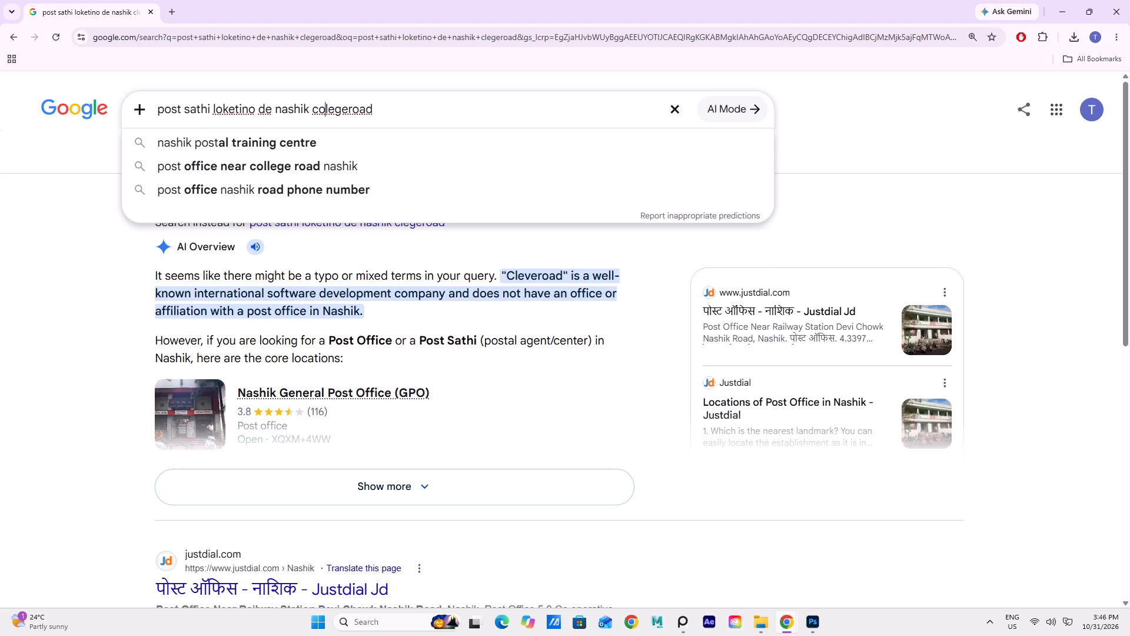
key("Return")
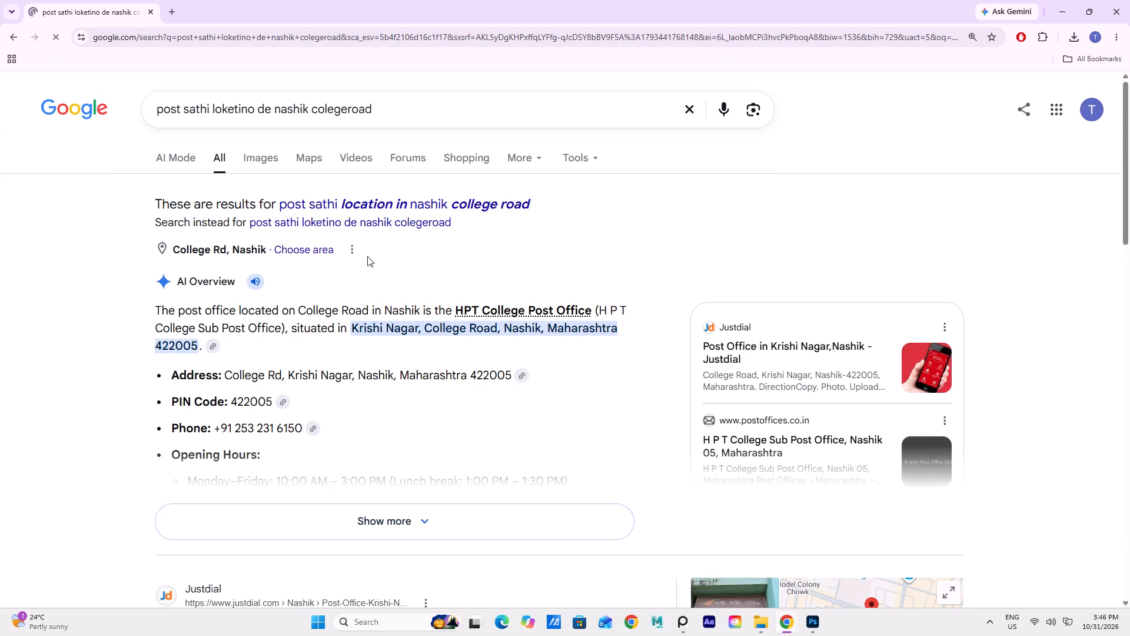
left_click(264, 160)
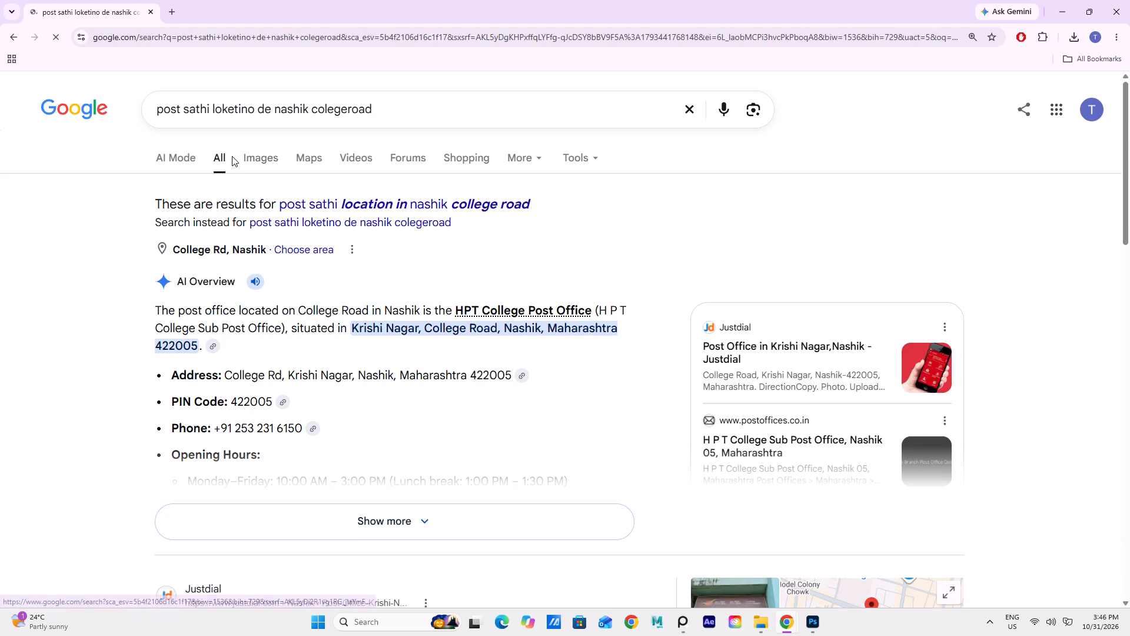
left_click(232, 156)
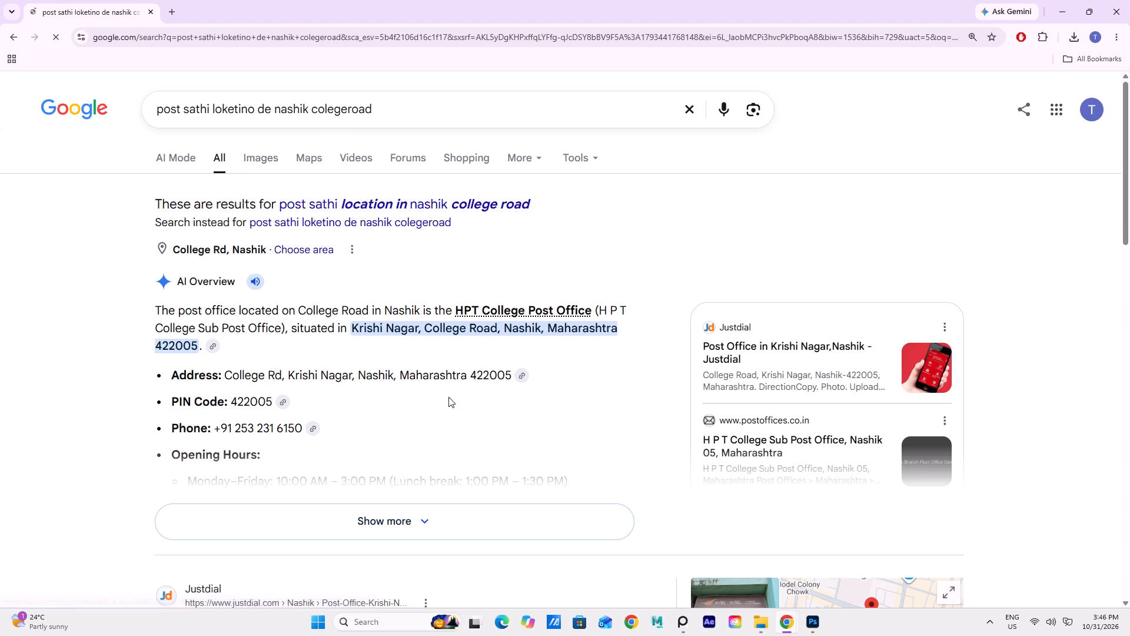
Append "marathi" to the end of the query and rerun the search.
left_click(386, 114)
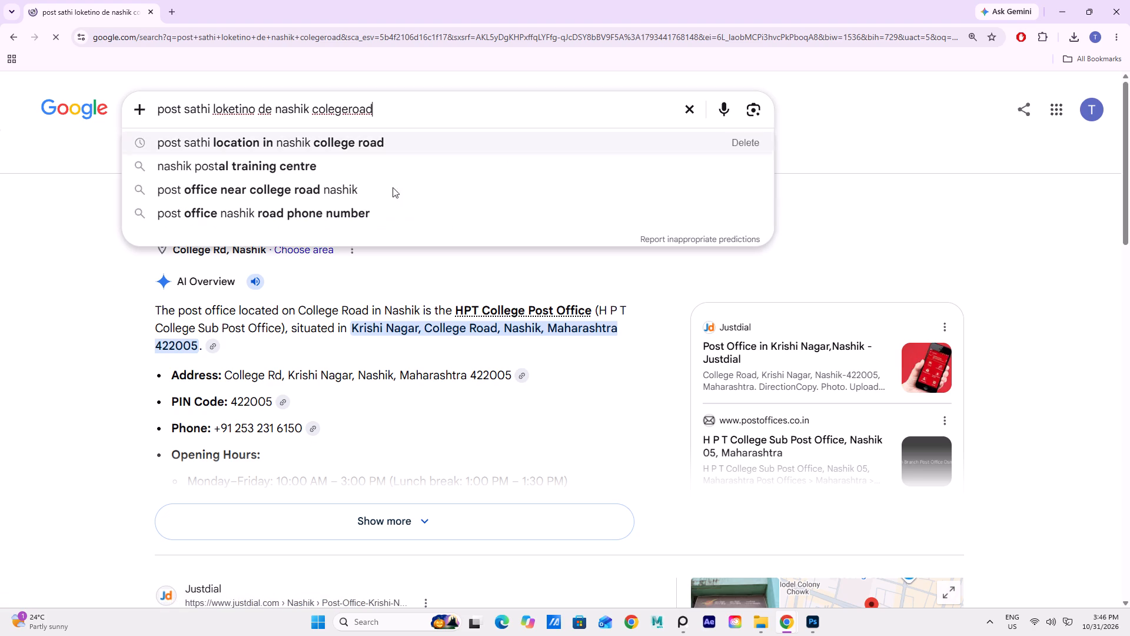
type("marathi")
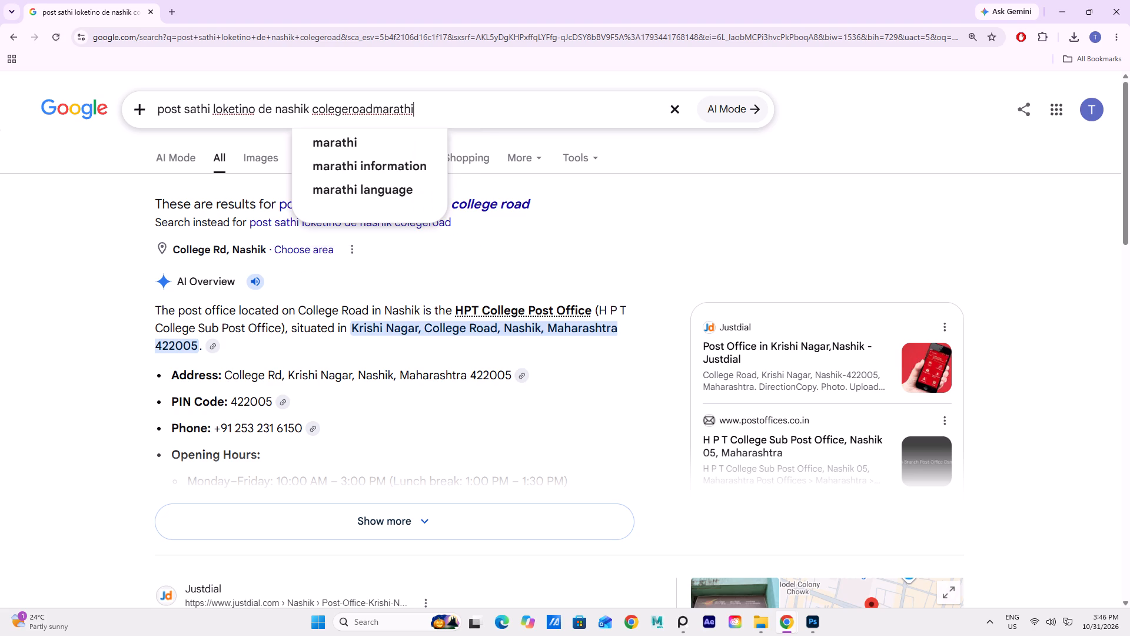
key("Return")
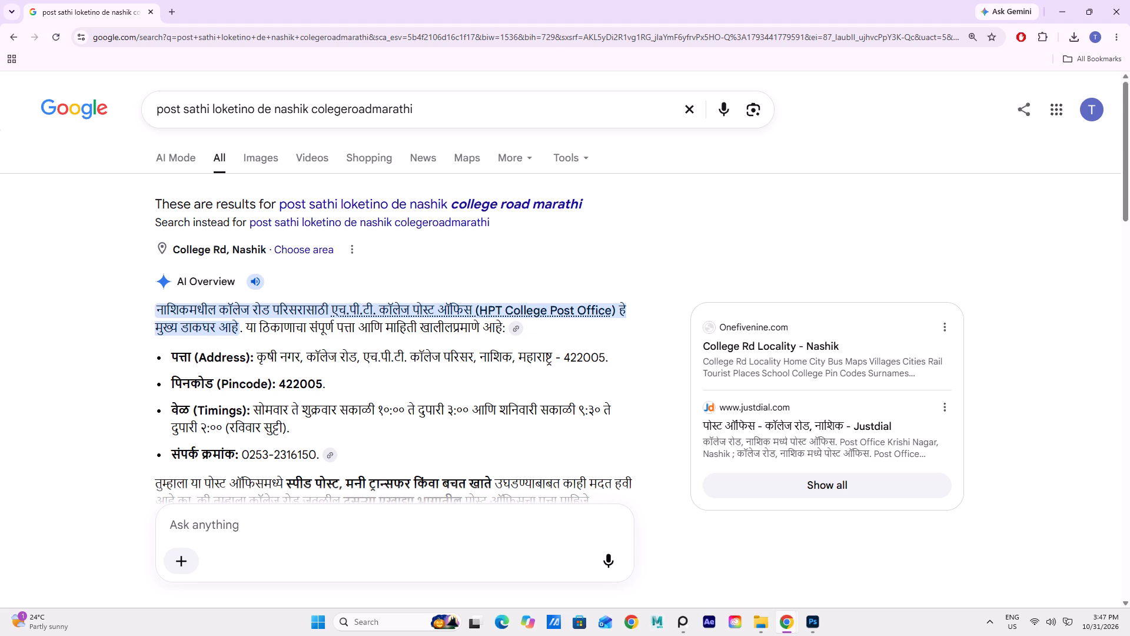
Copy the Marathi post office address from the AI Overview, leaving out the trailing dash and PIN code.
left_click_drag(258, 356, 262, 352)
left_click_drag(262, 352, 560, 354)
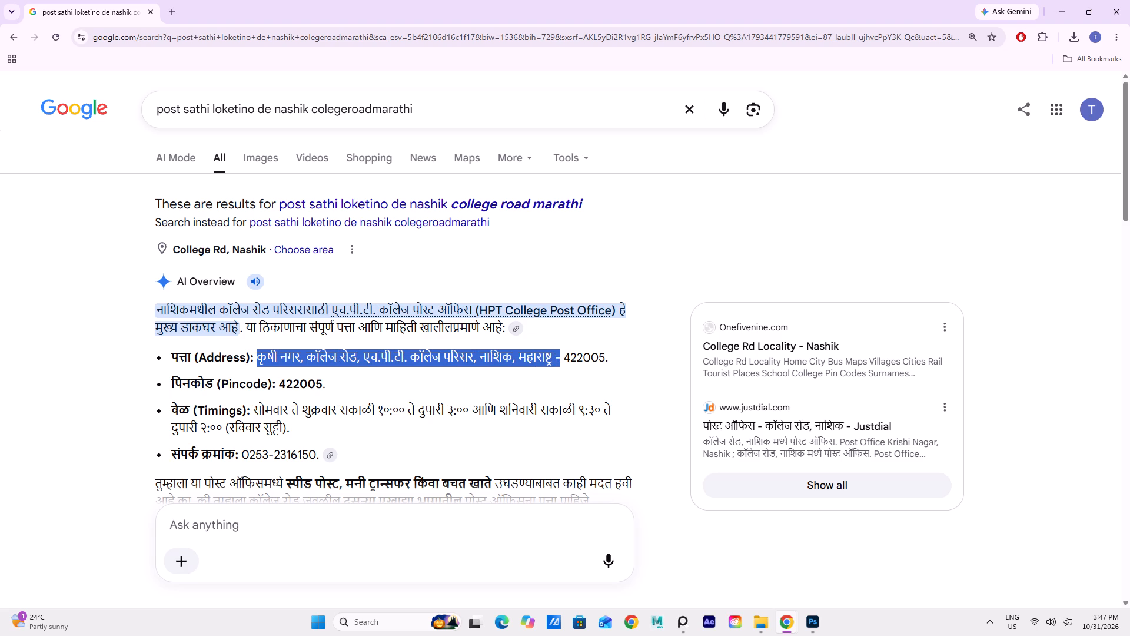
left_click_drag(560, 354, 555, 360)
key("ctrl+c")
Switch to Photoshop and paste the copied Marathi address into a new text layer above the teal footer bar.
left_click(805, 622)
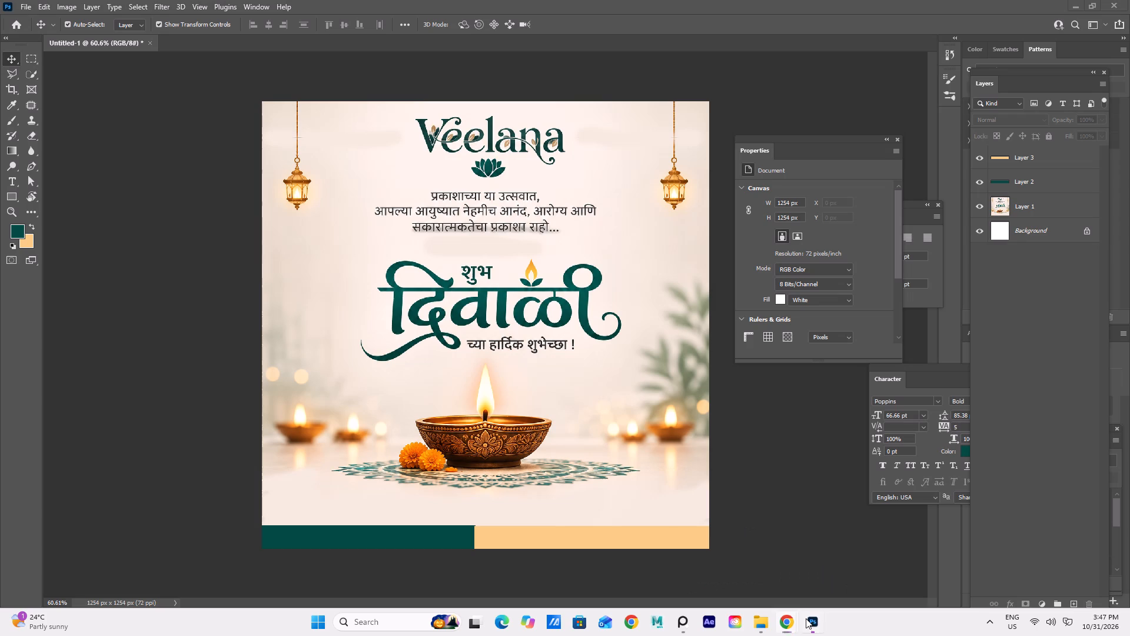
left_click(309, 539)
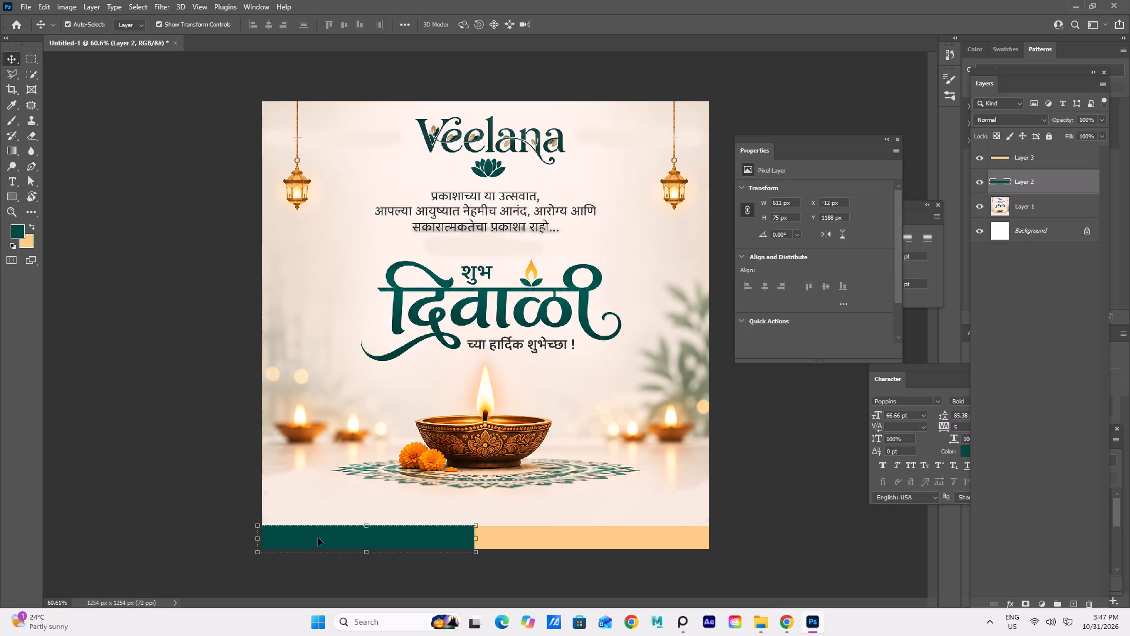
key("ctrl+v")
left_click(305, 462)
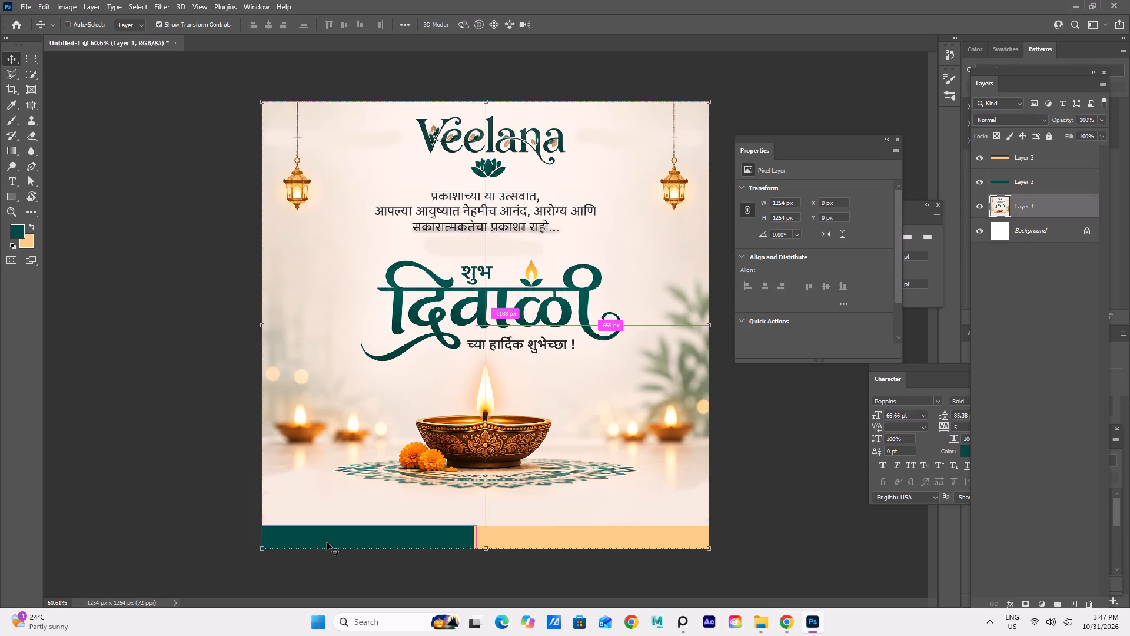
key("ctrl+v")
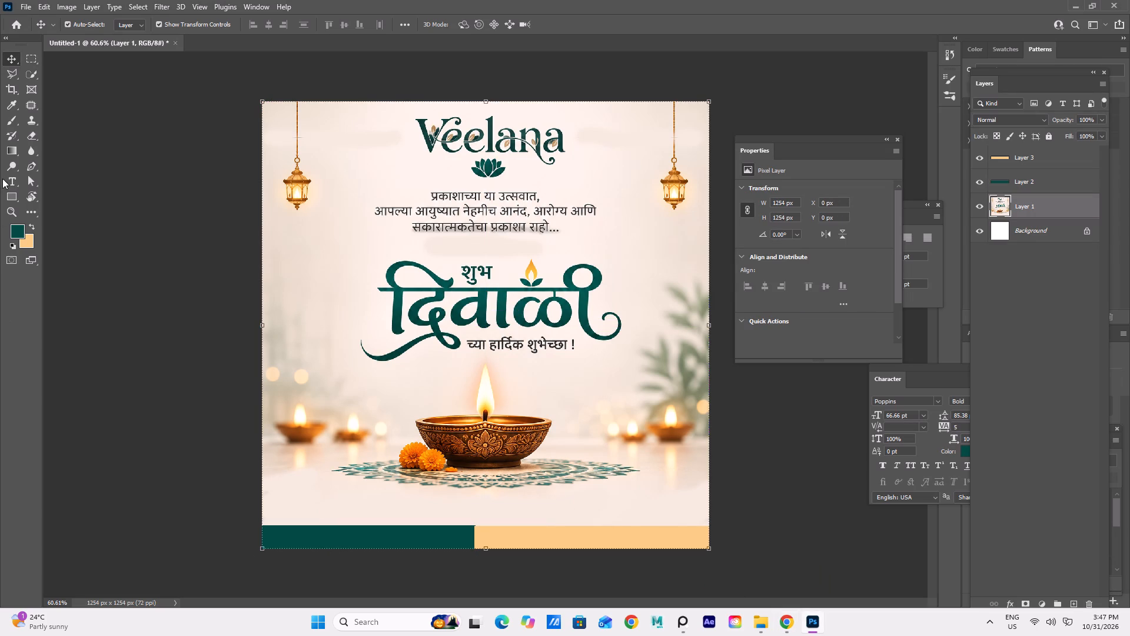
left_click(9, 184)
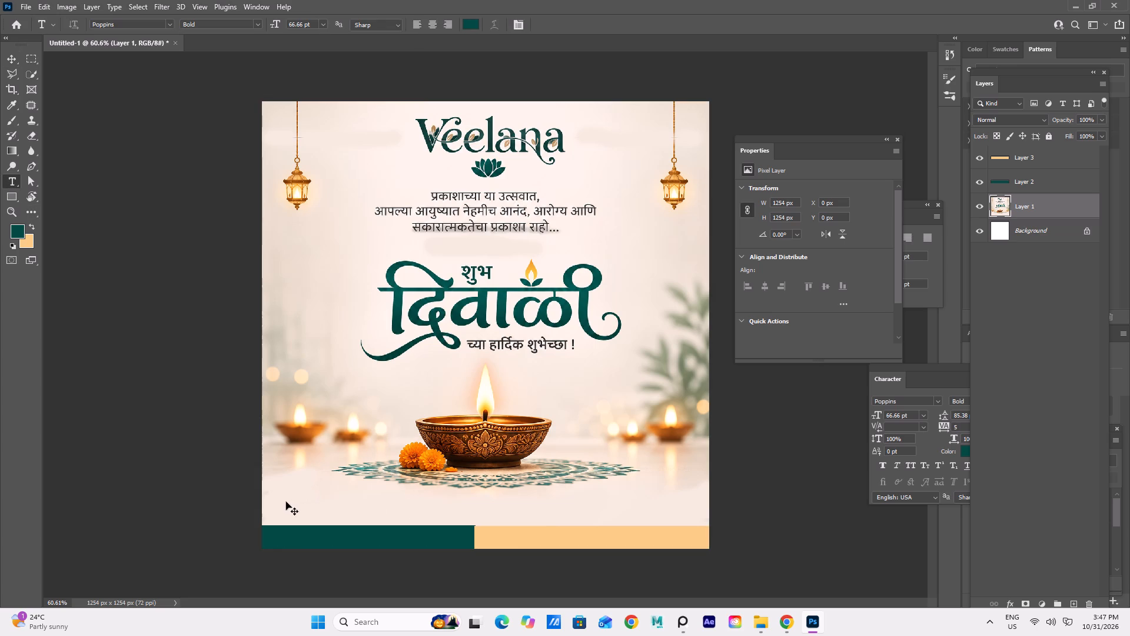
left_click(284, 501)
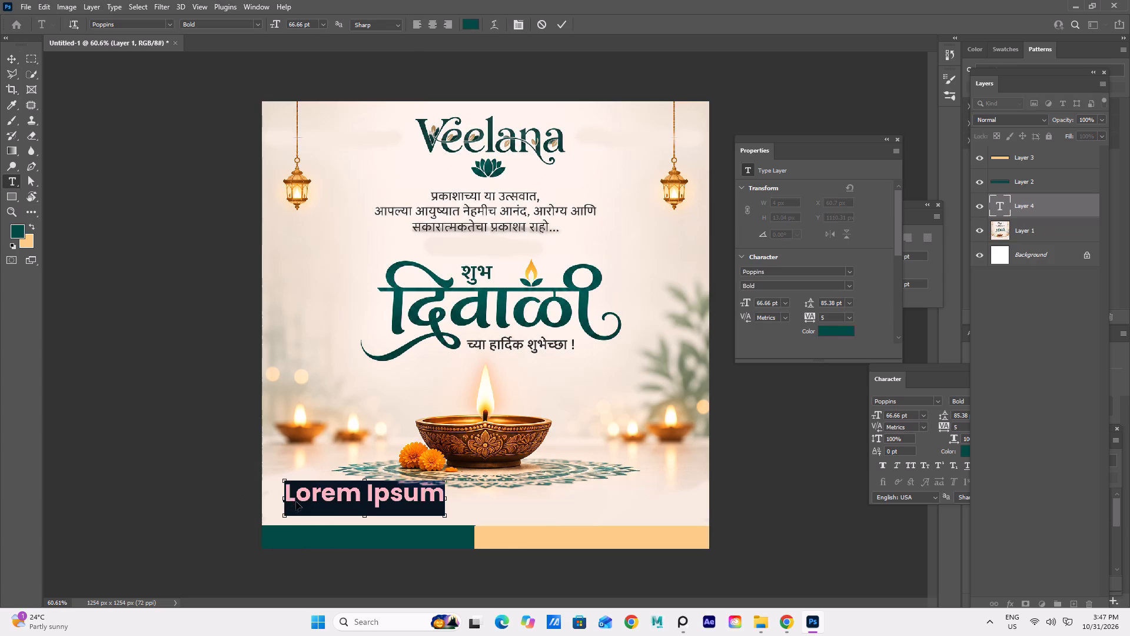
key("ctrl+v")
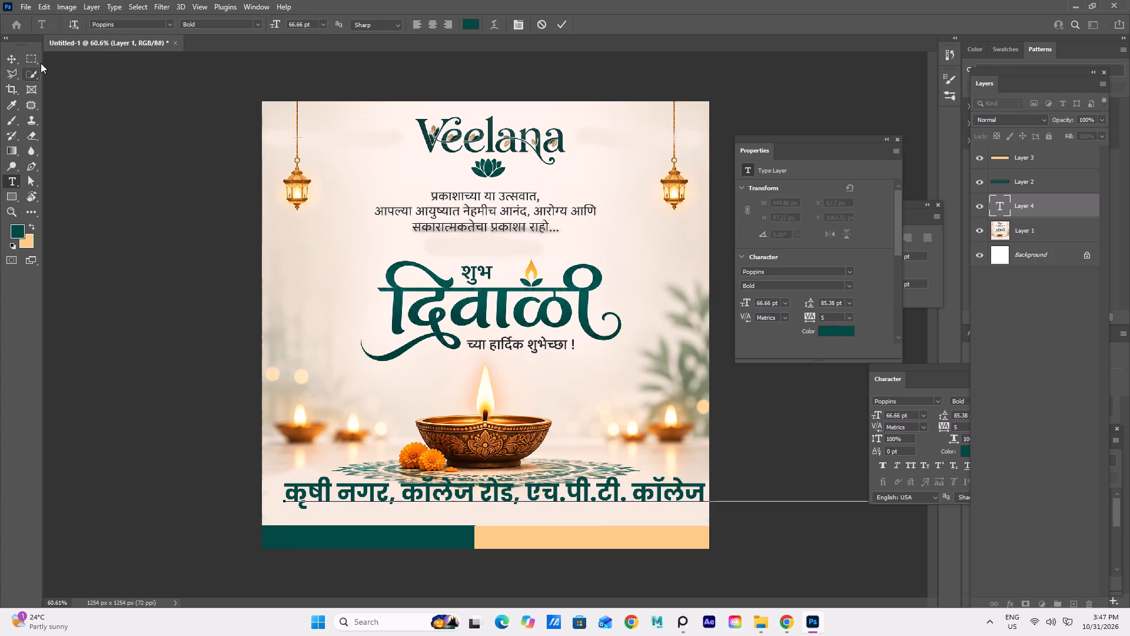
Scale the Marathi address text down to about 23 pt and place it just above the teal footer bar, near the poster's left edge.
left_click(12, 59)
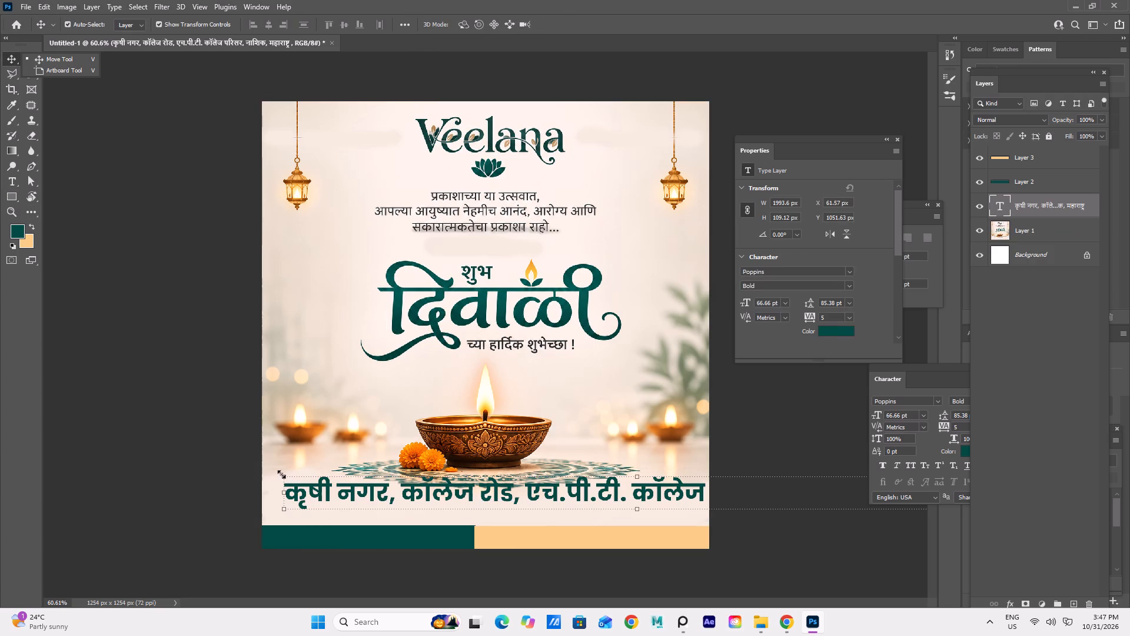
left_click_drag(284, 476, 541, 509)
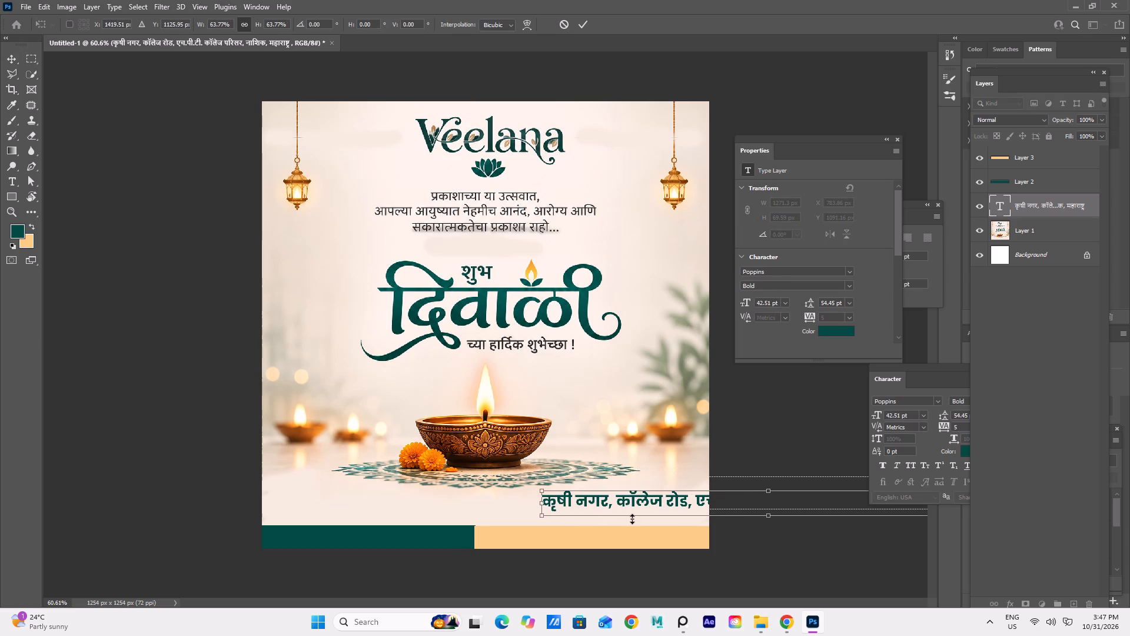
left_click_drag(631, 501, 358, 475)
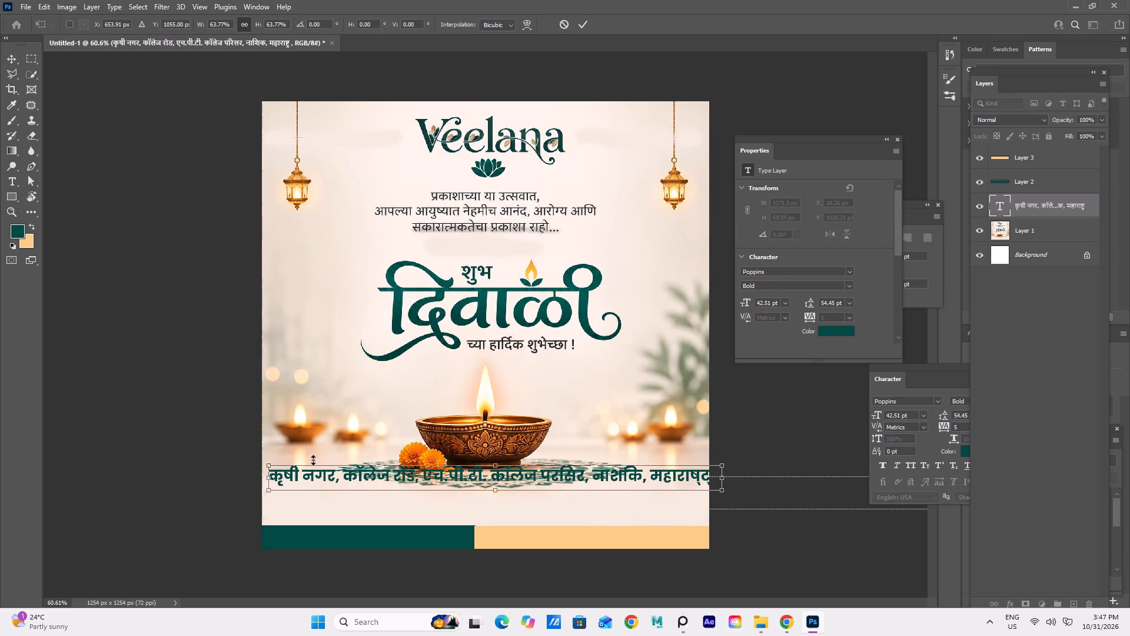
left_click_drag(270, 465, 476, 497)
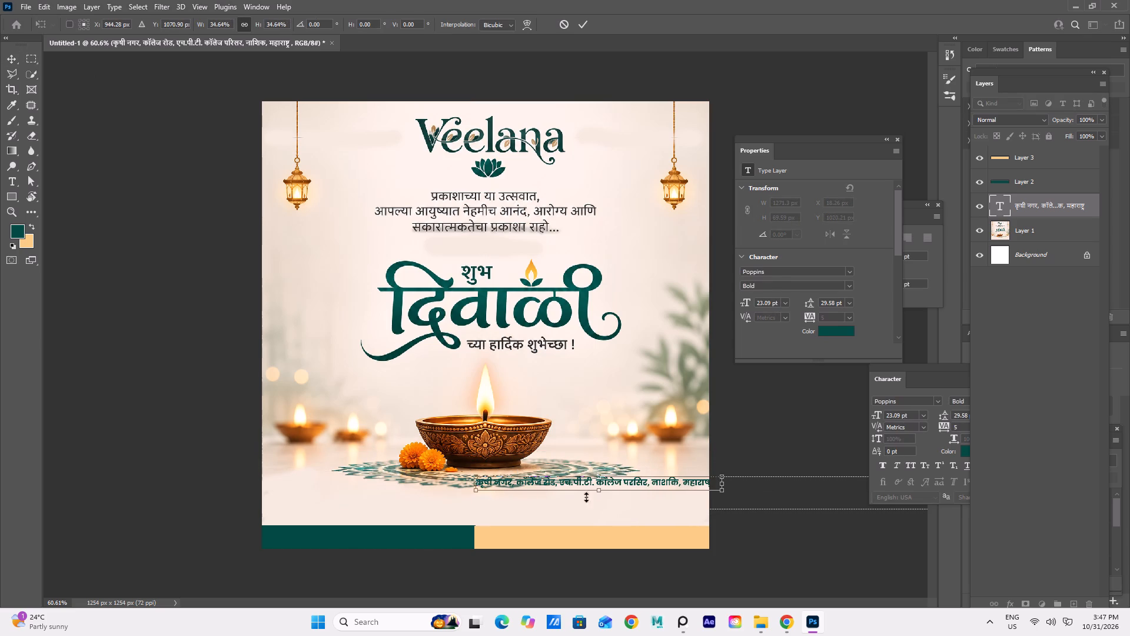
left_click_drag(626, 482, 513, 499)
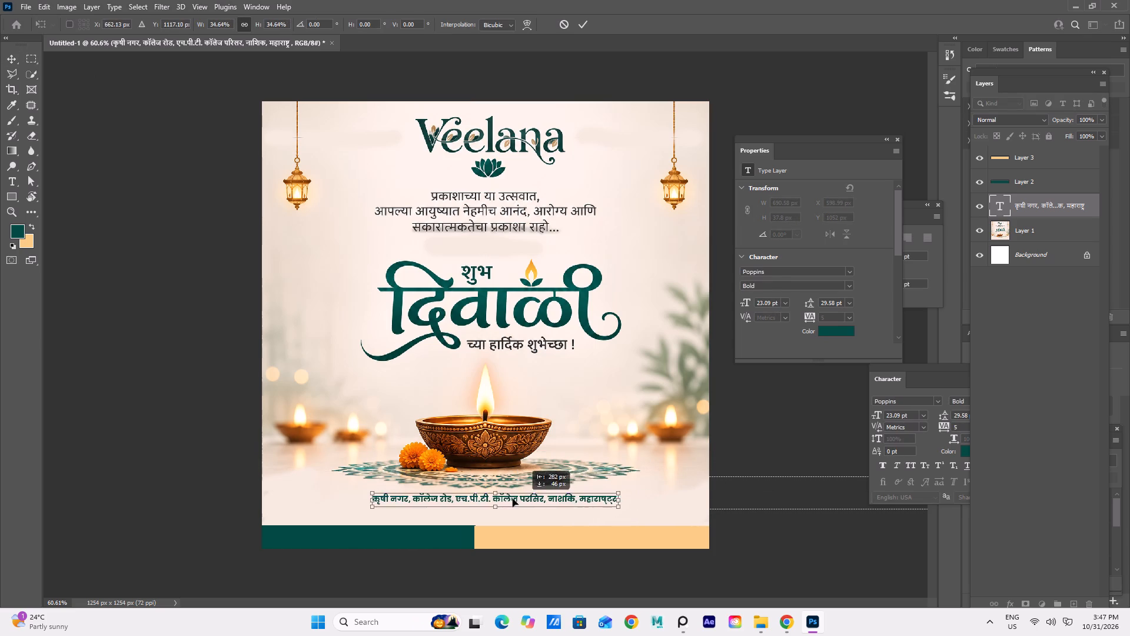
left_click_drag(513, 499, 417, 531)
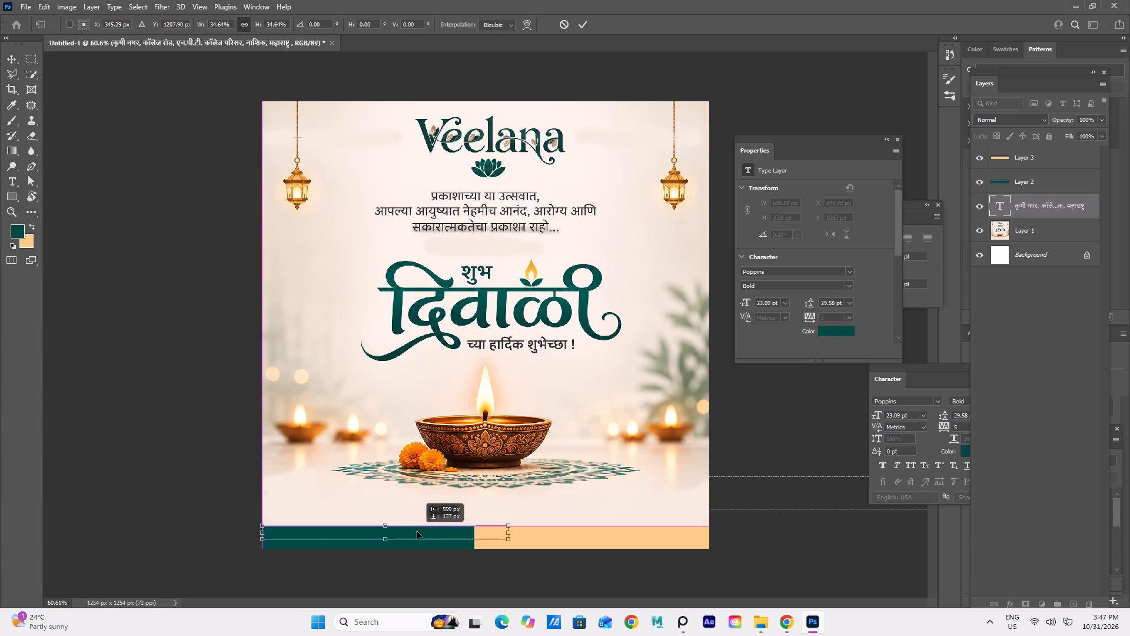
left_click_drag(417, 531, 418, 503)
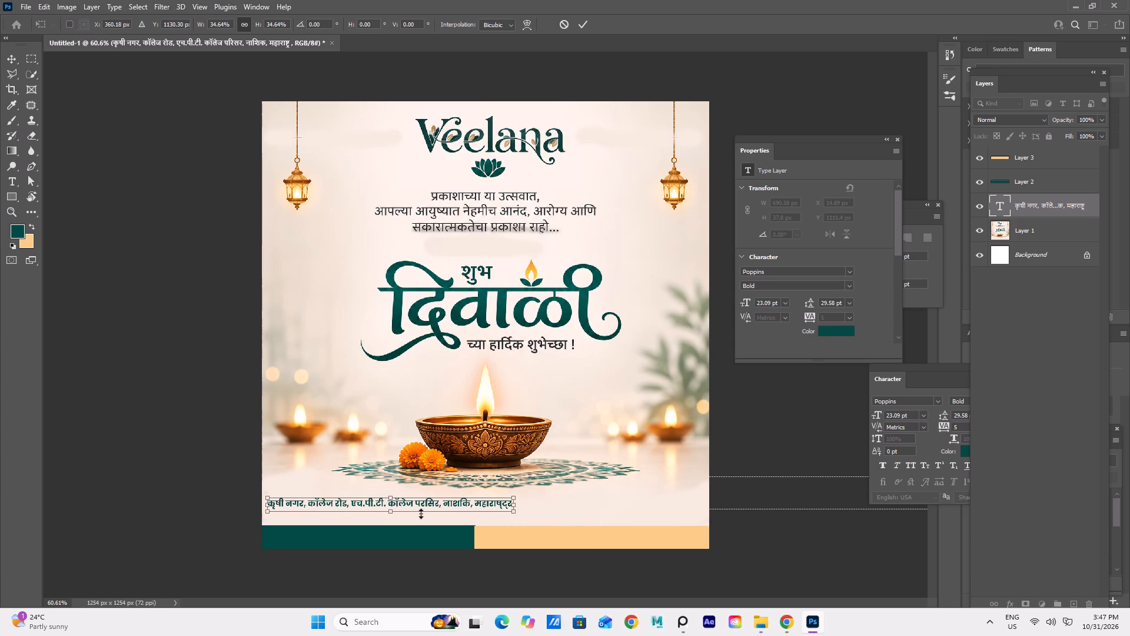
left_click(582, 516)
left_click(12, 57)
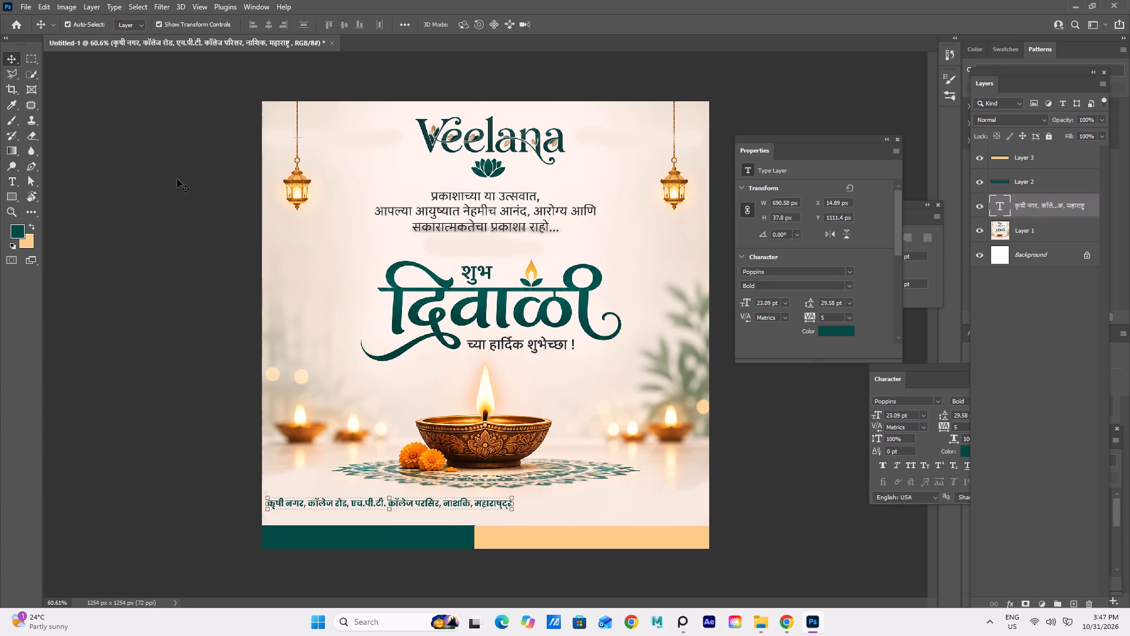
left_click(177, 179)
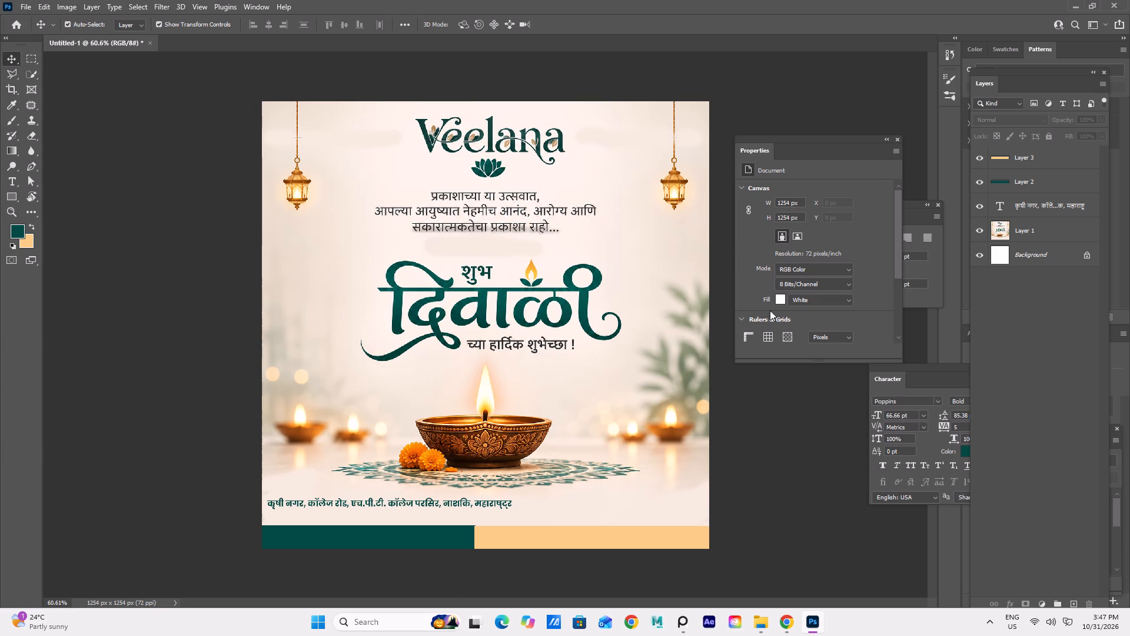
Select the address text layer and set the foreground colour to white (ffffff).
left_click(450, 506)
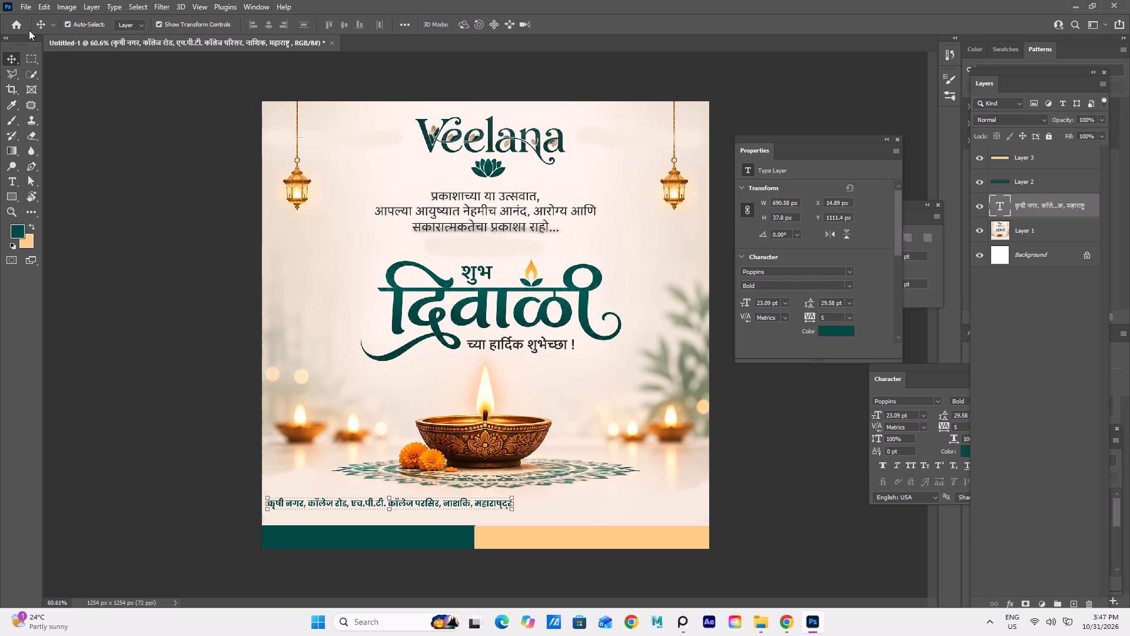
left_click(26, 75)
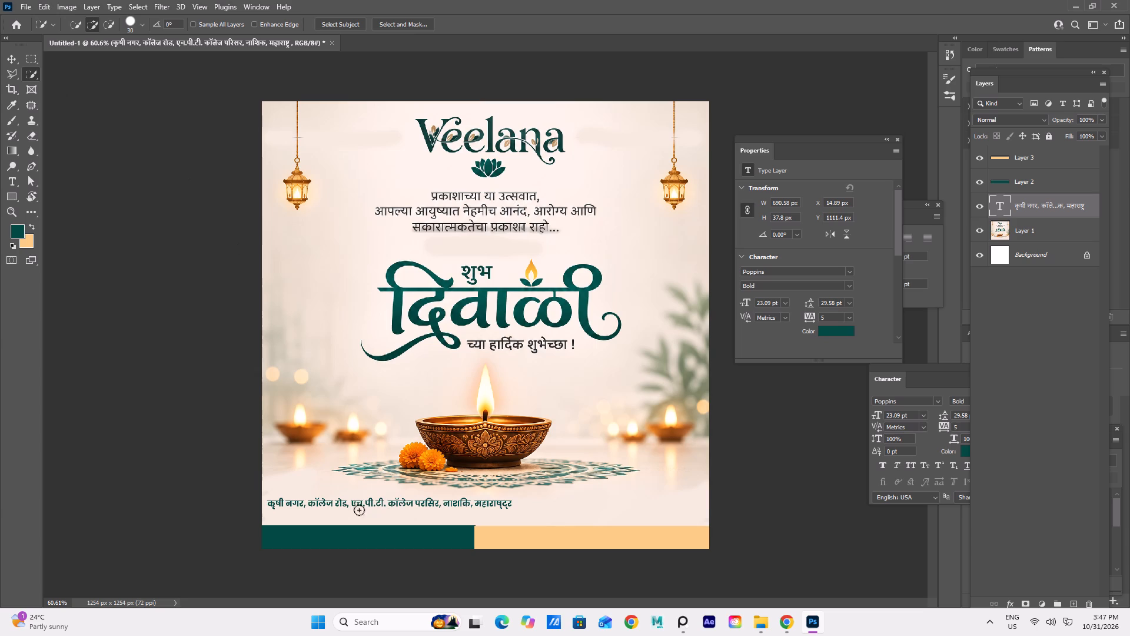
scroll(304, 506, "up", 4, "alt")
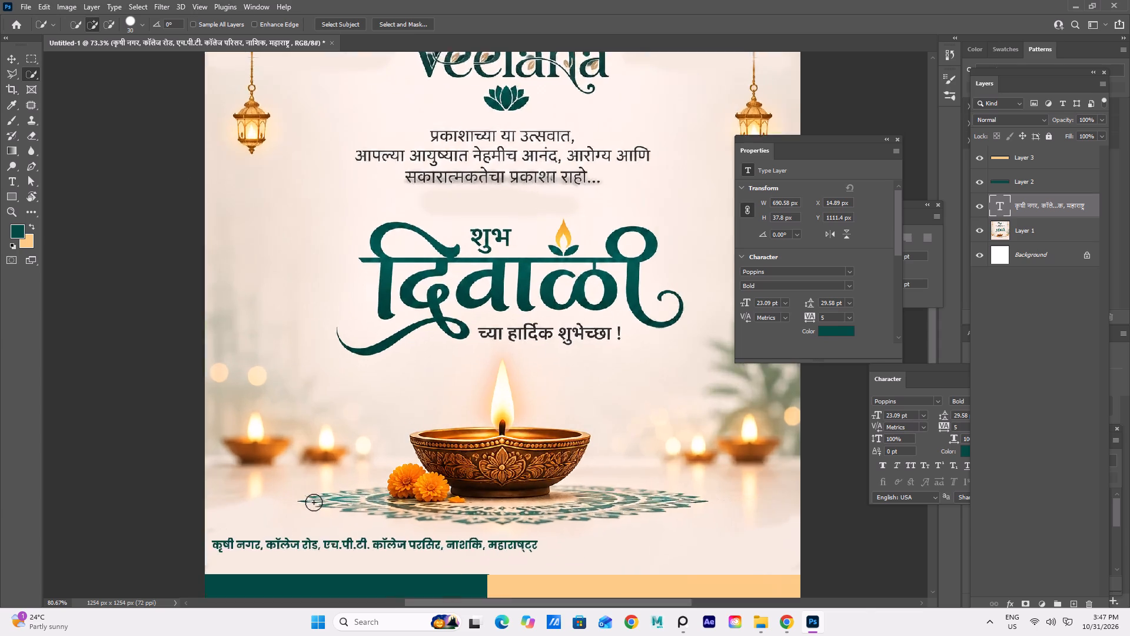
scroll(314, 502, "up", 2, "alt")
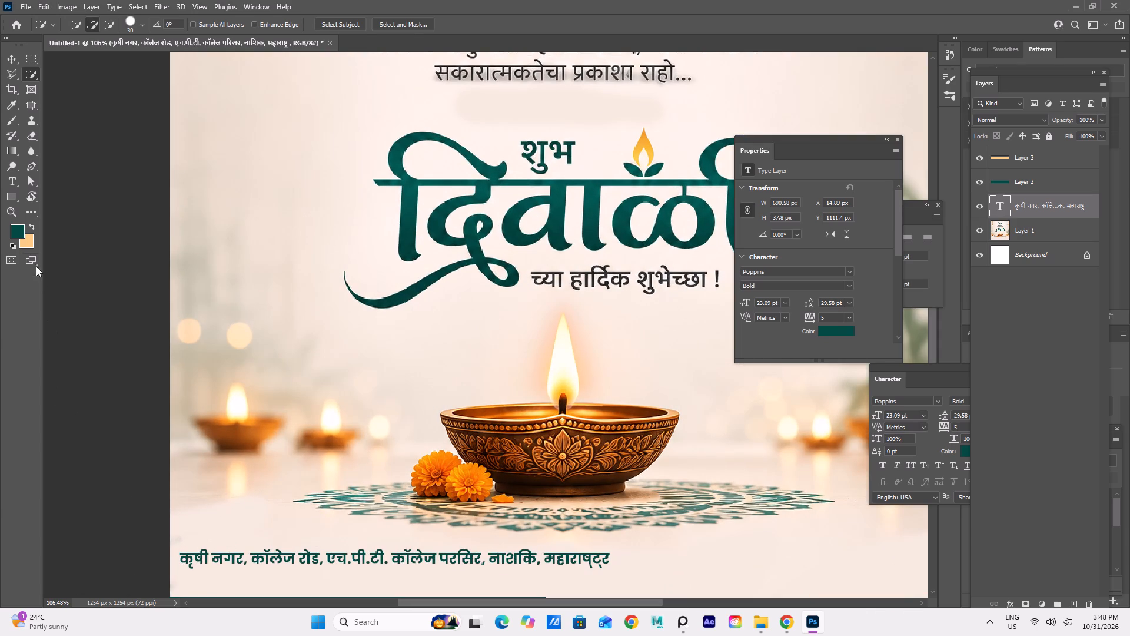
double_click(14, 230)
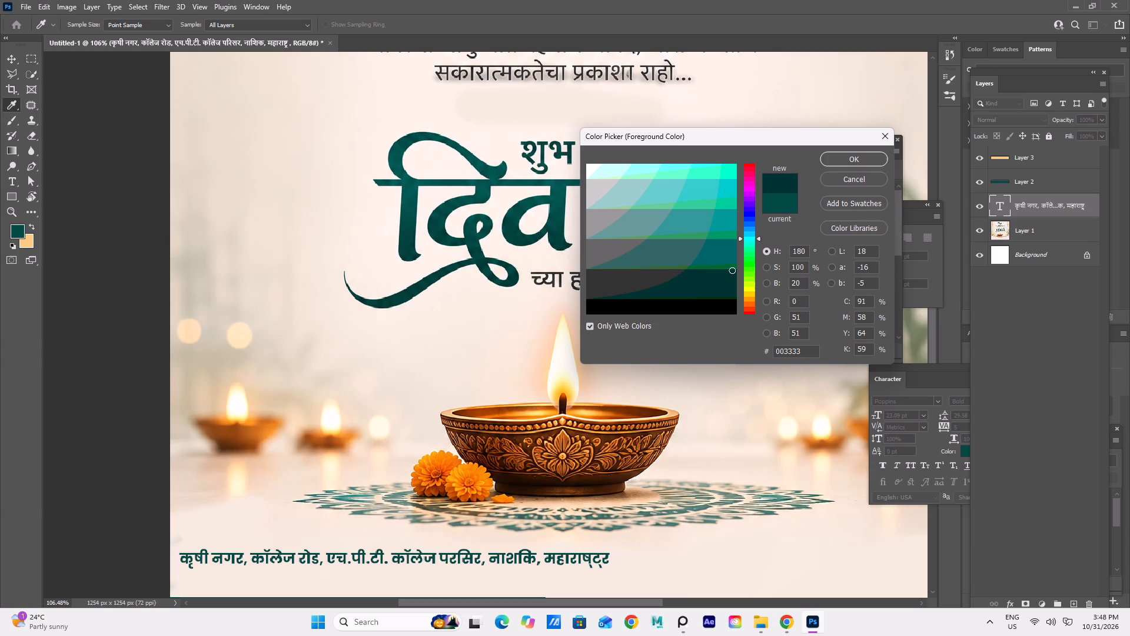
left_click_drag(666, 248, 544, 102)
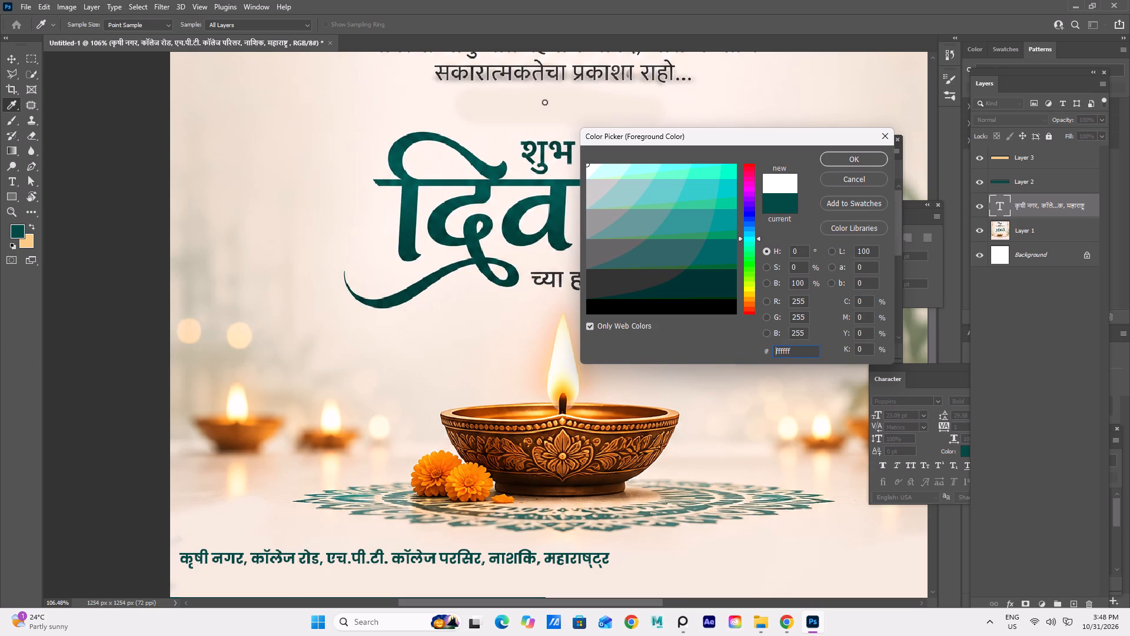
left_click_drag(544, 102, 541, 96)
left_click(860, 154)
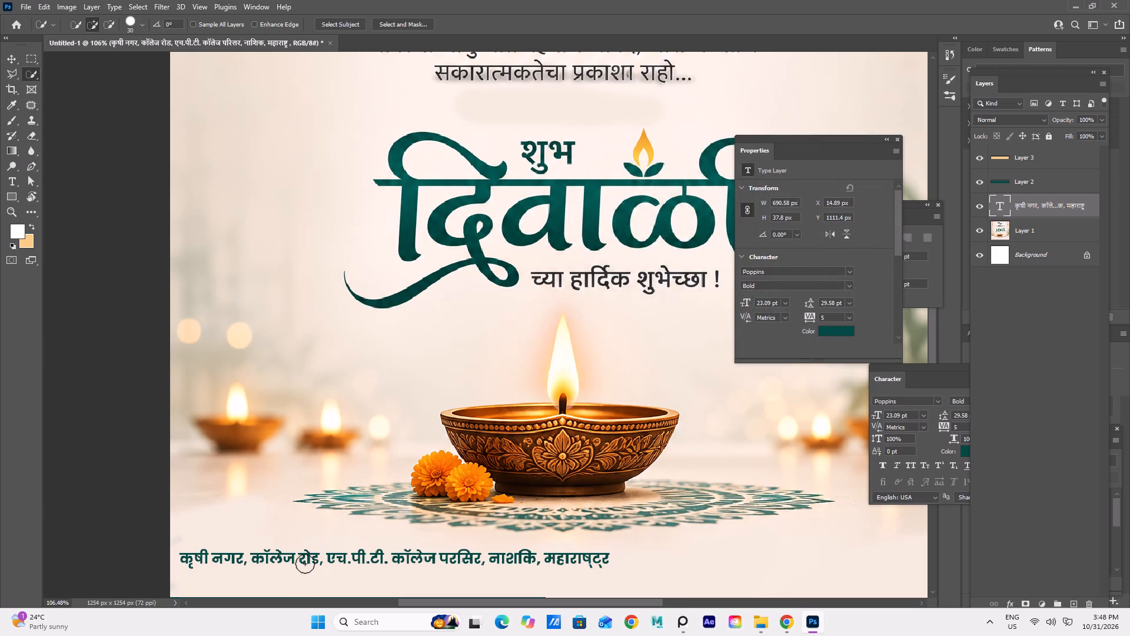
Select the letters of the whole Marathi address line with the Quick Selection tool.
left_click(212, 560)
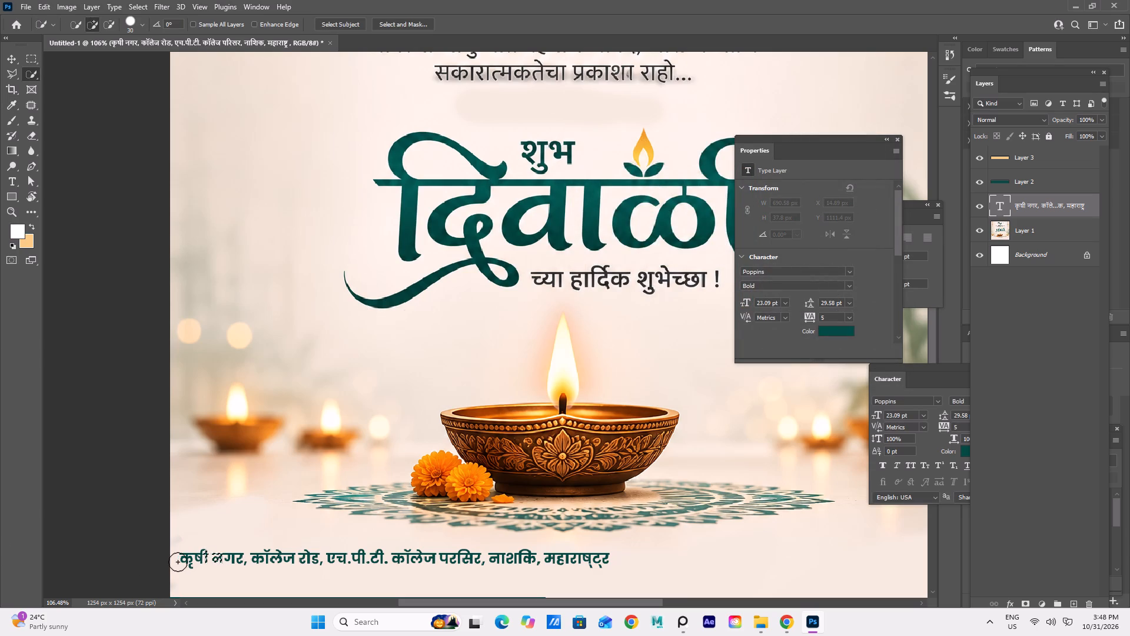
left_click(185, 561)
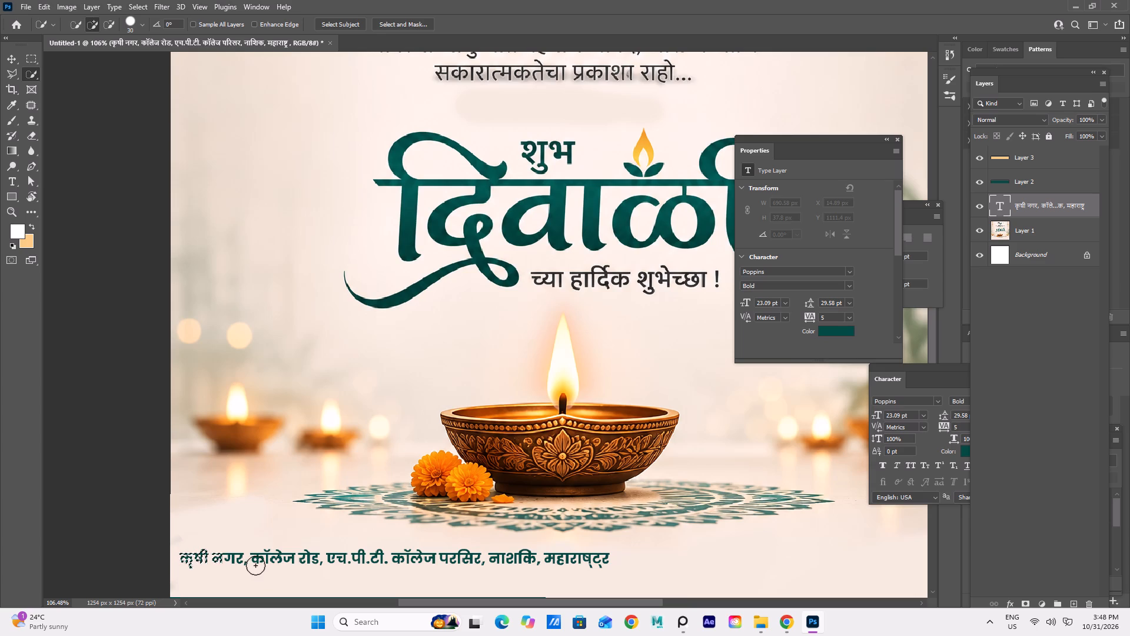
left_click(255, 563)
left_click(337, 559)
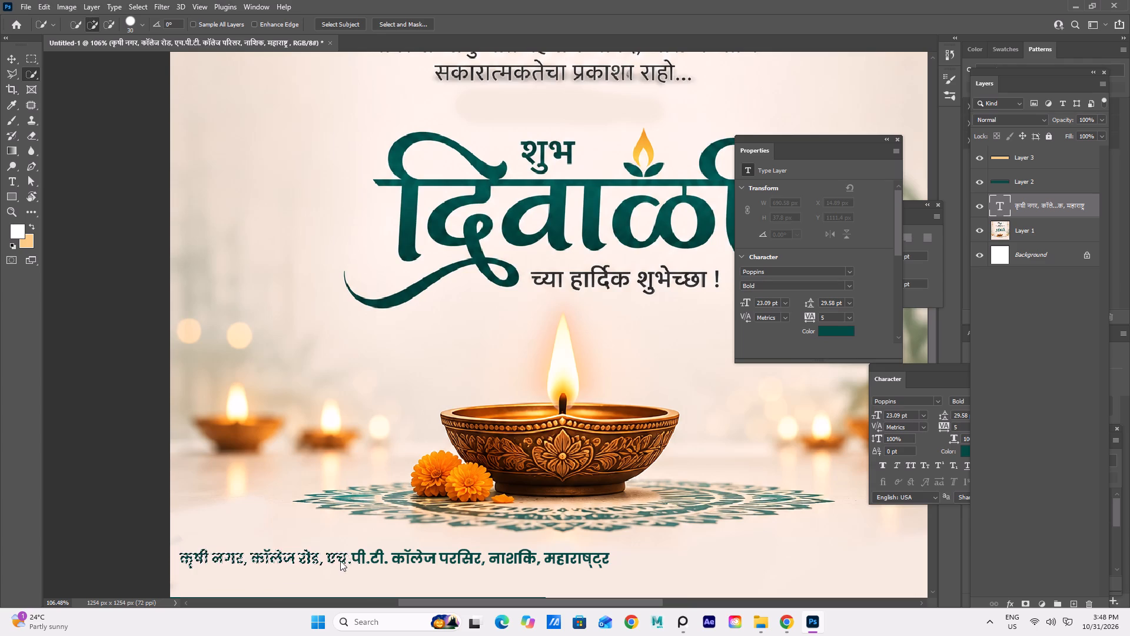
left_click(407, 560)
left_click(356, 559)
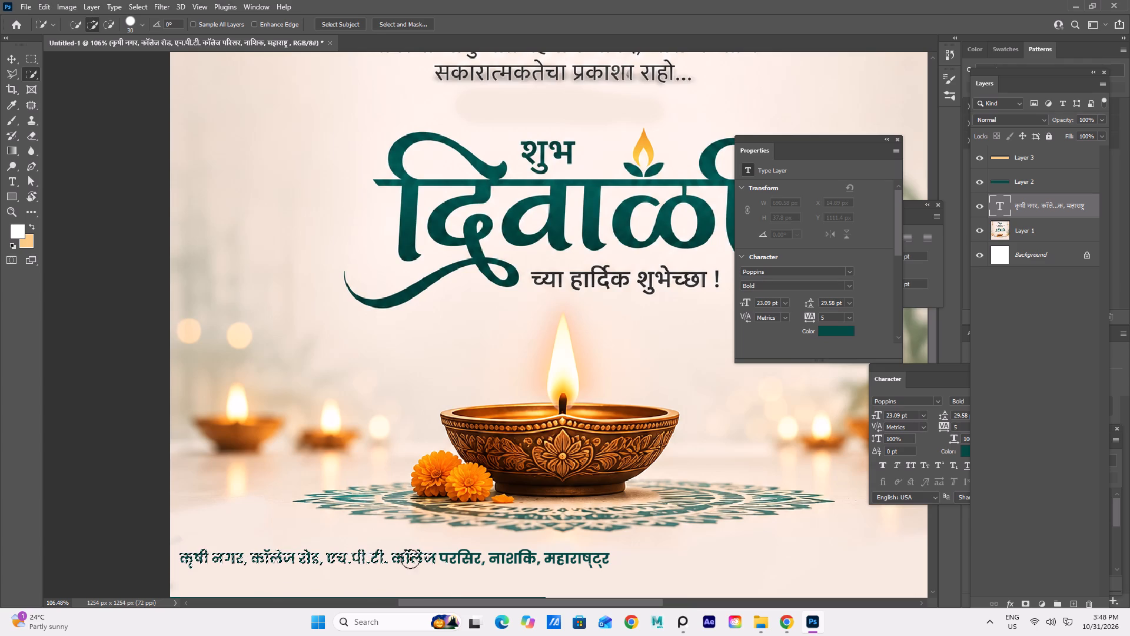
left_click(469, 561)
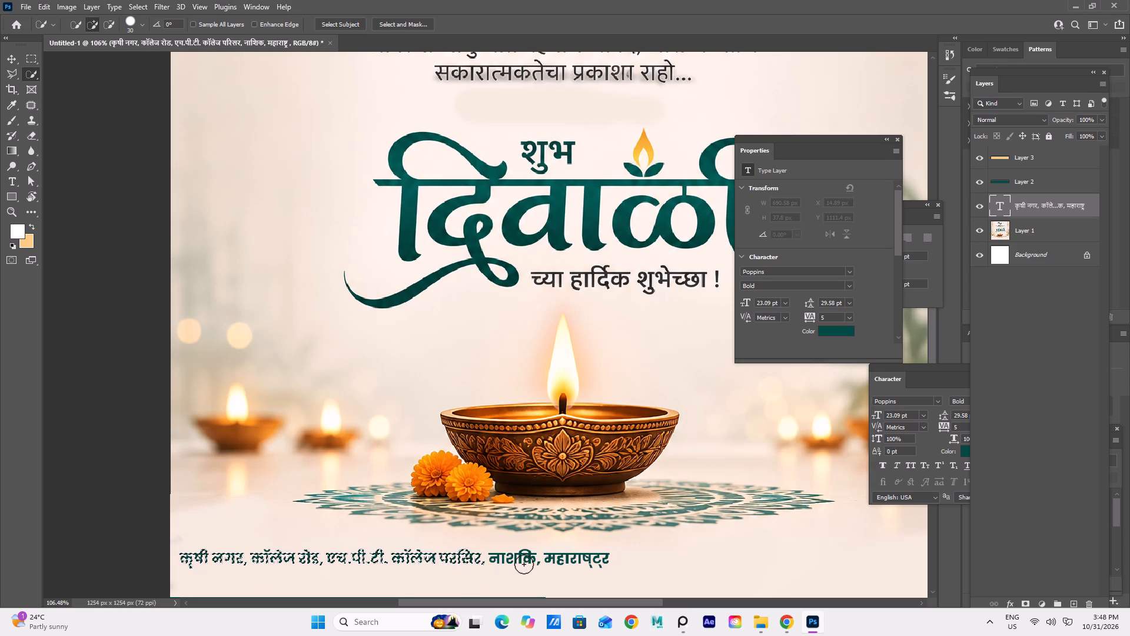
left_click(529, 559)
left_click(594, 559)
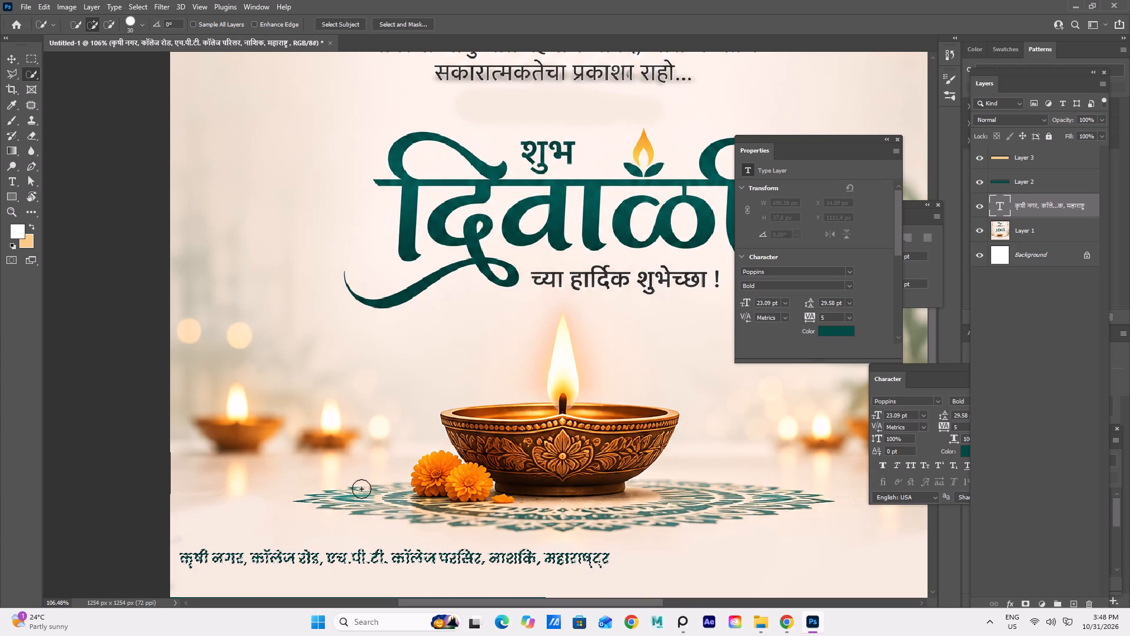
Swap the foreground and background colours and try to fill the selected address letters with the background colour.
key("ctrl+Delete")
left_click(32, 226)
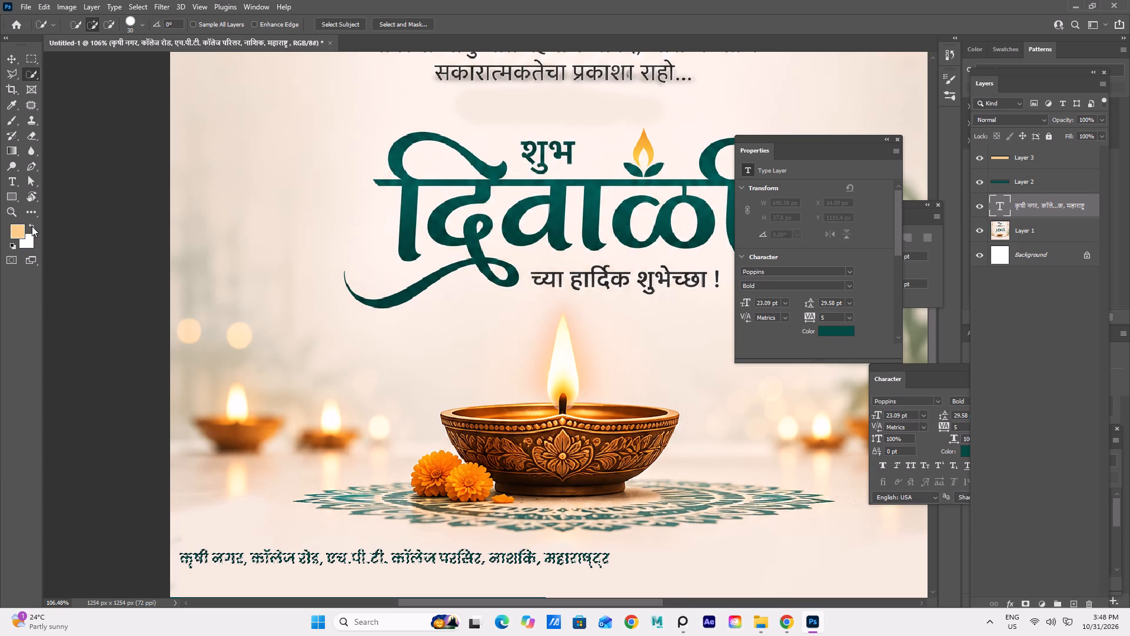
key("ctrl+Delete")
left_click(8, 59)
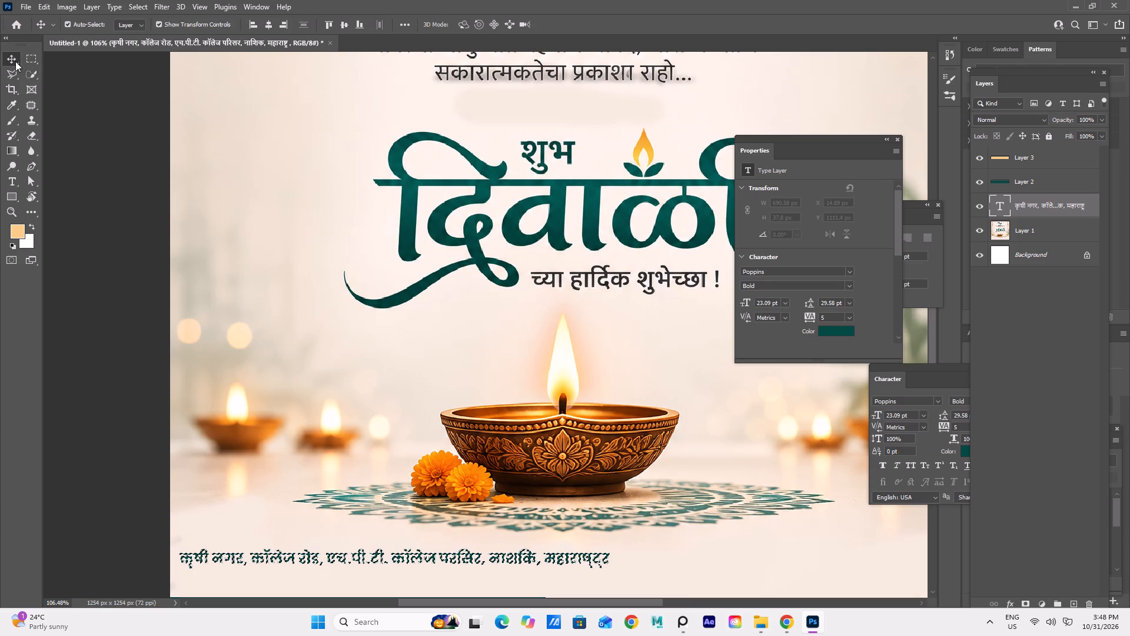
key("ctrl+Delete")
Move the address text up onto the lower part of the rangoli beneath the diya.
left_click_drag(289, 556, 311, 519)
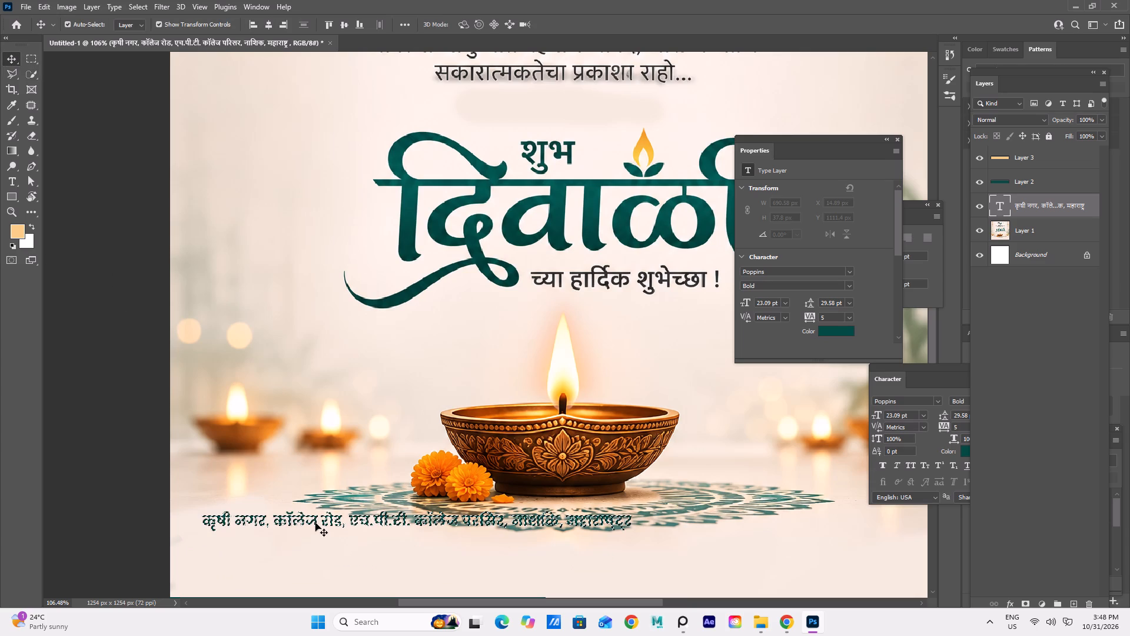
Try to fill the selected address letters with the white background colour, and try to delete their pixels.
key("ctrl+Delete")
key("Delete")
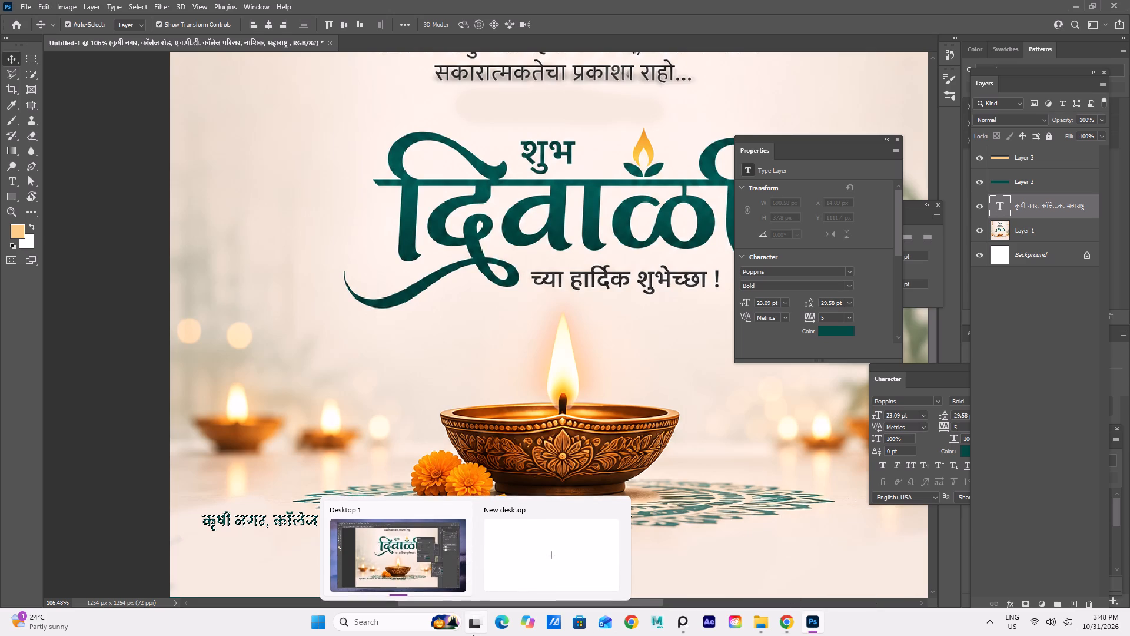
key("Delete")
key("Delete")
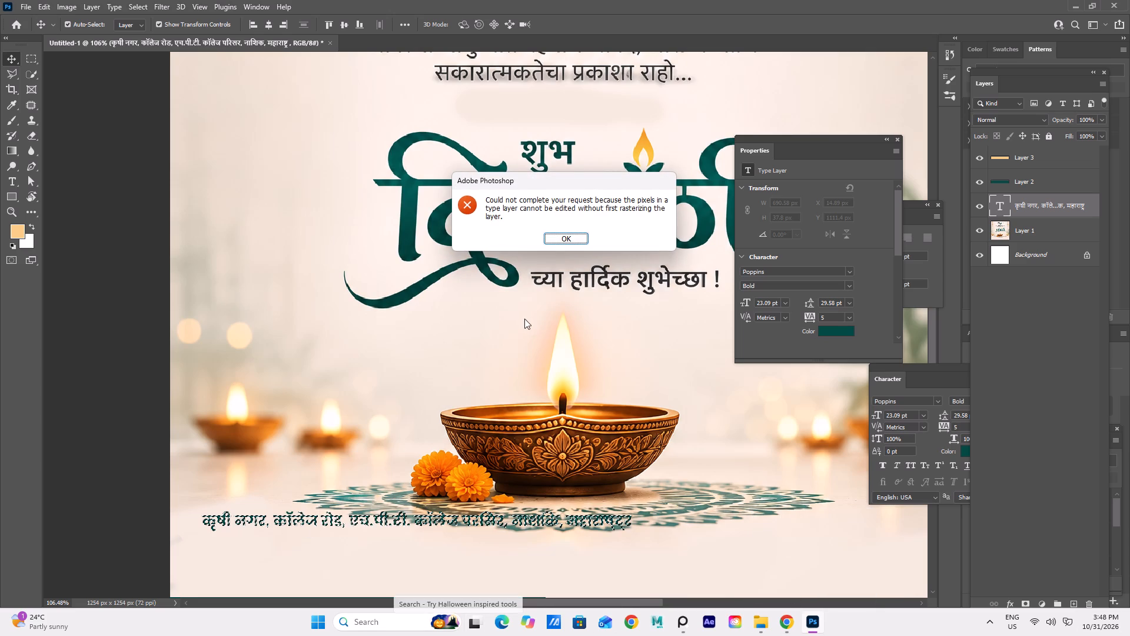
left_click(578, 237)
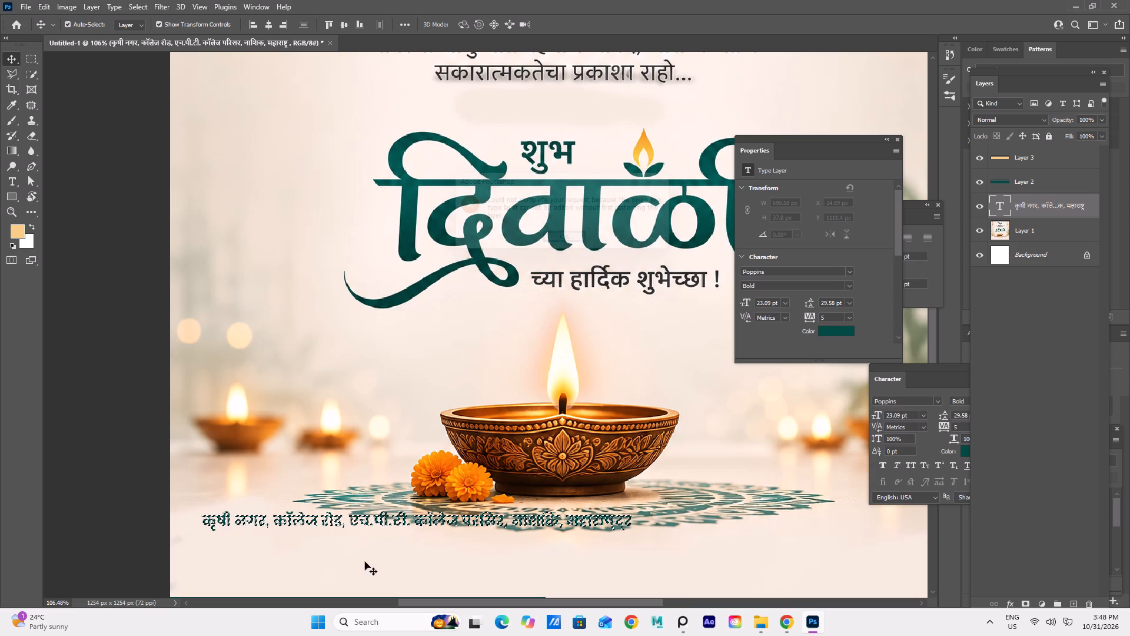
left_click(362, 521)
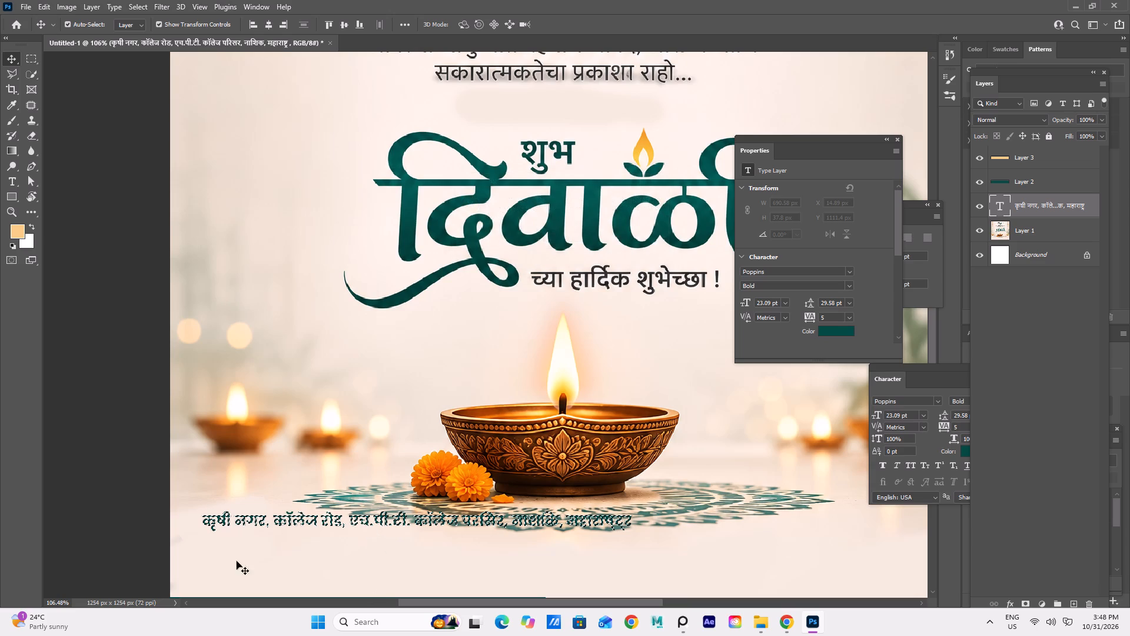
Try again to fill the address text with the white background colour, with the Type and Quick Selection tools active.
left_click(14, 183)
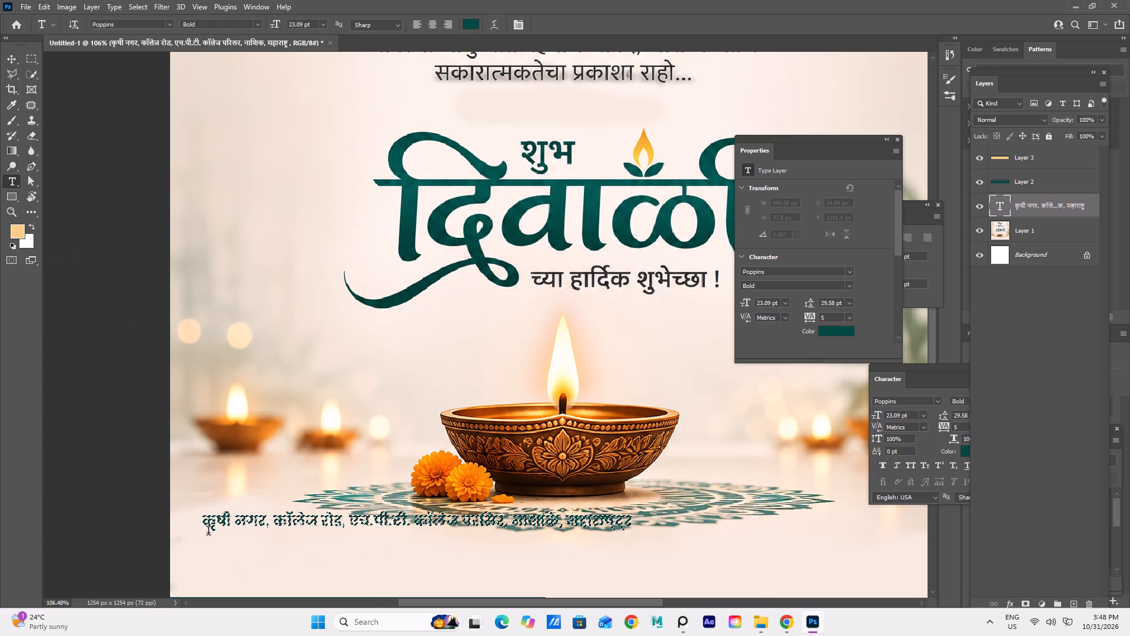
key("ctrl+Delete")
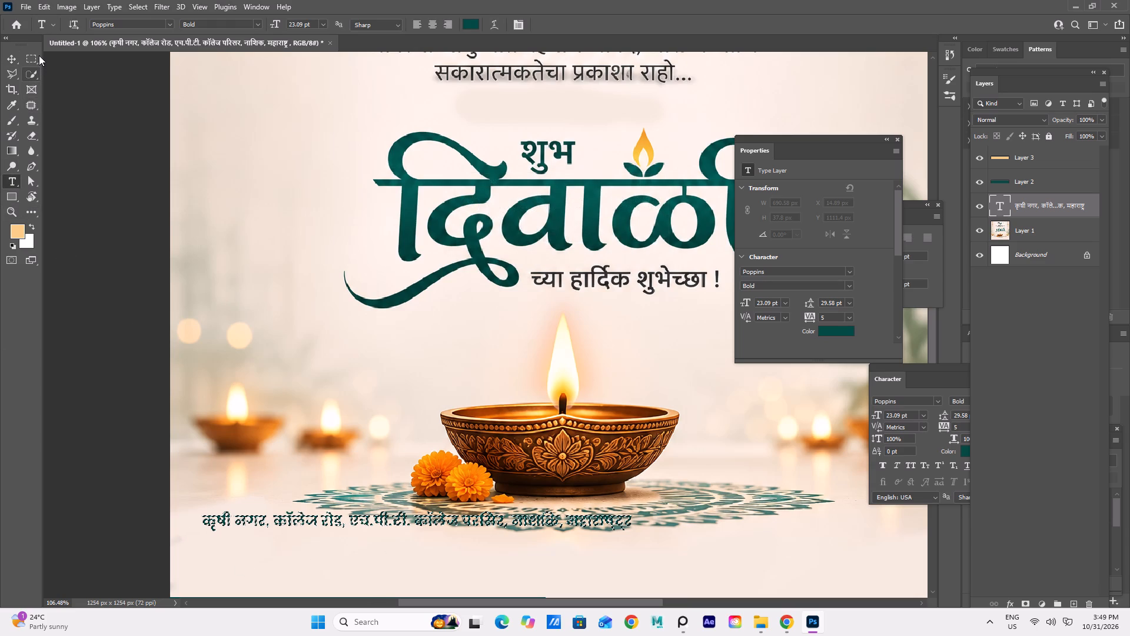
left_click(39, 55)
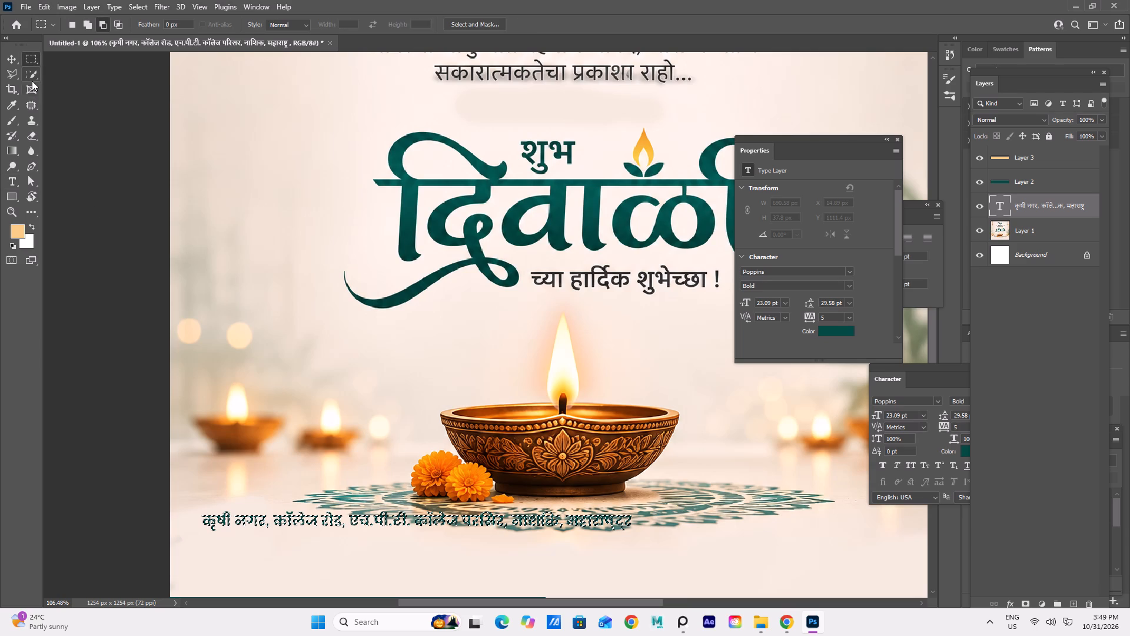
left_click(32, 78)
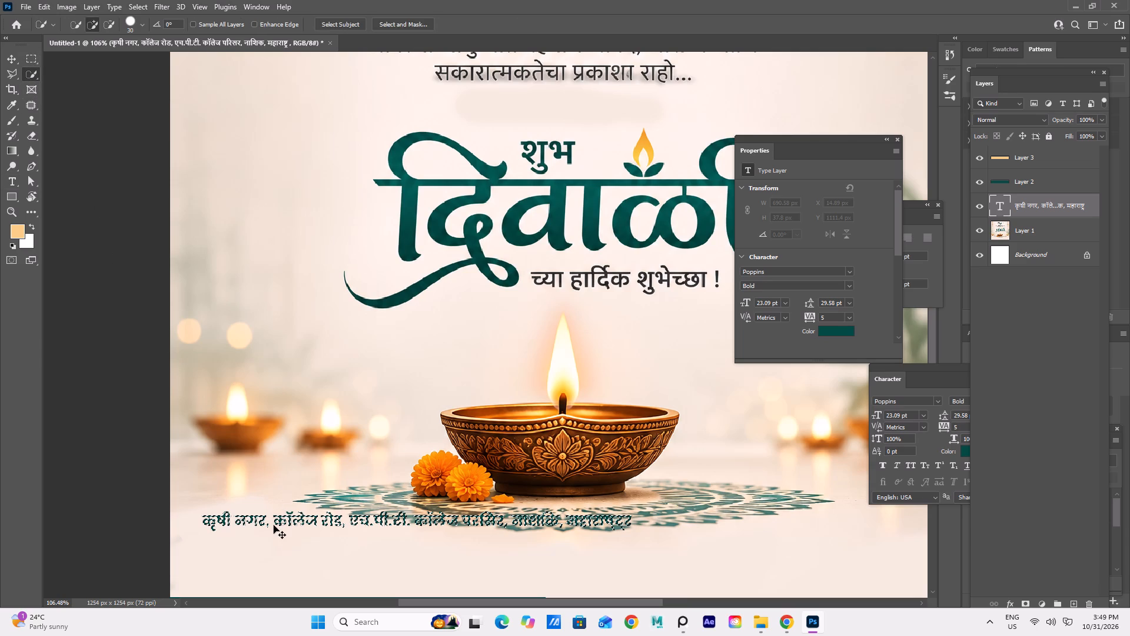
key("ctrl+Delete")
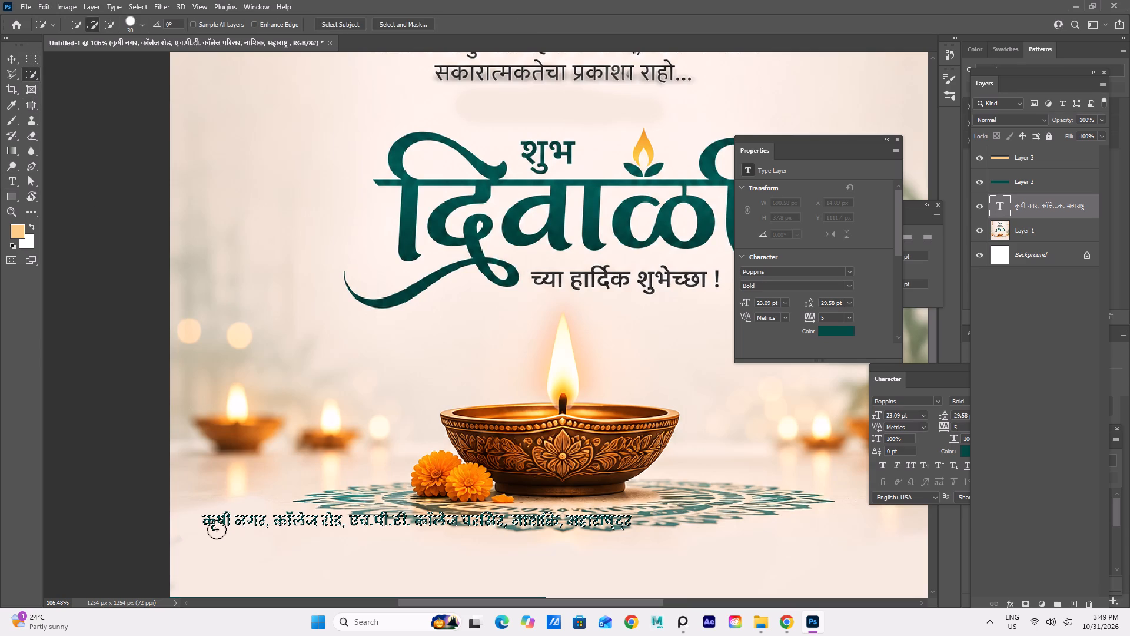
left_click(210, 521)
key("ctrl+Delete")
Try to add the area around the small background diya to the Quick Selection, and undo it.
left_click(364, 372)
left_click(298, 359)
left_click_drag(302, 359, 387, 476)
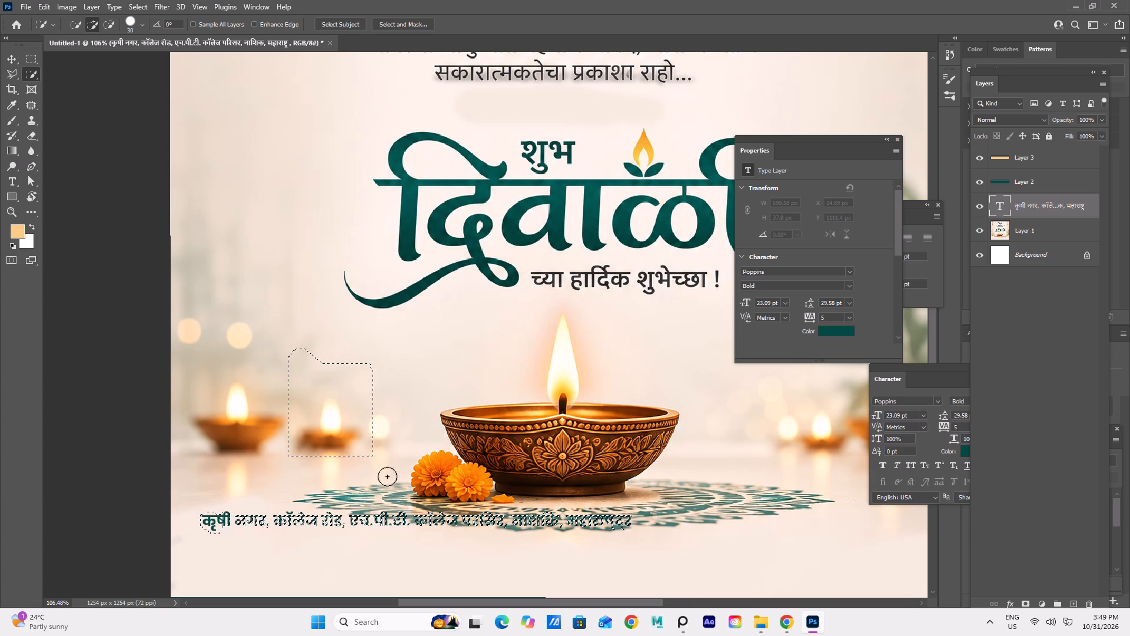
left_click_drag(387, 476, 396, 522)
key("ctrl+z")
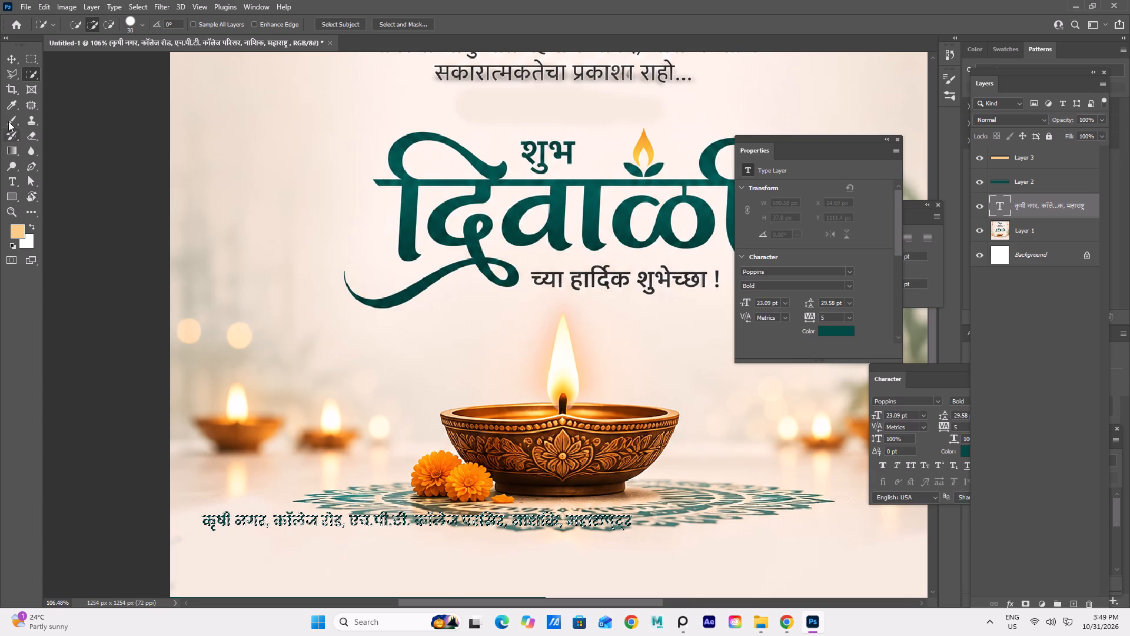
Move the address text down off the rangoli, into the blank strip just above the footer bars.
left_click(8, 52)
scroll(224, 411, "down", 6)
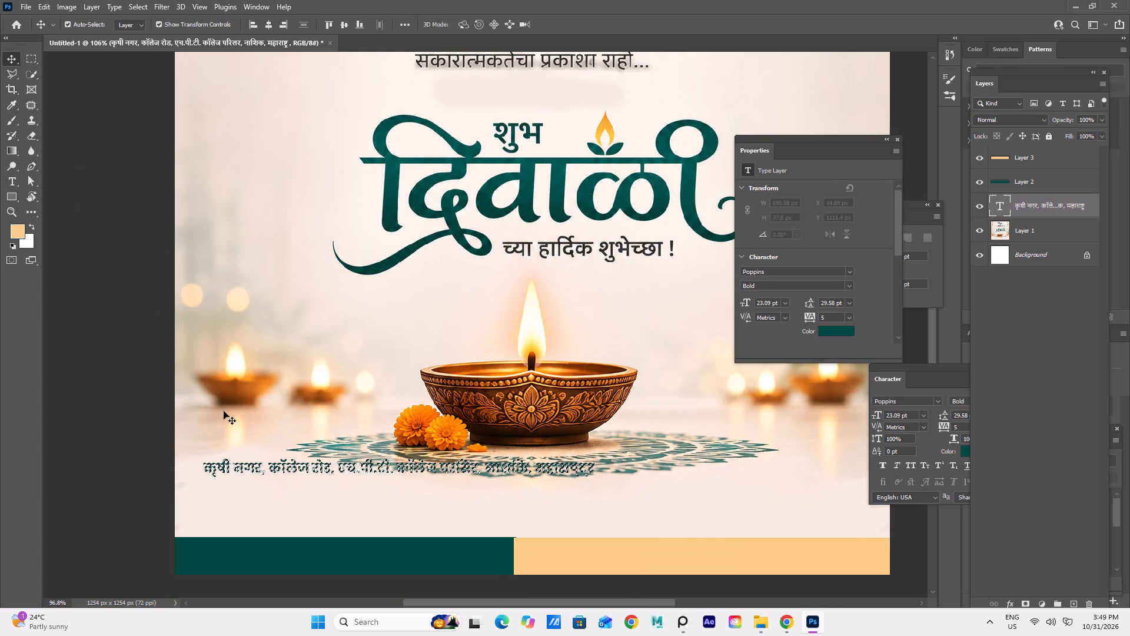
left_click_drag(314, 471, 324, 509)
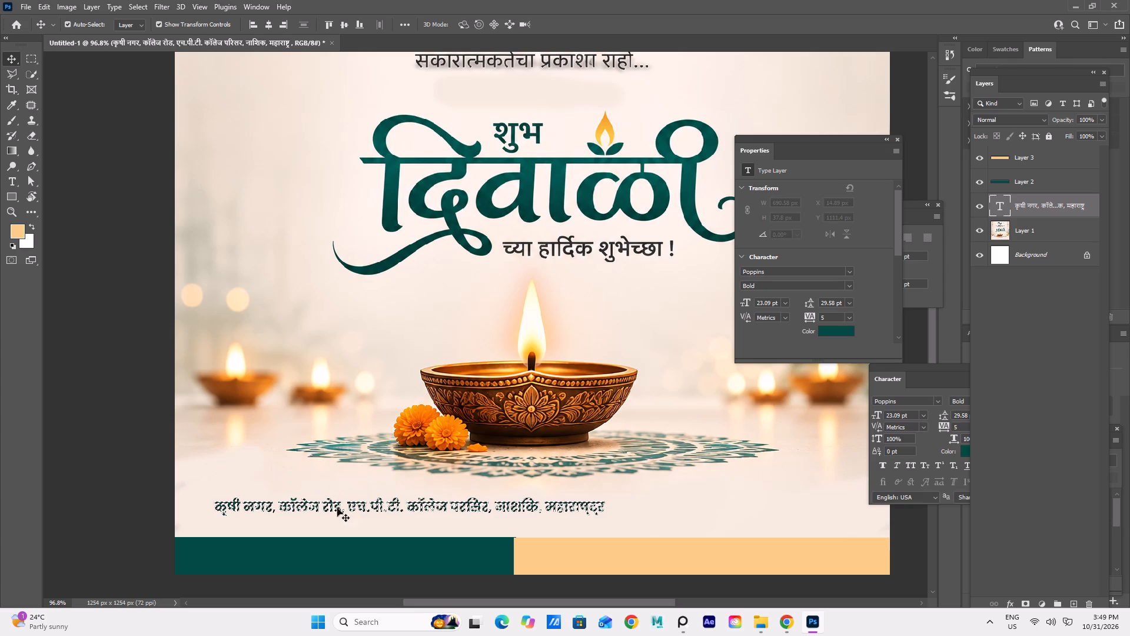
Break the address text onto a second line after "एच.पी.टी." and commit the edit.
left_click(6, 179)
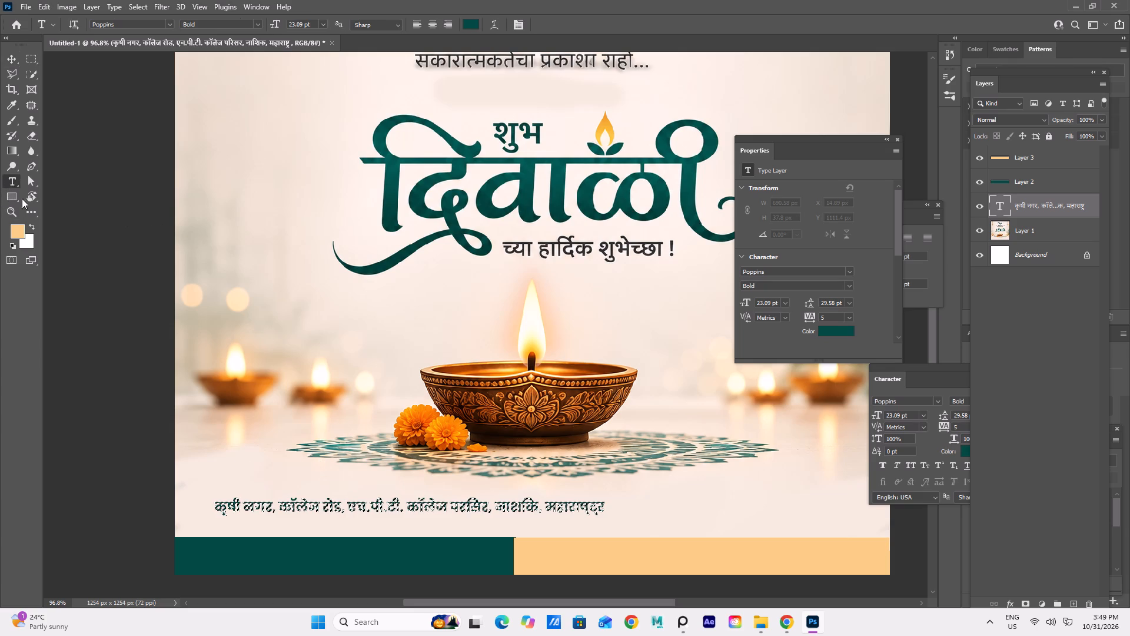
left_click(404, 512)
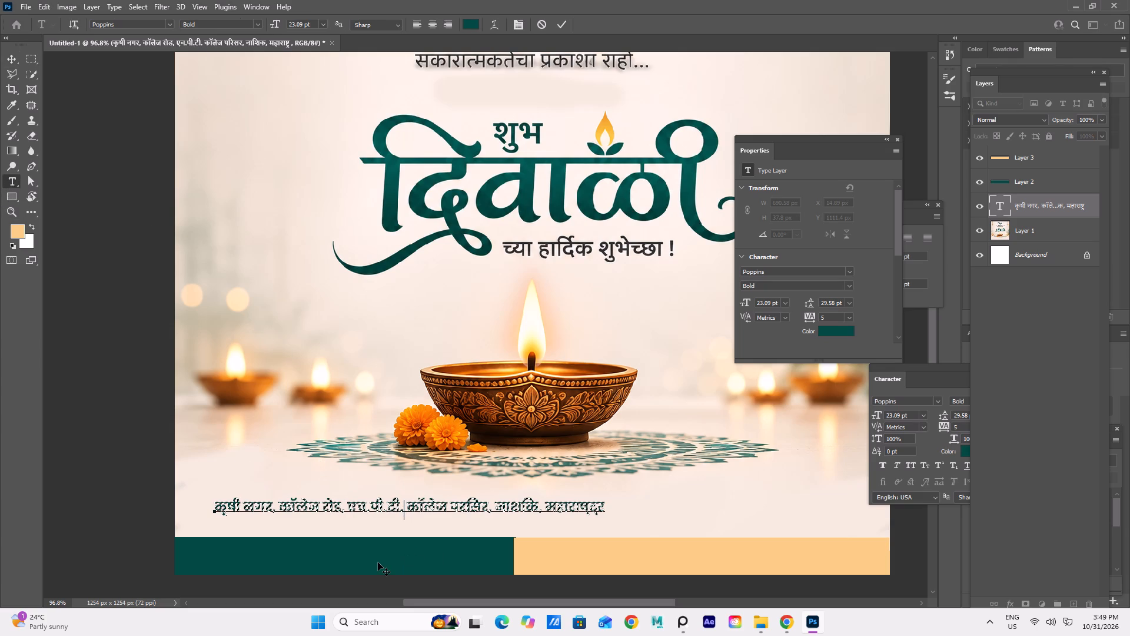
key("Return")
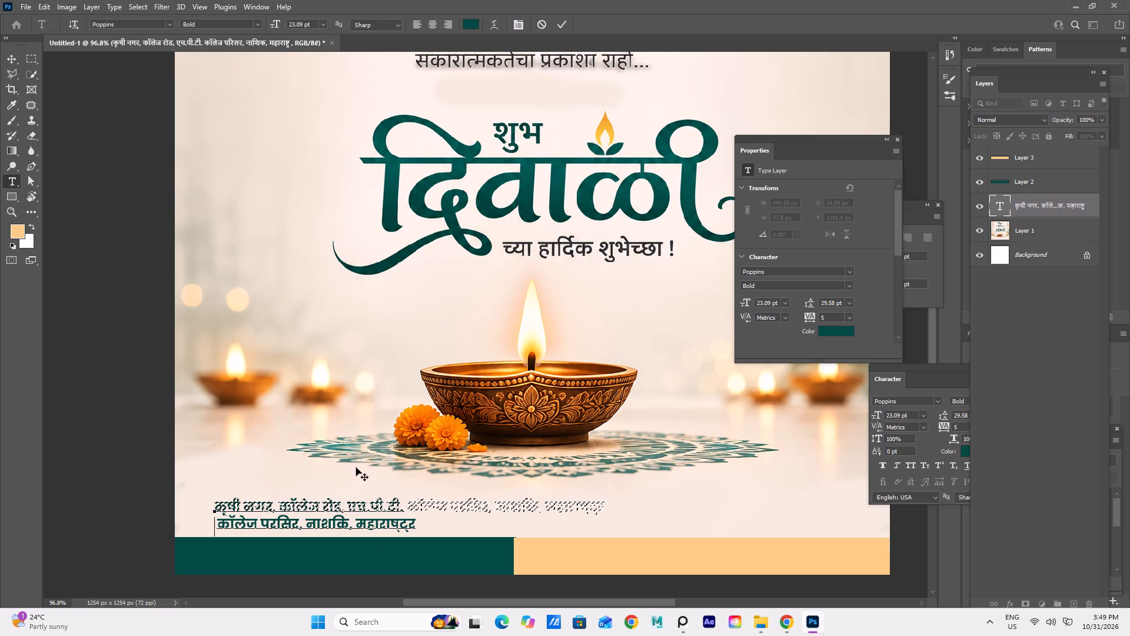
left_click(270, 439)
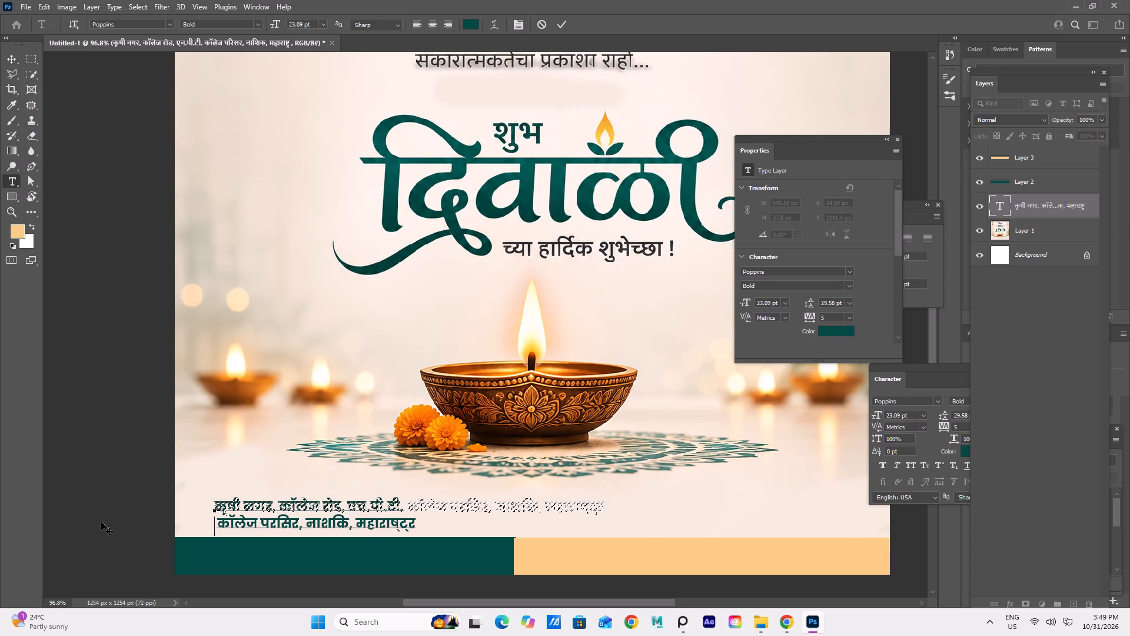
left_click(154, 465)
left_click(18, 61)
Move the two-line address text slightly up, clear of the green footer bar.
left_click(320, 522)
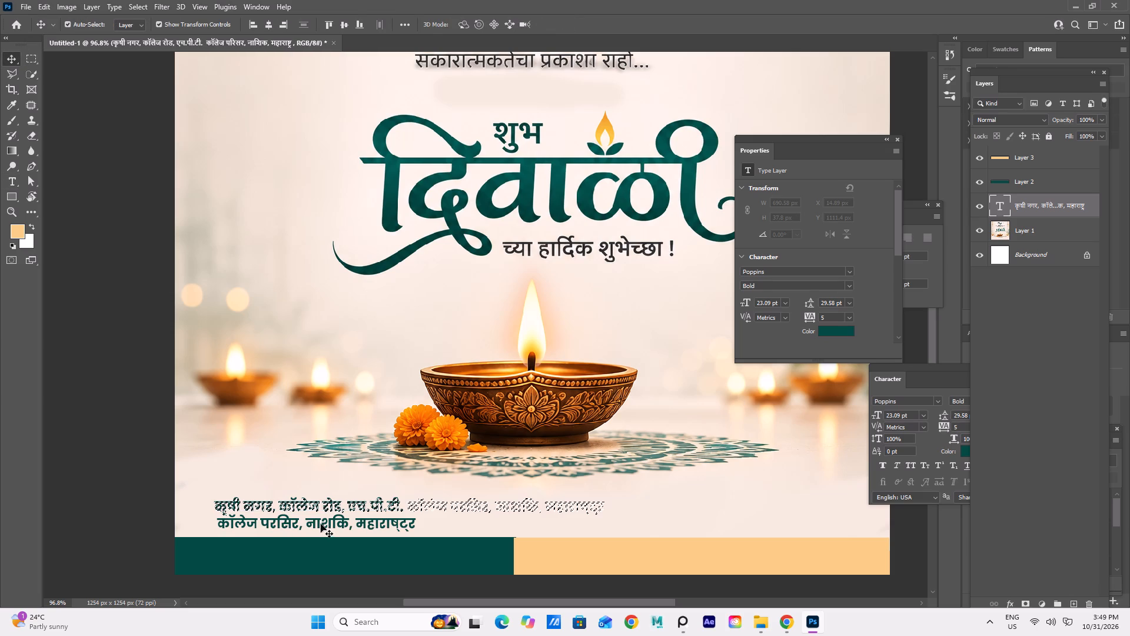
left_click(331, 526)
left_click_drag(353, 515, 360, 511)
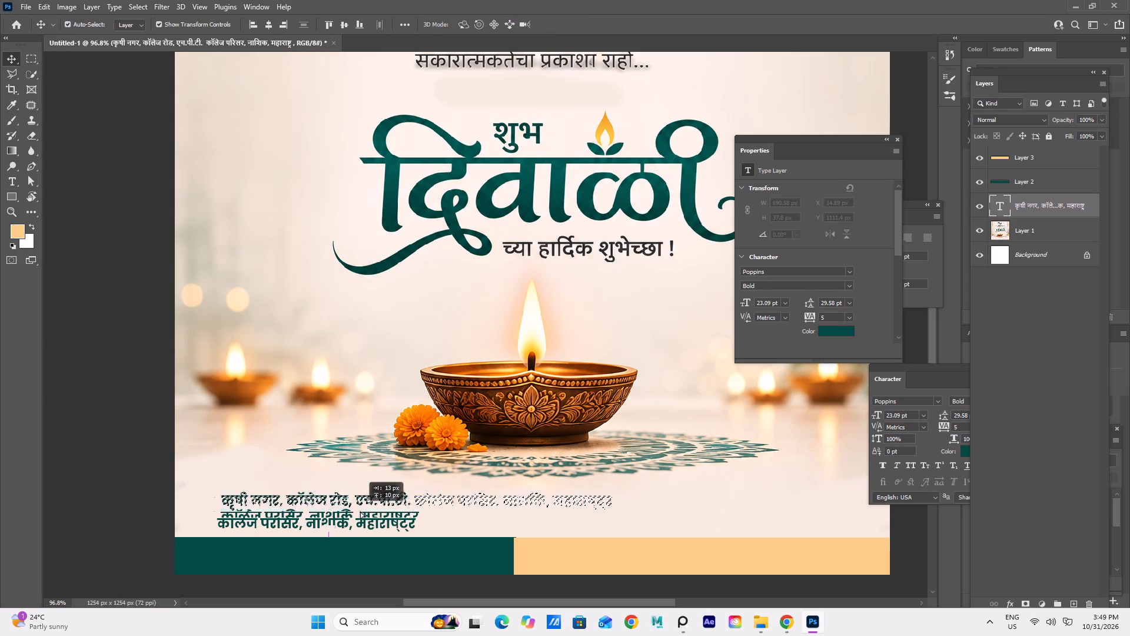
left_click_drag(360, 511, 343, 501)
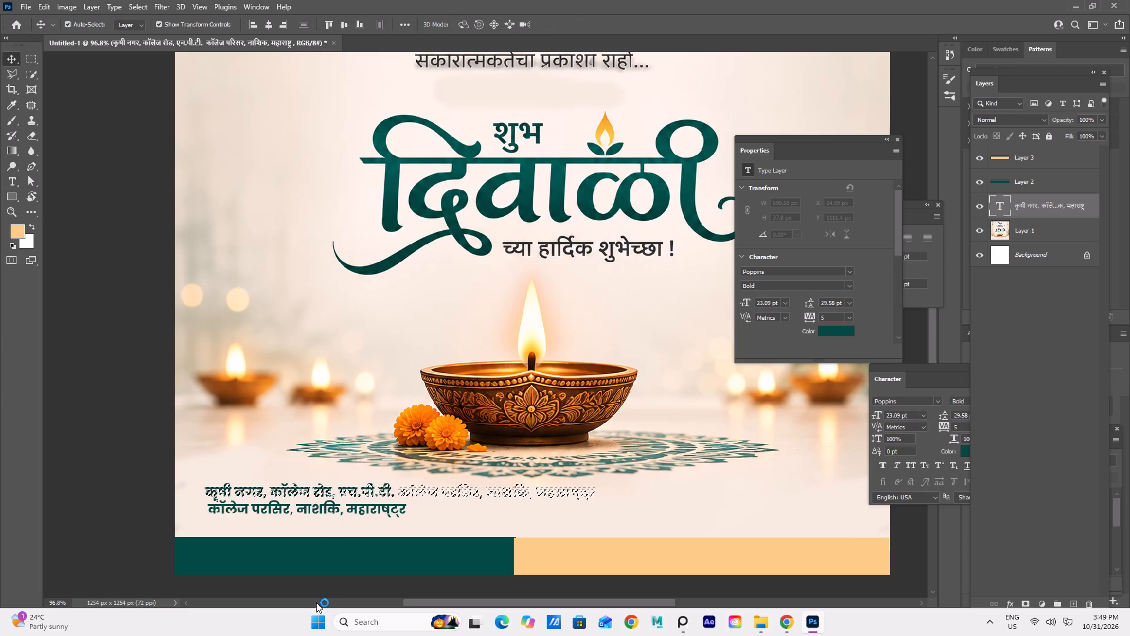
Delete the Marathi address text layer.
key("Delete")
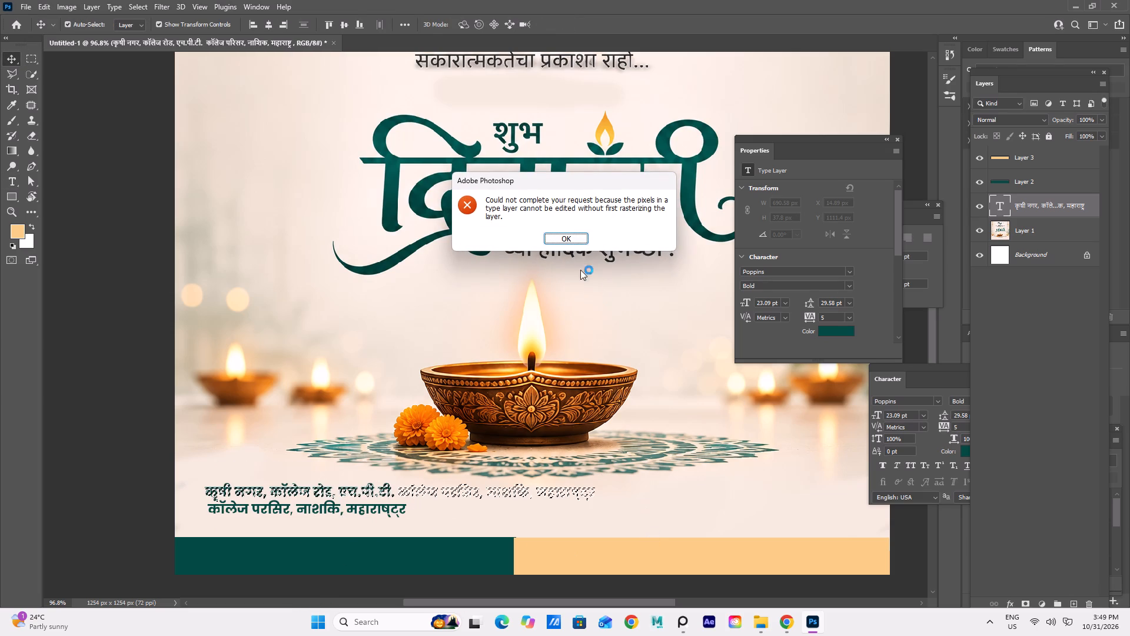
left_click(577, 239)
left_click(1029, 201)
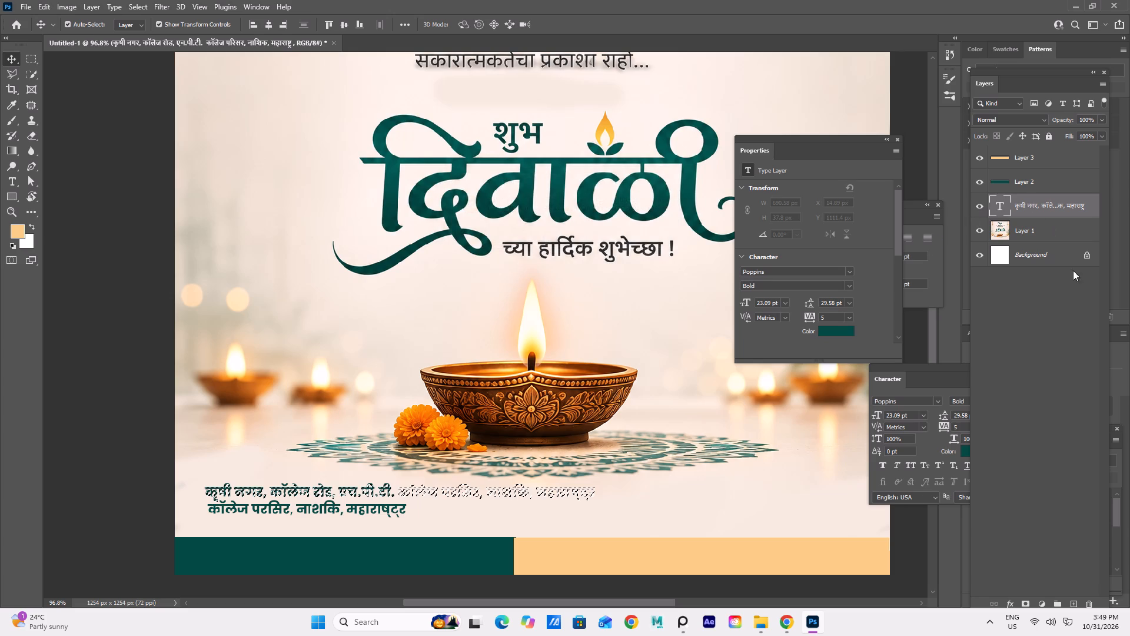
left_click(1091, 605)
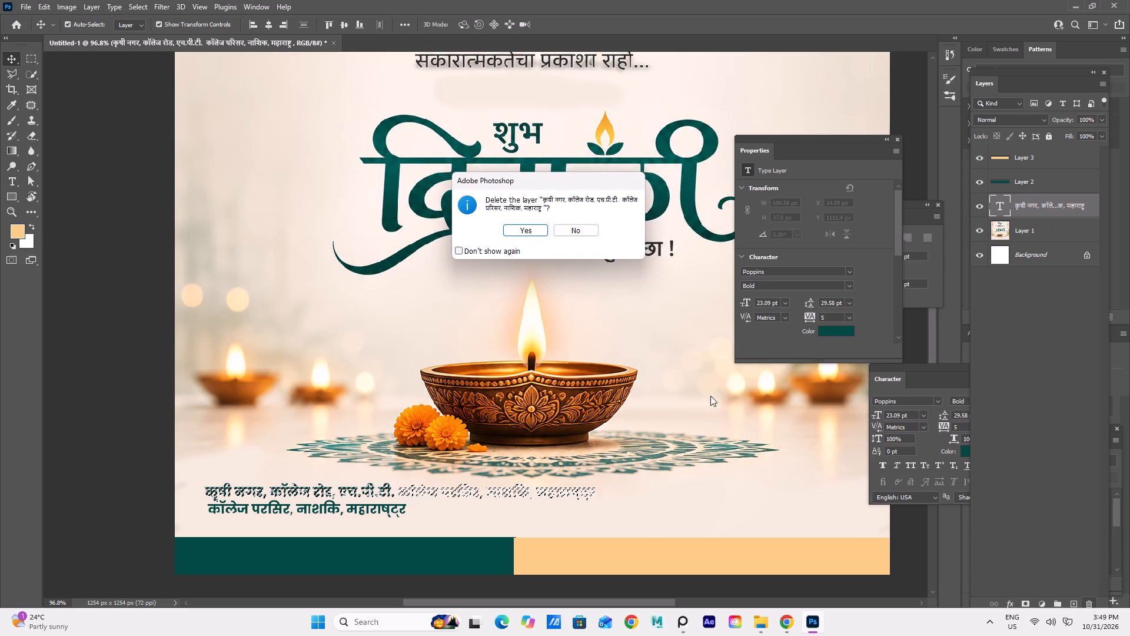
left_click(520, 230)
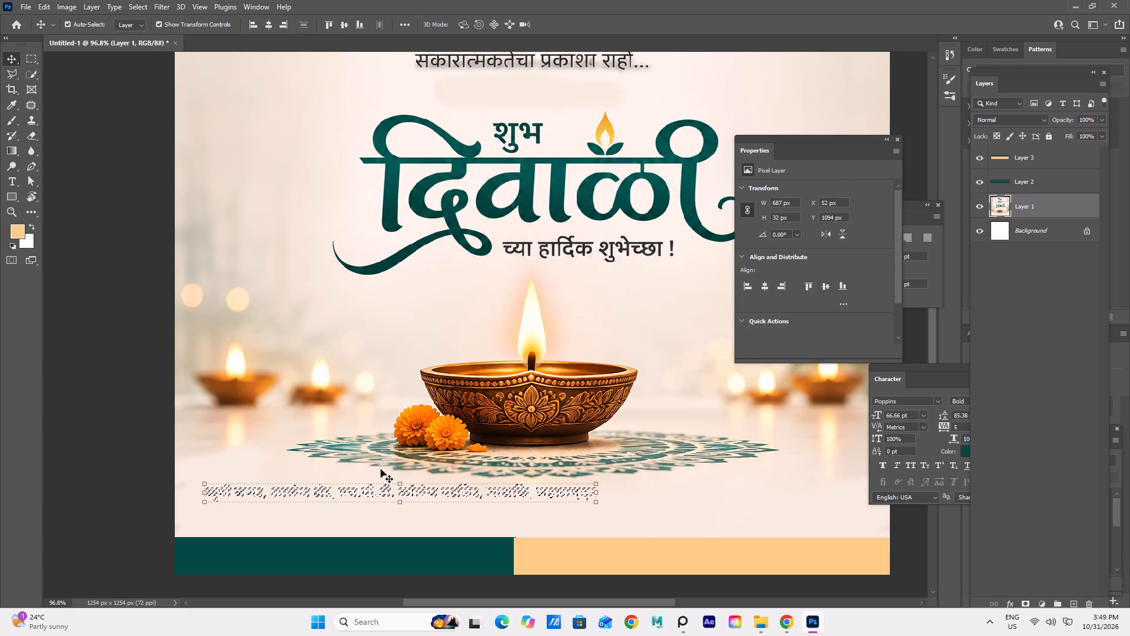
Nudge the address-shaped selection of Layer 1 pixels up about 6 px and clear the selection.
left_click(373, 494)
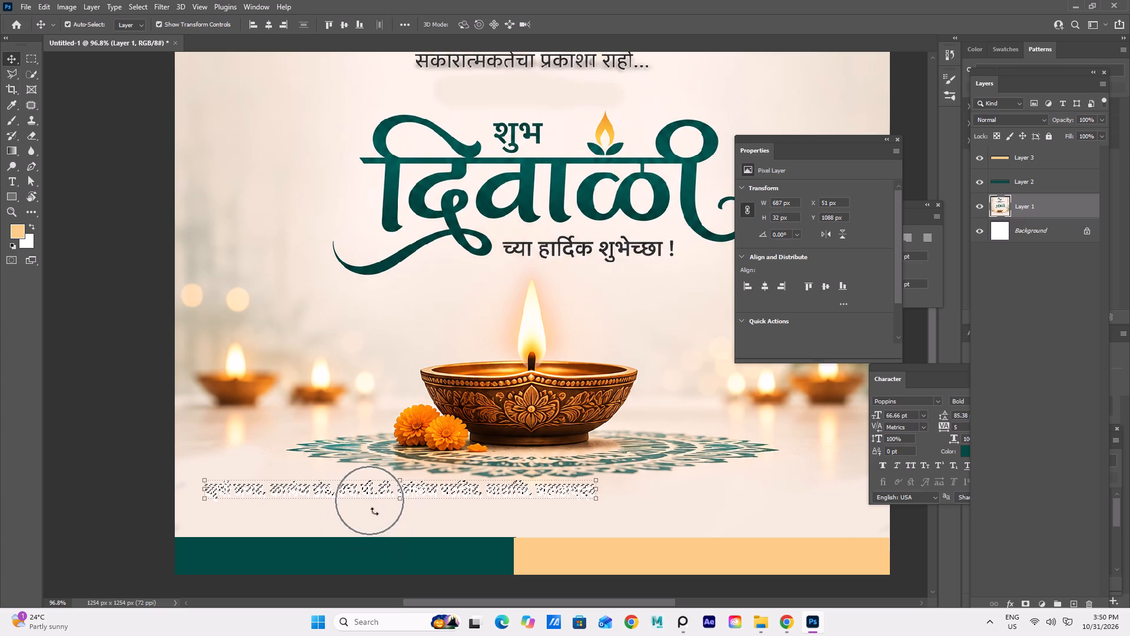
key("ctrl+d")
Shift the Layer 1 poster image down about 9 px at the canvas's horizontal origin, and deselect the layer.
left_click_drag(400, 495, 423, 468)
left_click_drag(625, 489, 413, 489)
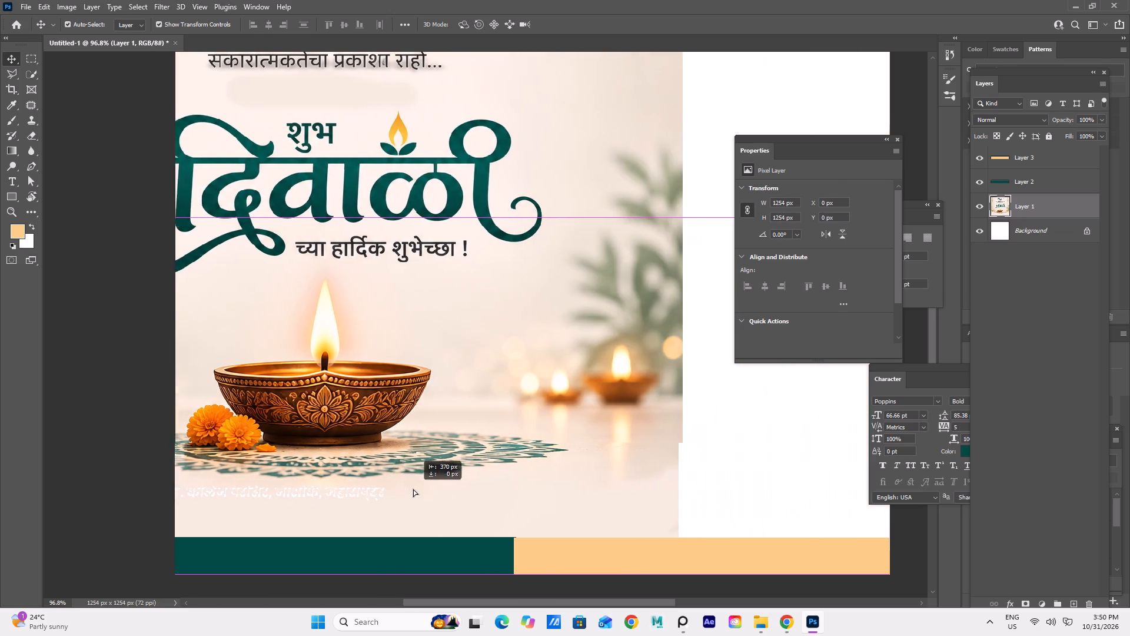
left_click_drag(413, 489, 626, 495)
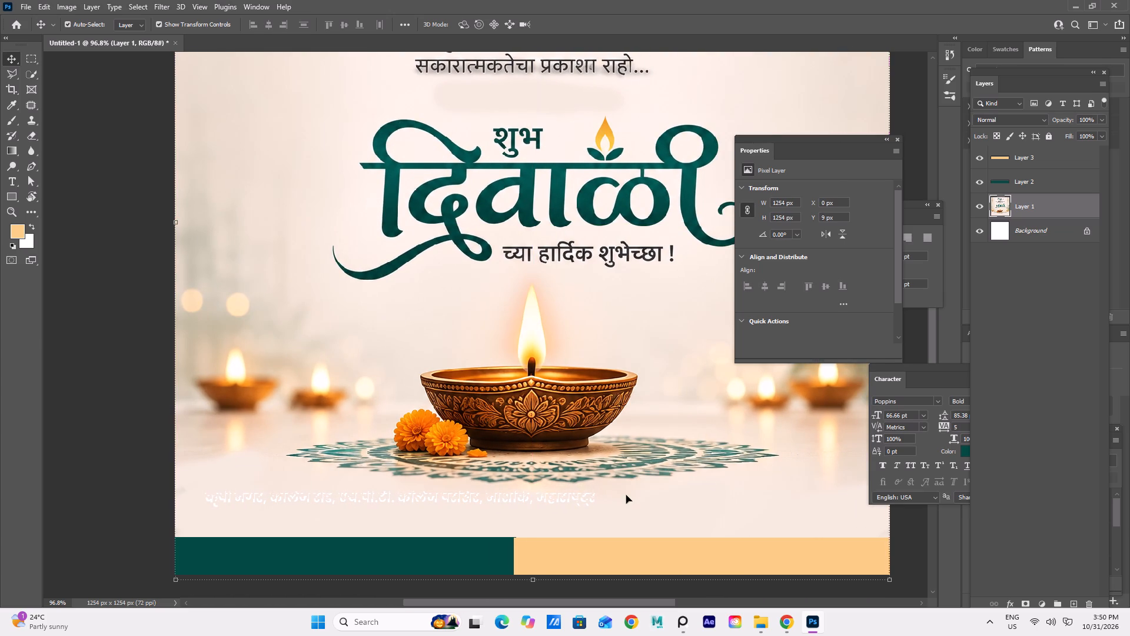
left_click(438, 333)
left_click(85, 334)
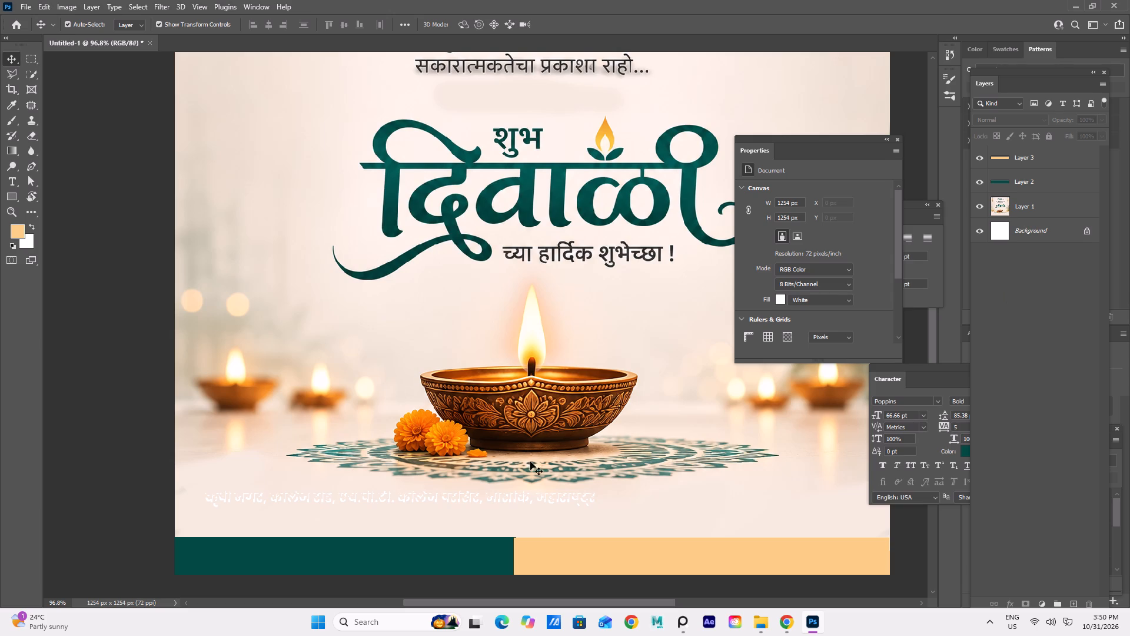
Review the whole poster, check the address search page and the reference festival post in Chrome, and return to Photoshop.
scroll(378, 406, "down", 6, "alt")
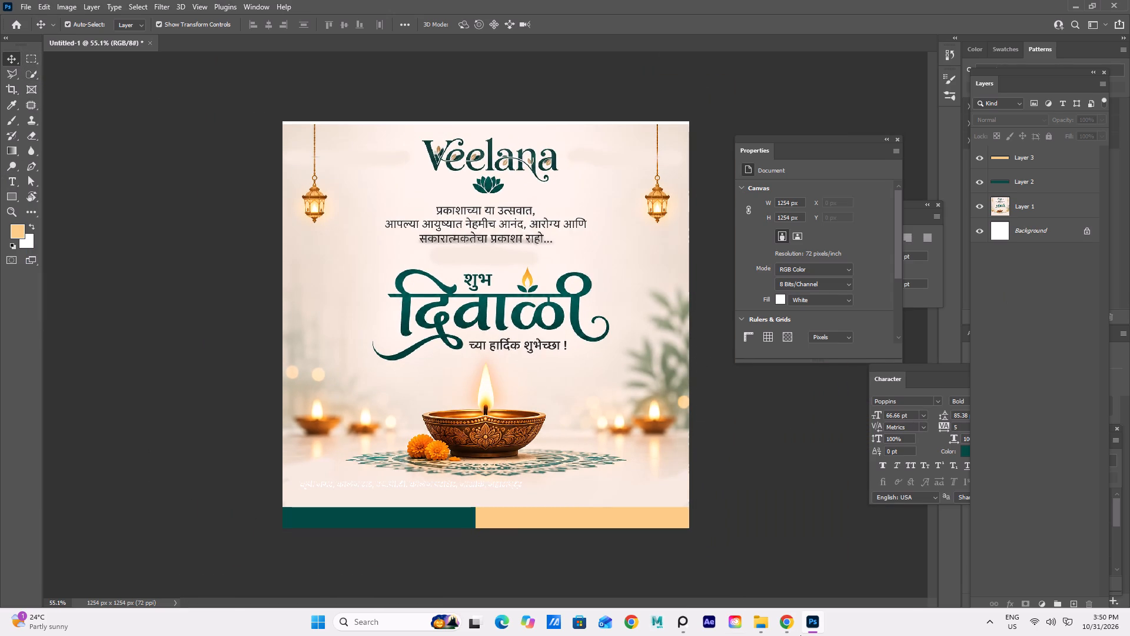
left_click(777, 620)
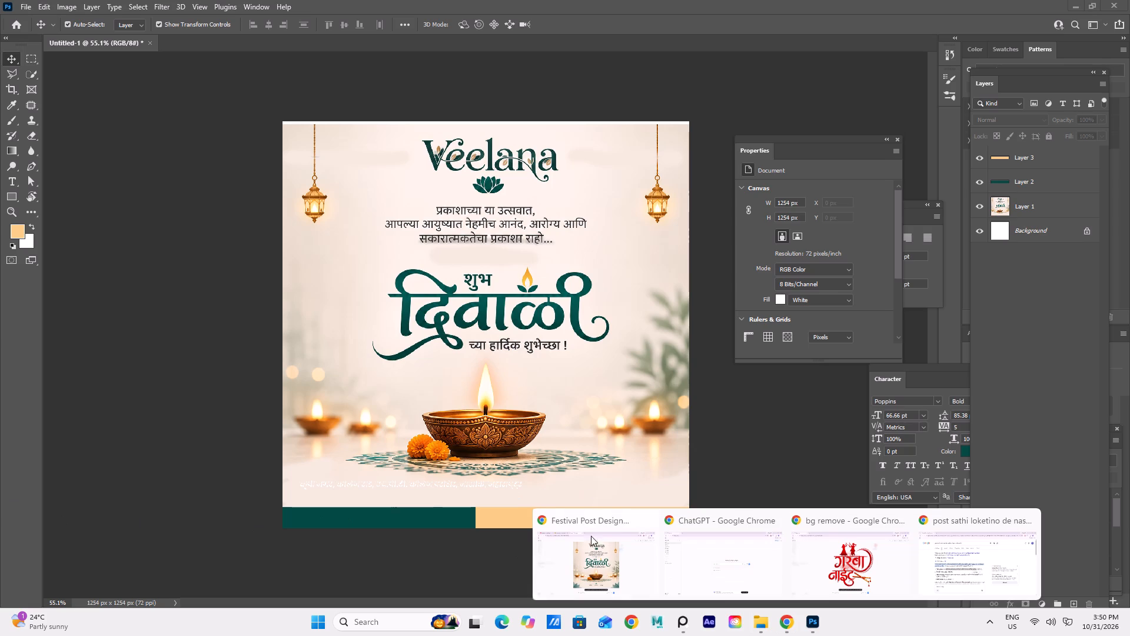
left_click(963, 565)
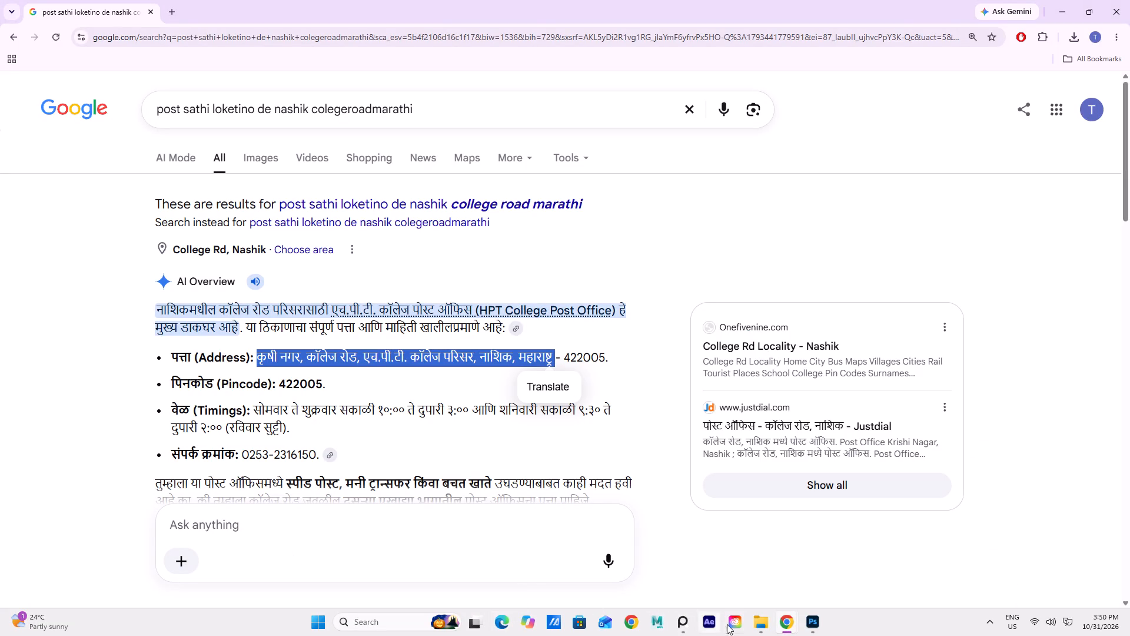
left_click(791, 624)
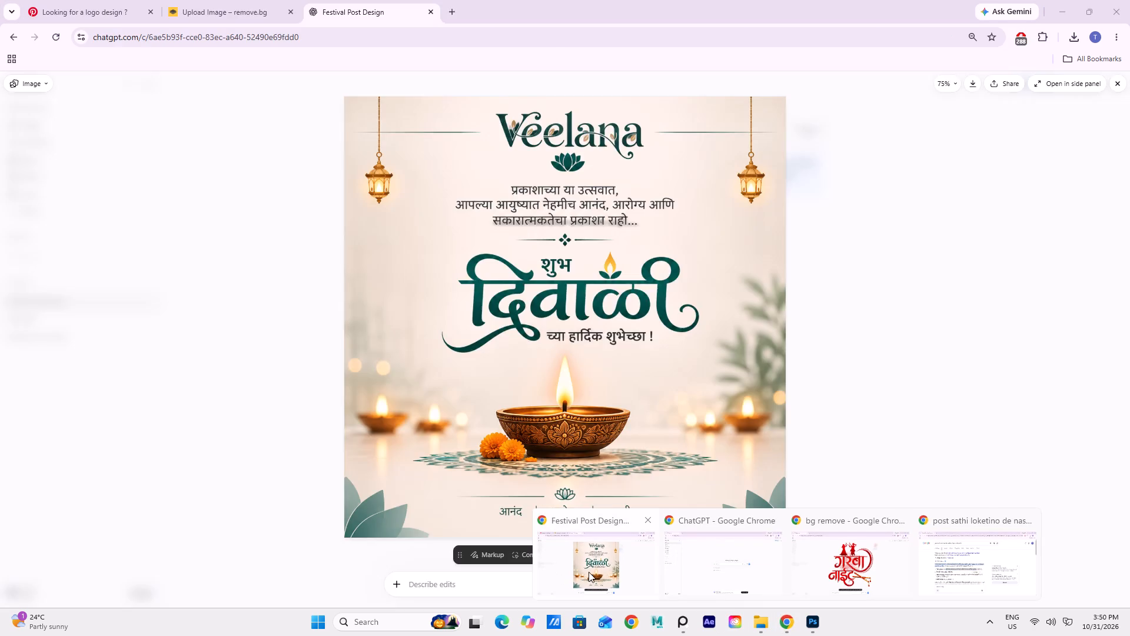
left_click(807, 624)
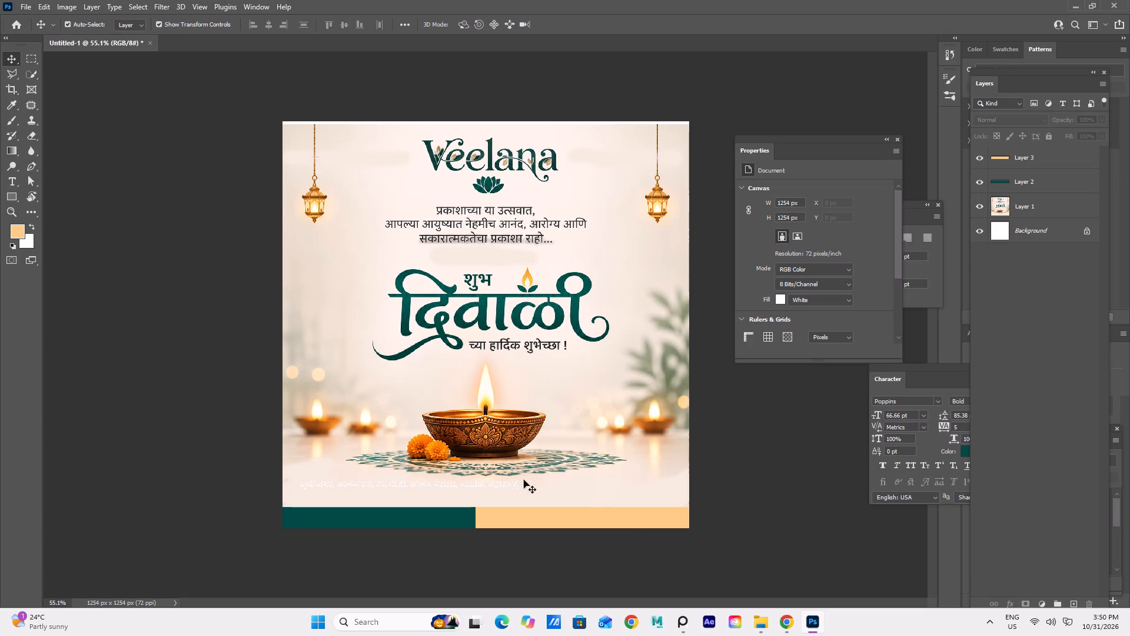
left_click(537, 382)
left_click(203, 178)
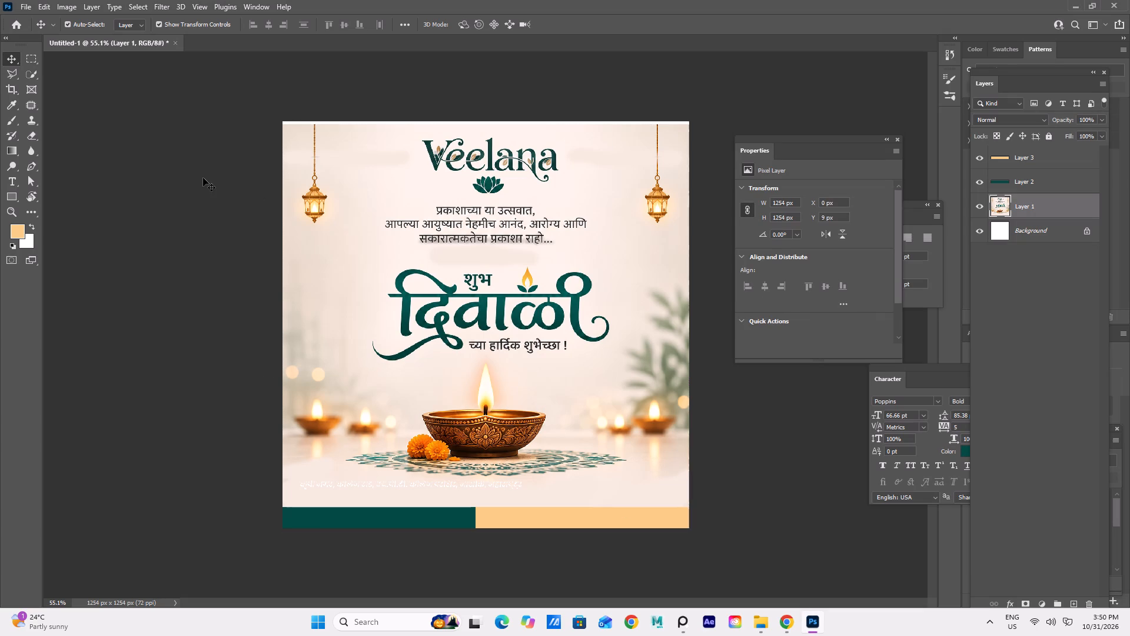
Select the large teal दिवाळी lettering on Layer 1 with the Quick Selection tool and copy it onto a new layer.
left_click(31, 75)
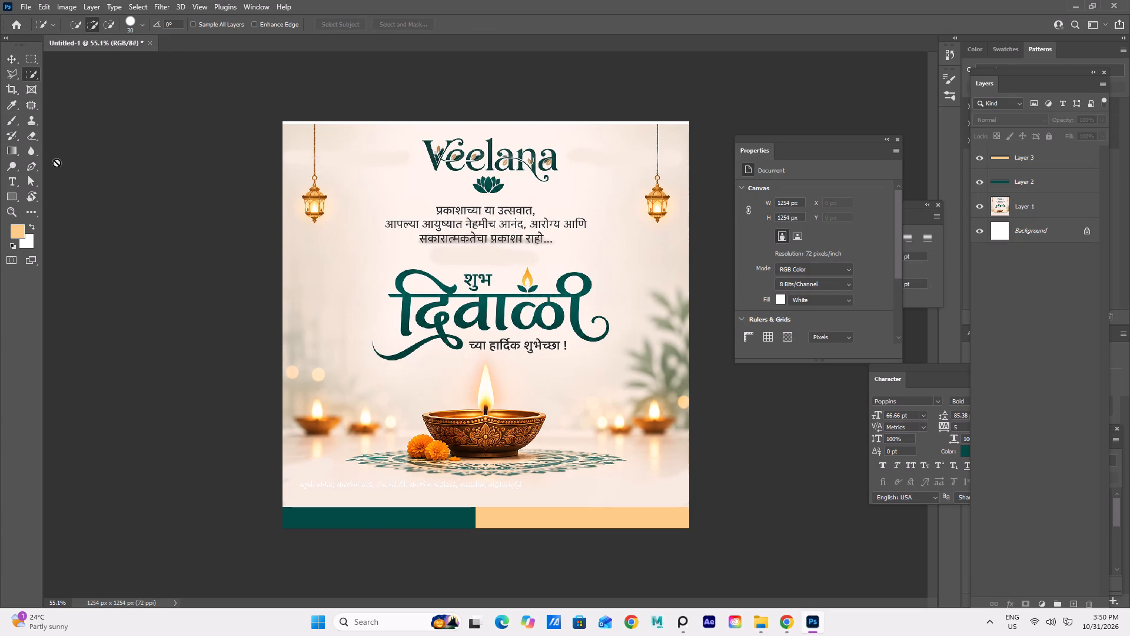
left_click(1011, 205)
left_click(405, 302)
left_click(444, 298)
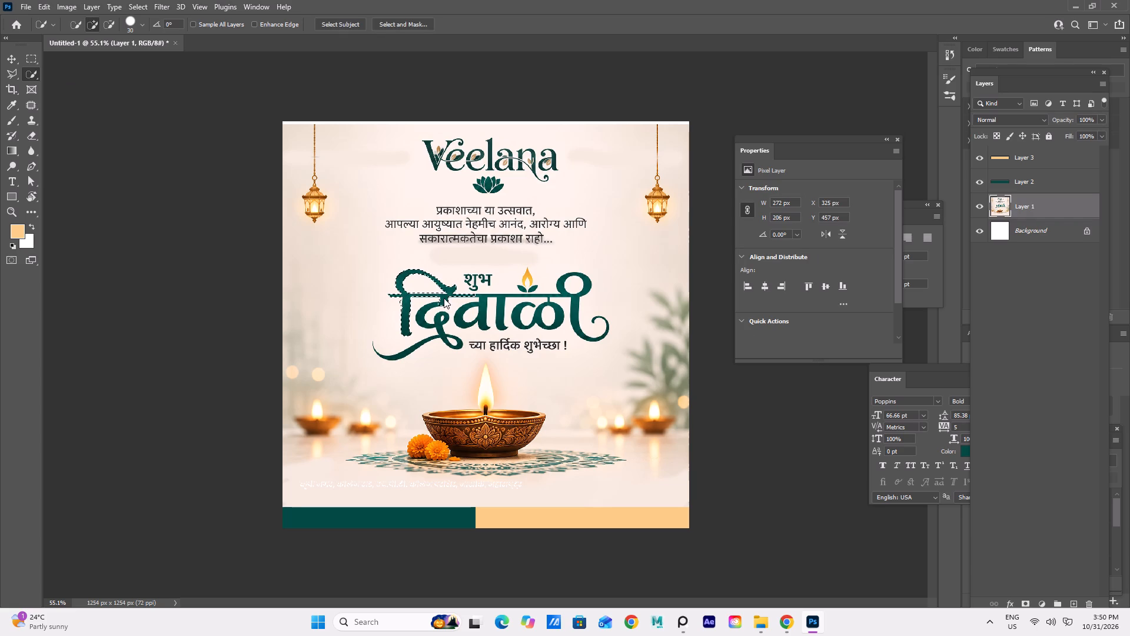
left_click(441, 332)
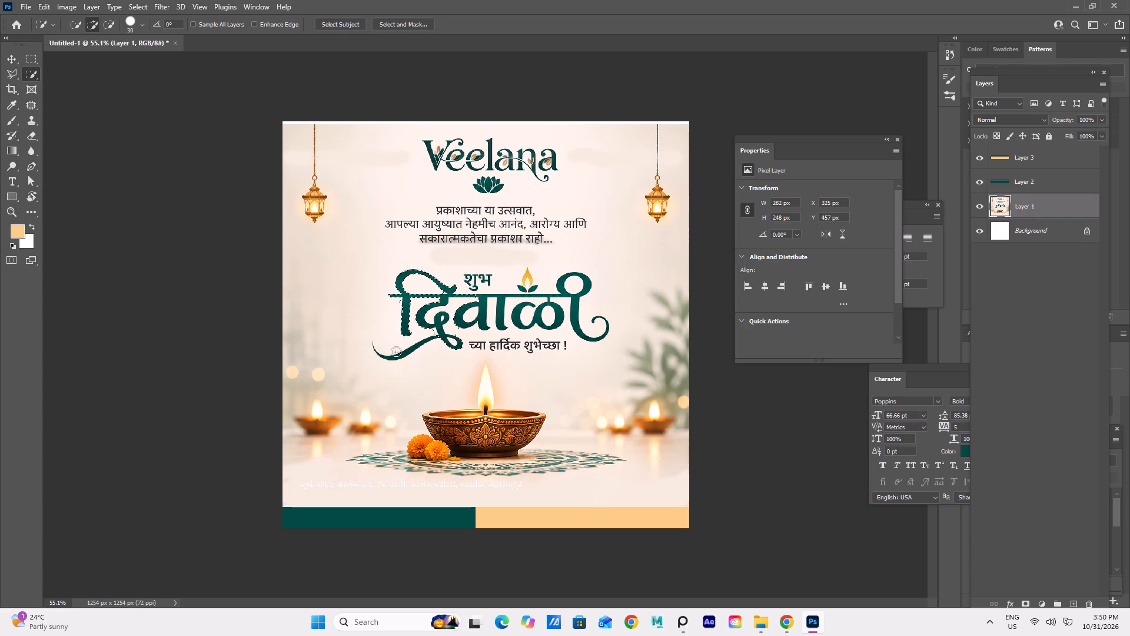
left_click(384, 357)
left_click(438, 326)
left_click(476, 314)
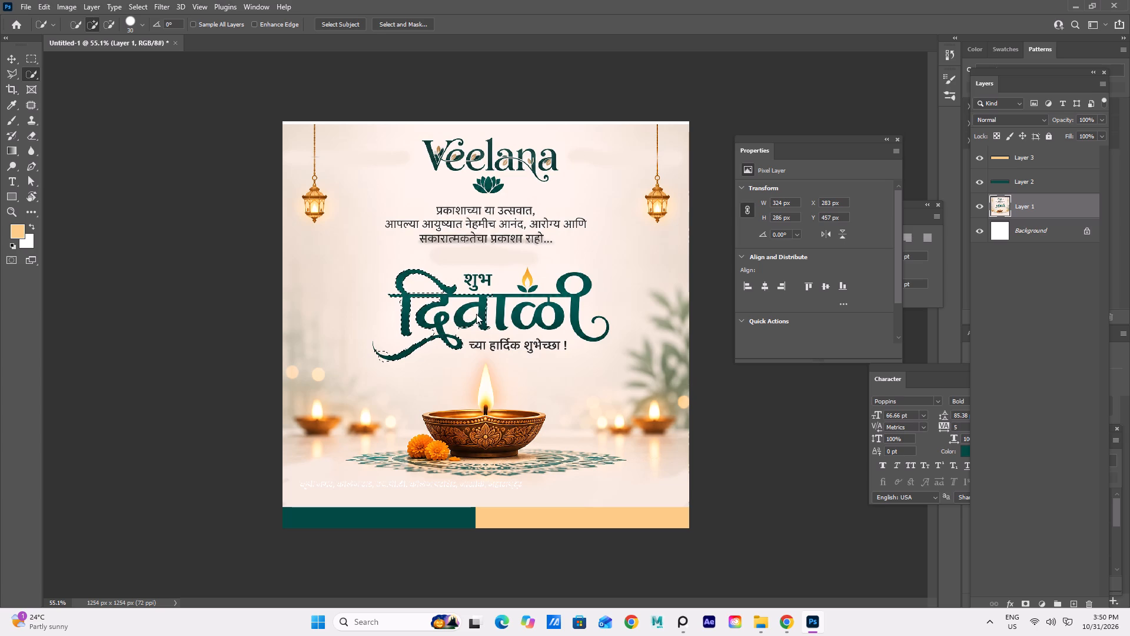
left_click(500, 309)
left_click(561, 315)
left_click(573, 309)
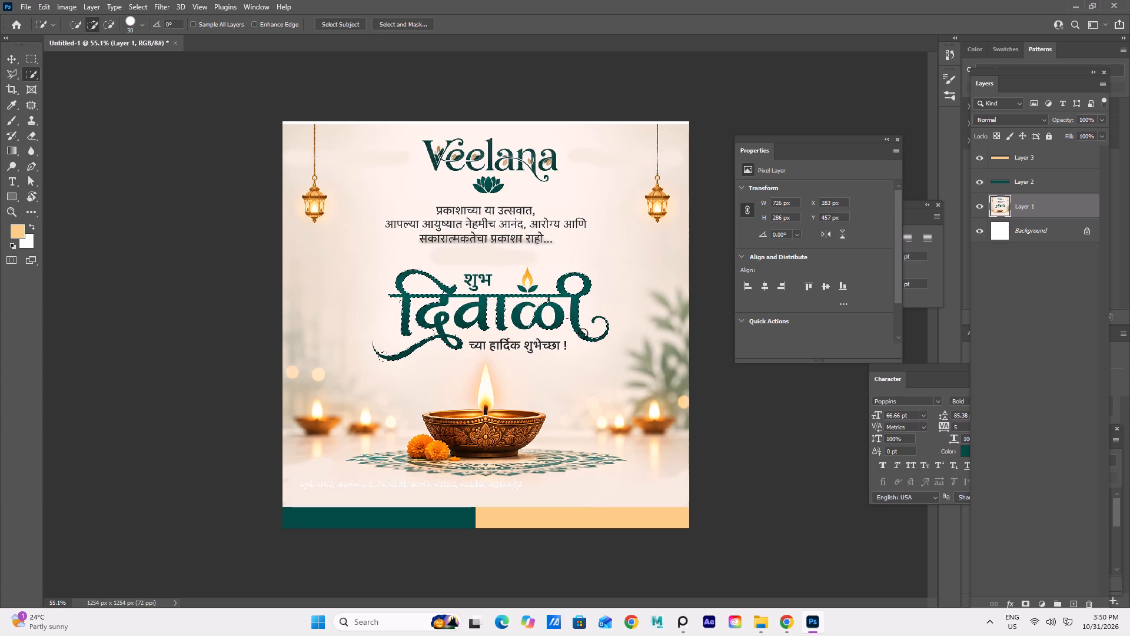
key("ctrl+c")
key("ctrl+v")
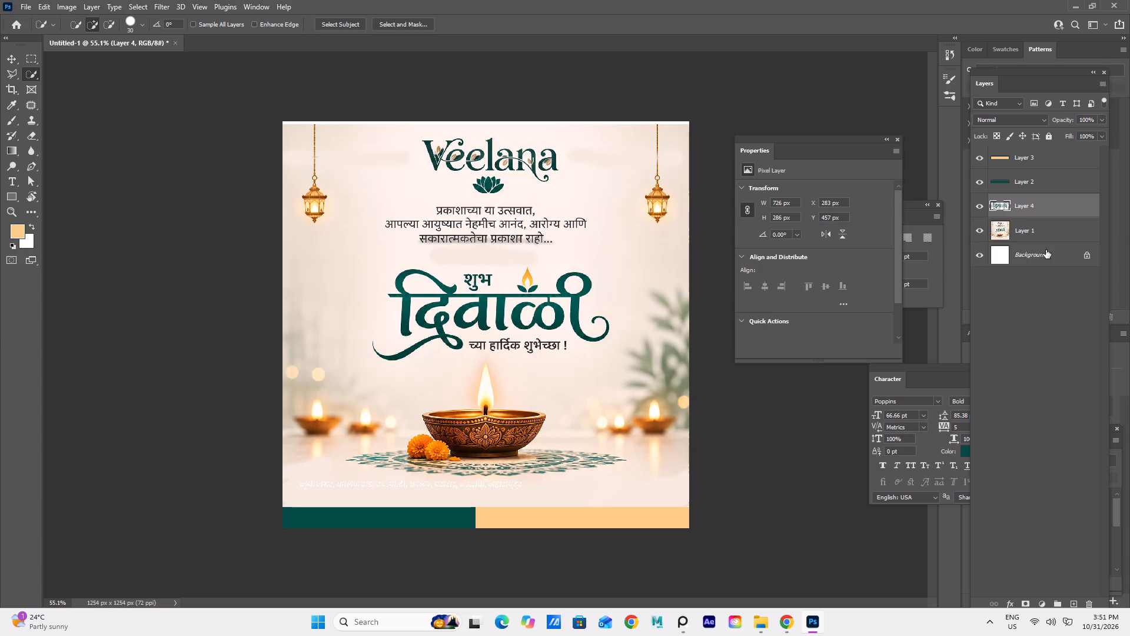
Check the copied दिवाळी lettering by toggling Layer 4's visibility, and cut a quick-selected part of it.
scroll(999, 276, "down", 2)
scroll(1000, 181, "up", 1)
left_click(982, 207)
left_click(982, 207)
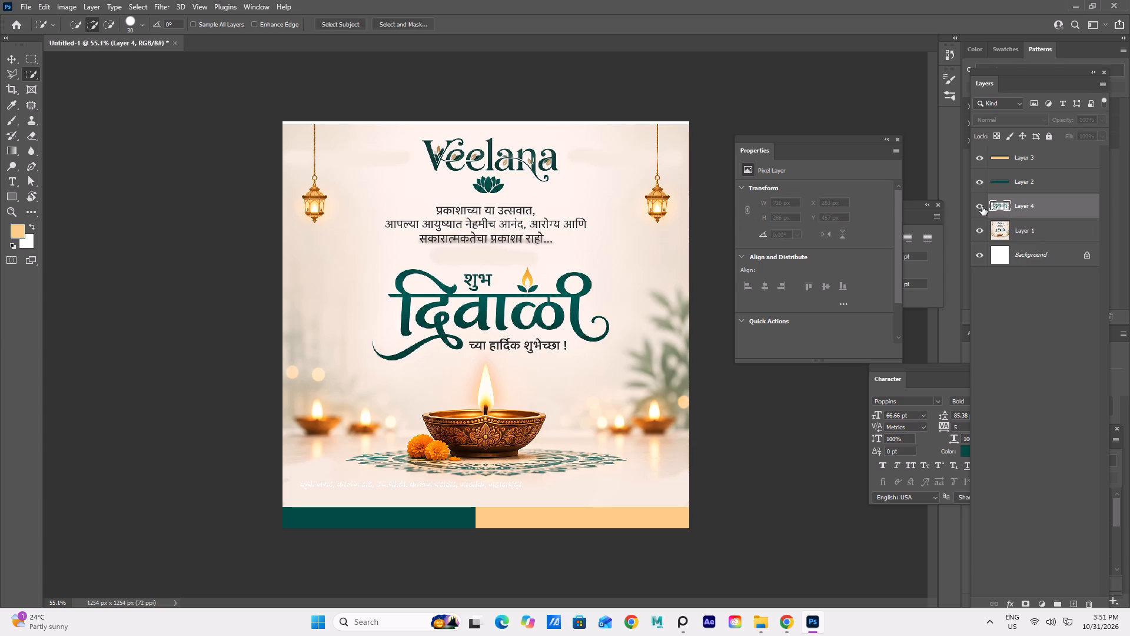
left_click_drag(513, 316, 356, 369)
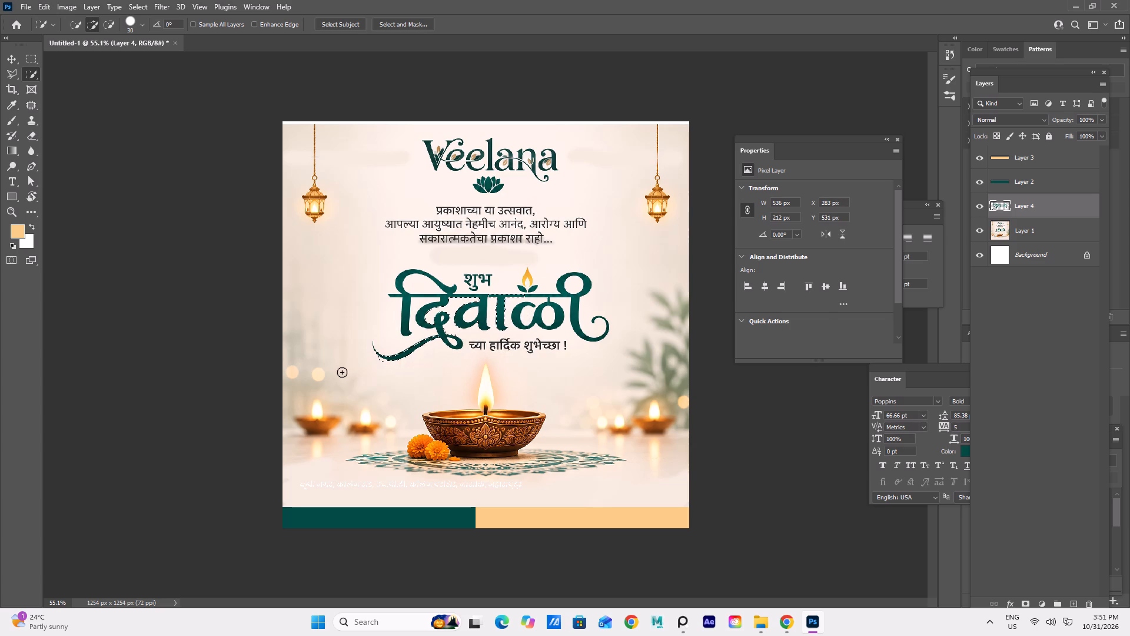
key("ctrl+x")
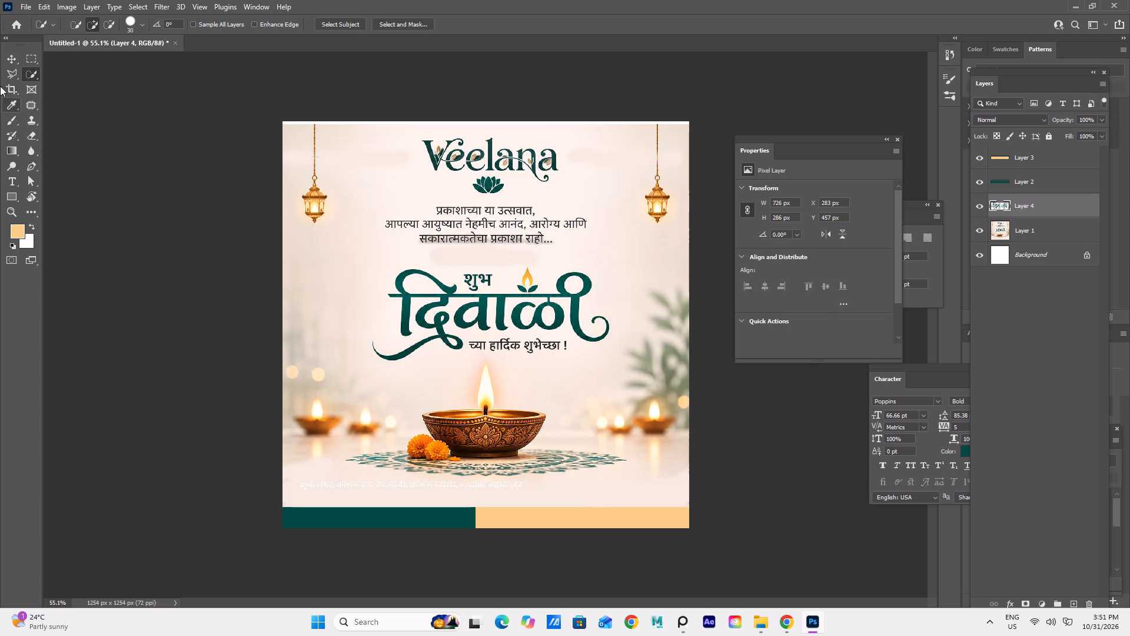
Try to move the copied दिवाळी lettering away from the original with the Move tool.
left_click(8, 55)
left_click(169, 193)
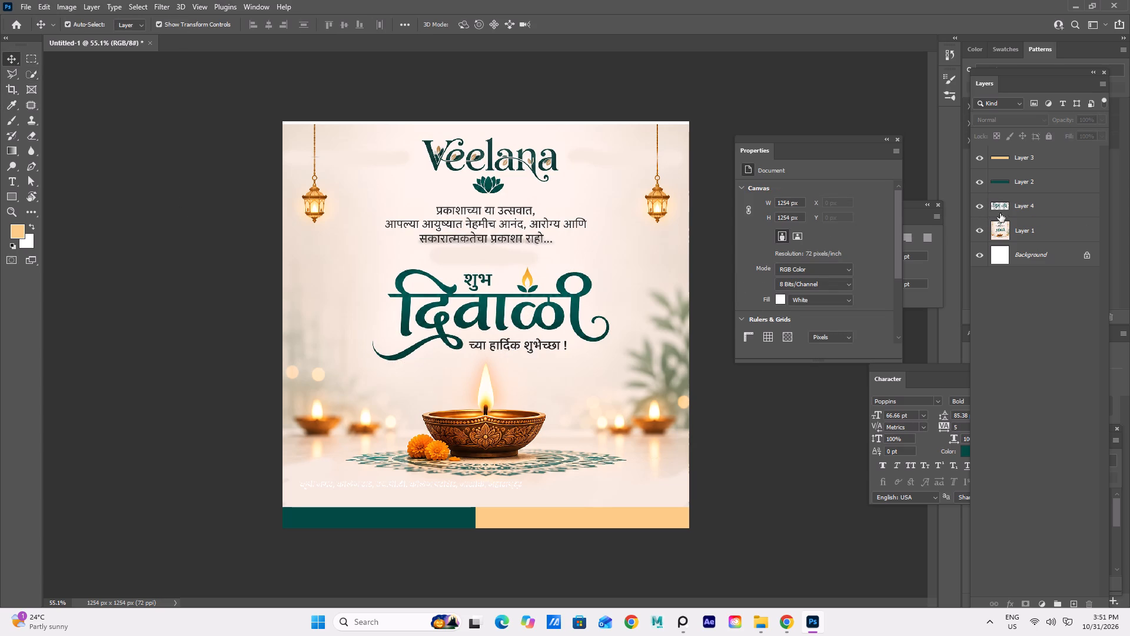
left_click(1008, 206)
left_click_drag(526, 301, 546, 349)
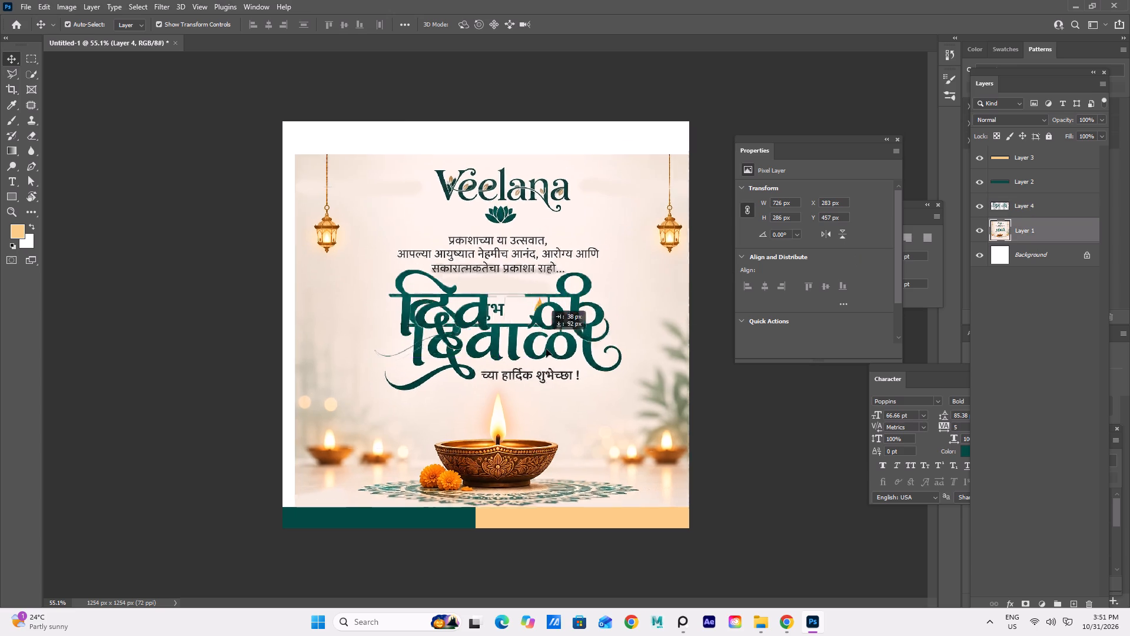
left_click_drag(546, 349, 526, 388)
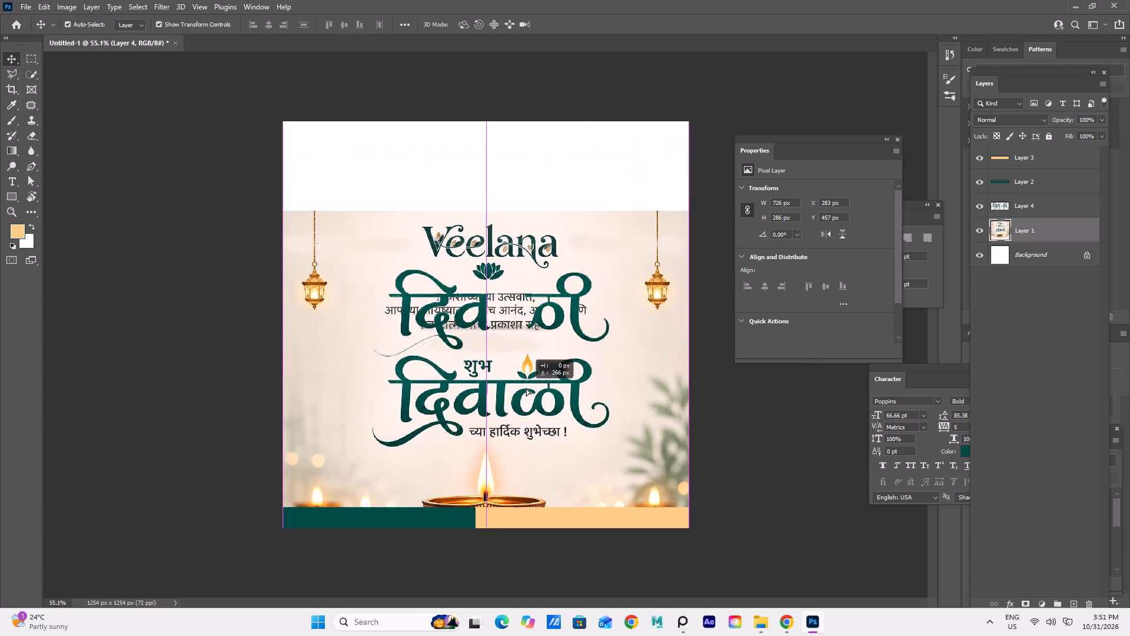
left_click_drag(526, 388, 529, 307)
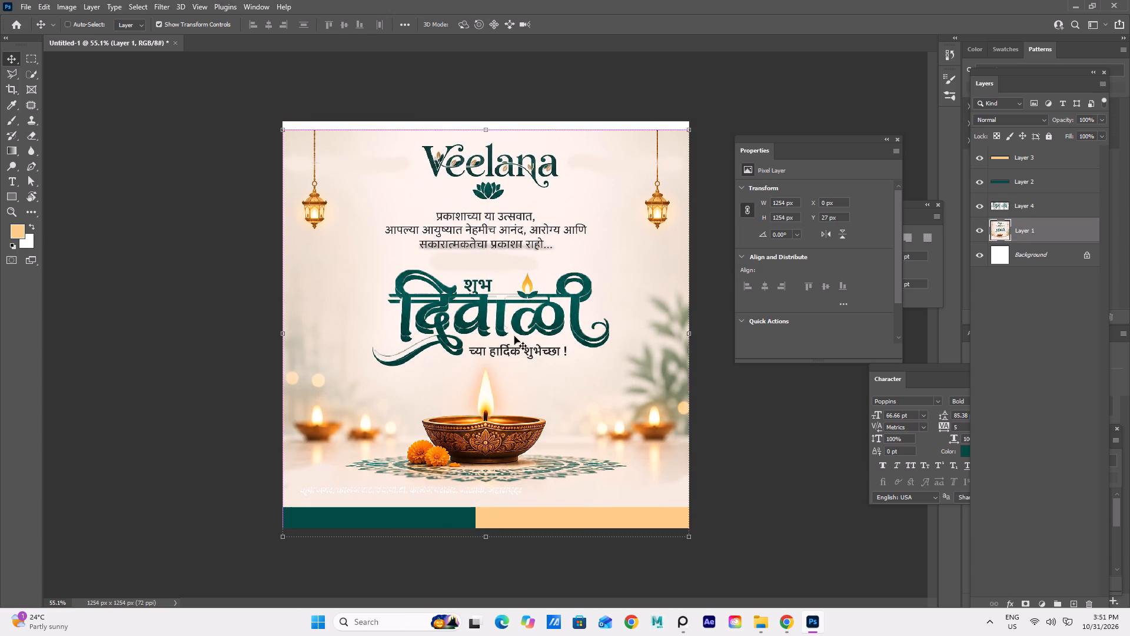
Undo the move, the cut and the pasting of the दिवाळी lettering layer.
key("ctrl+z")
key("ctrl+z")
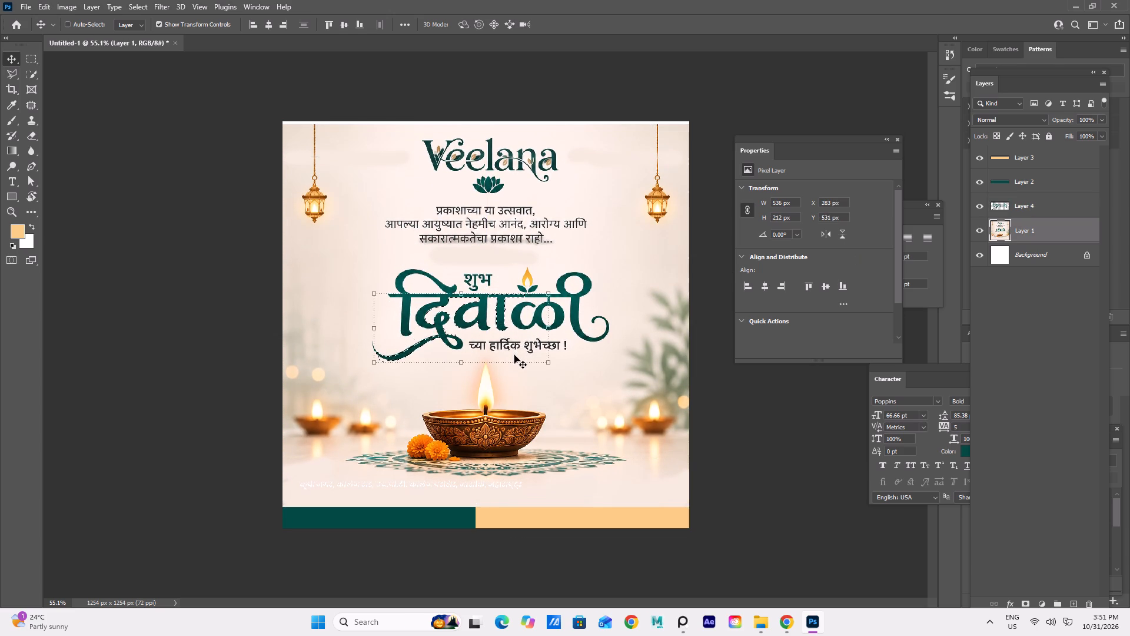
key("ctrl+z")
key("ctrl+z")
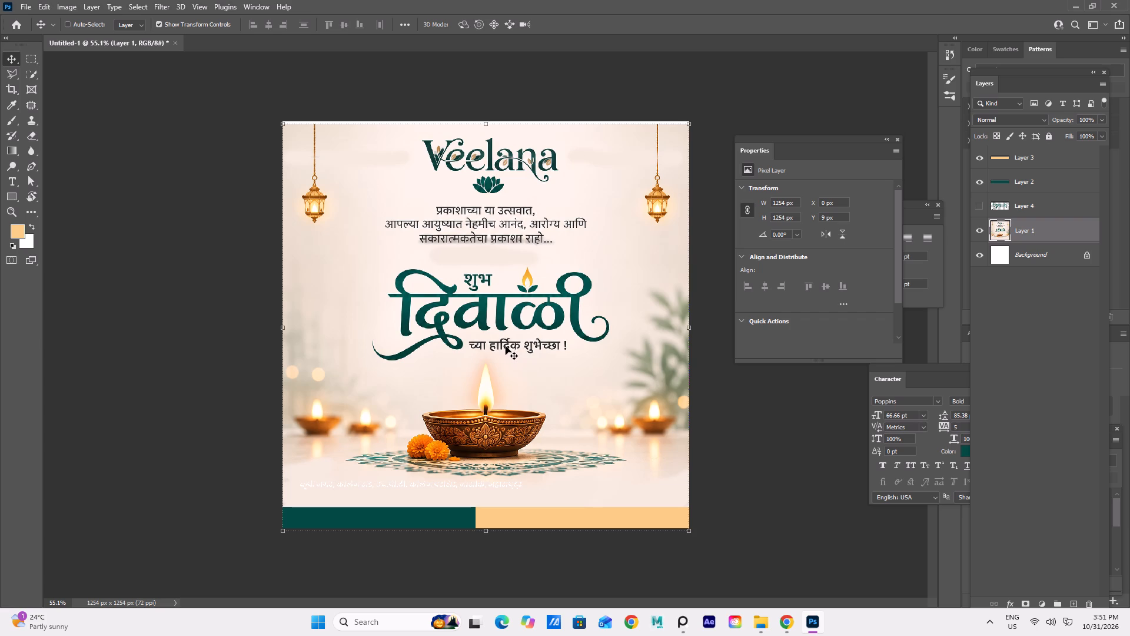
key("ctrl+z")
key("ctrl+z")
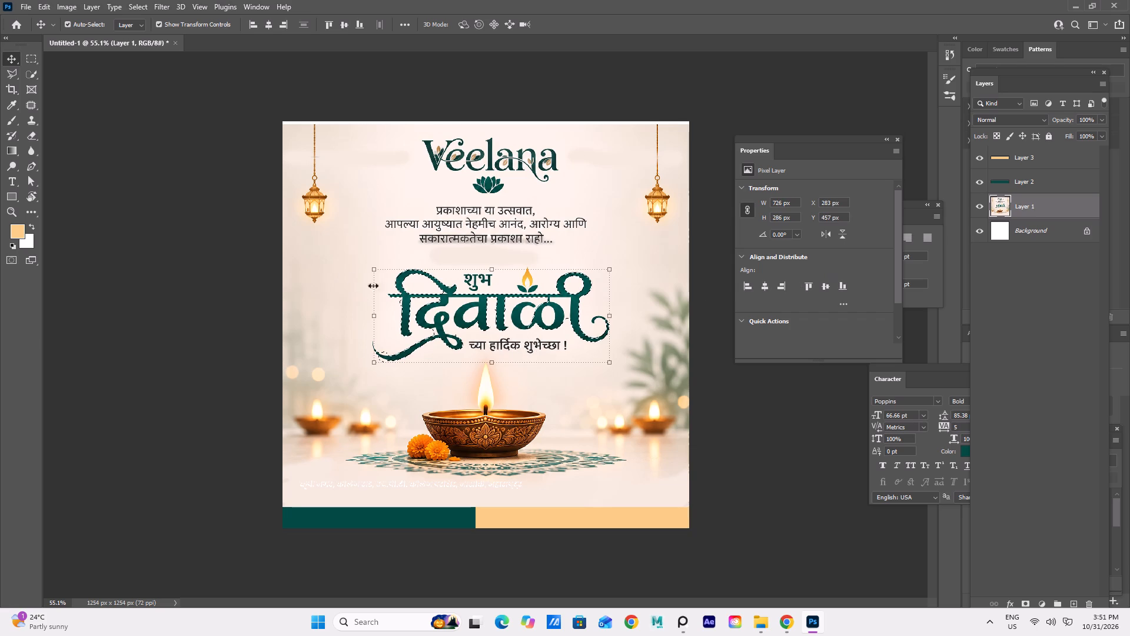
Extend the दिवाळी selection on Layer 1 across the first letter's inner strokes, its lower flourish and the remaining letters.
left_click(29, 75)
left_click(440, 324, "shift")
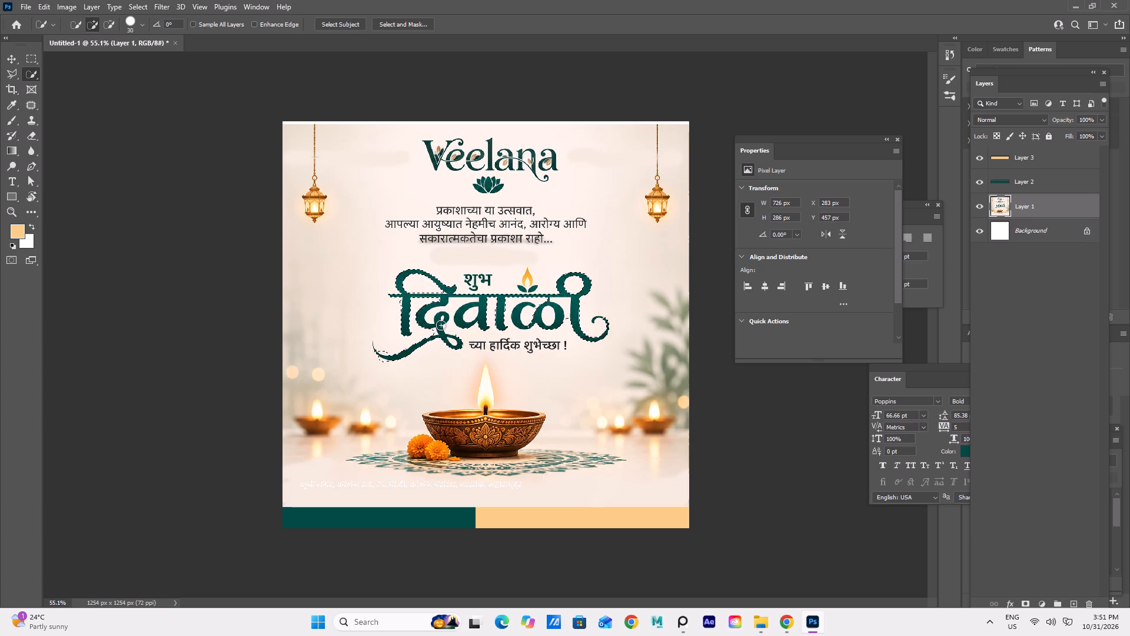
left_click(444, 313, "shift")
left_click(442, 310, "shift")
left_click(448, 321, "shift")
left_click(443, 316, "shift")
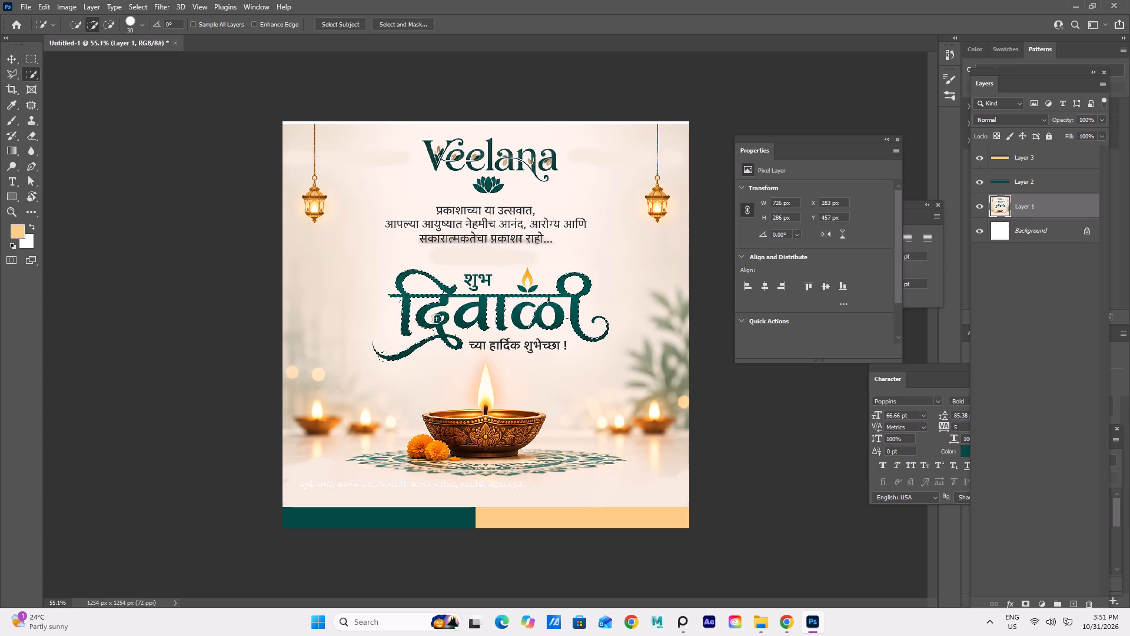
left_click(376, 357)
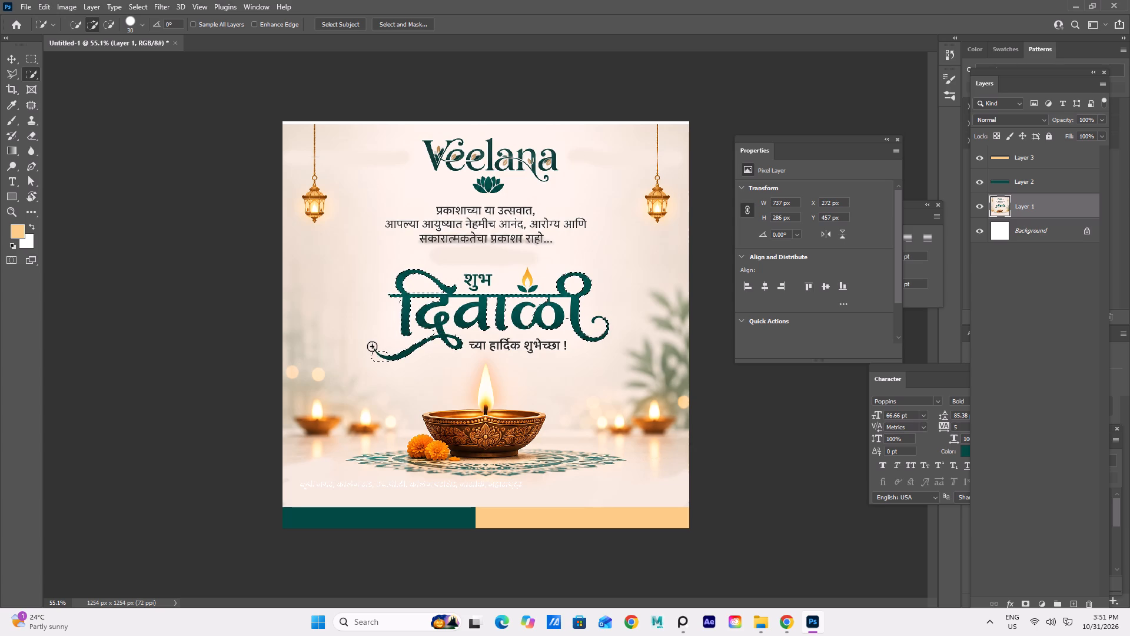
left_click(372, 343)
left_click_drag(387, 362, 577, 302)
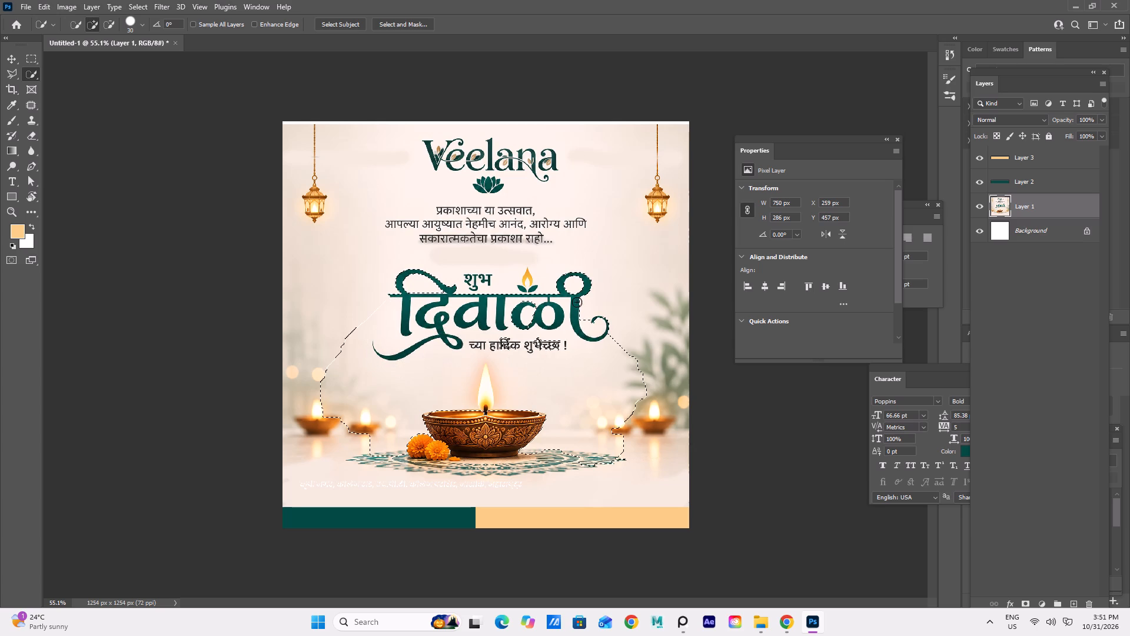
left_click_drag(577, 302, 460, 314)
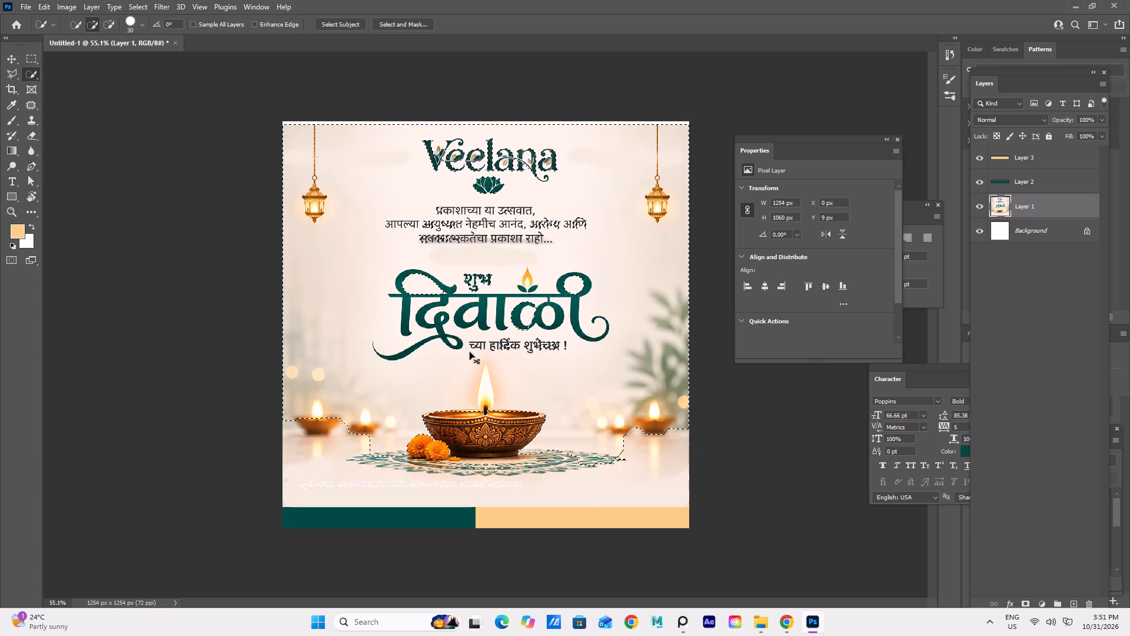
Undo all the दिवाळी lettering selections and the earlier downward shift of the Layer 1 poster image.
key("ctrl+z")
key("ctrl+z")
key("ctrl+z")
key("ctrl+z")
key("ctrl+z")
key("ctrl+z")
key("ctrl+z")
key("ctrl+z")
key("ctrl+z")
key("ctrl+z")
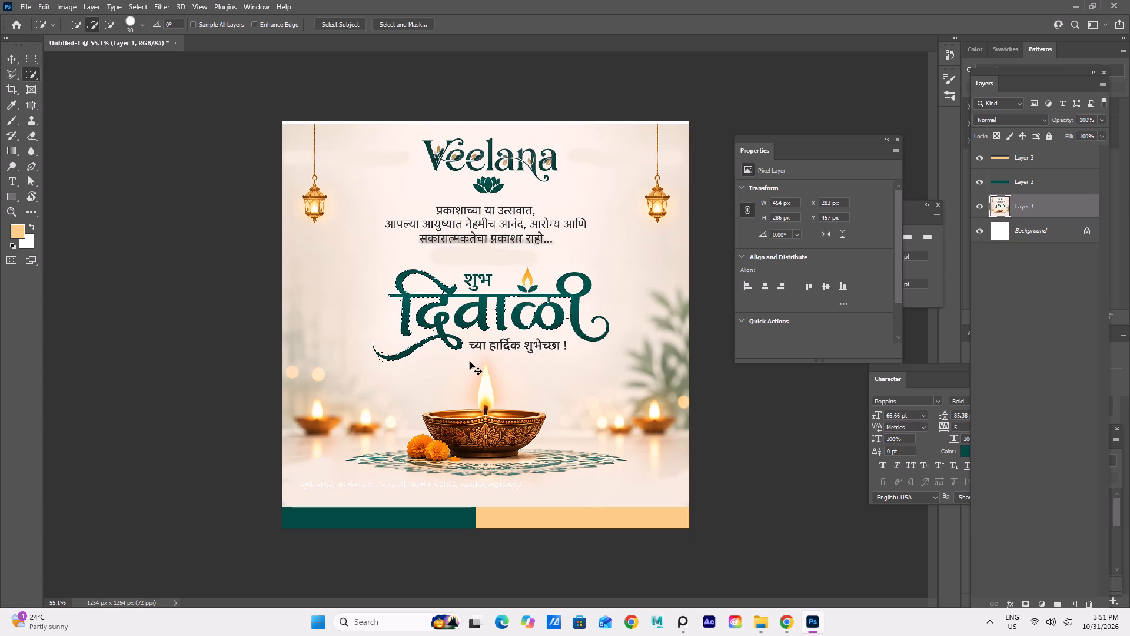
key("ctrl+z")
key("ctrl+z")
key("ctrl+z")
key("ctrl+z")
key("ctrl+z")
key("ctrl+z")
key("ctrl+z")
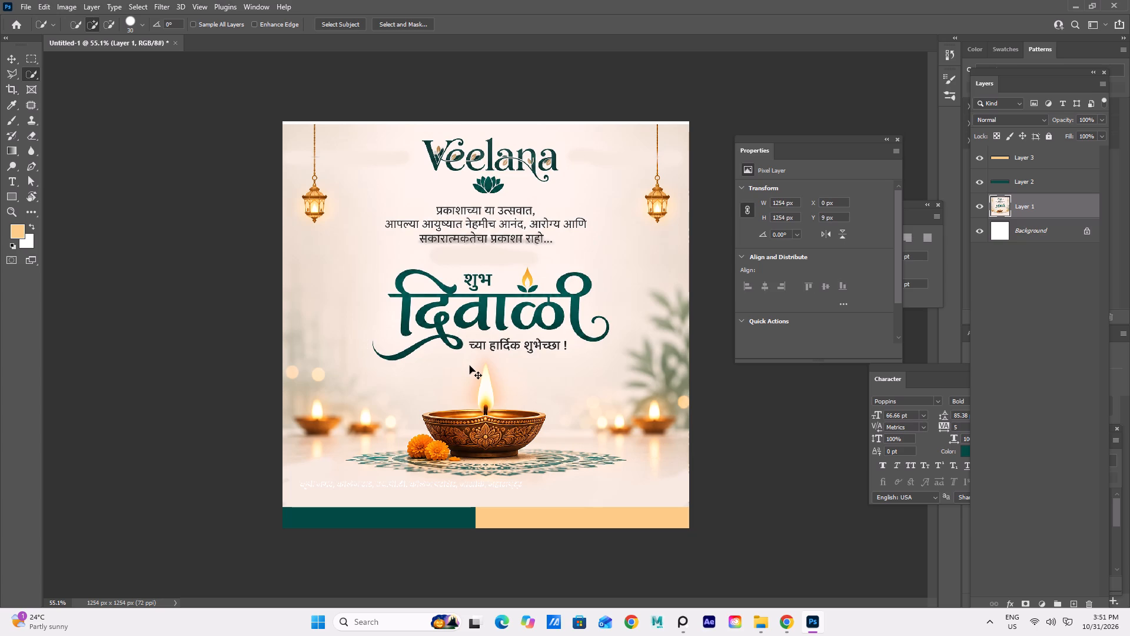
key("ctrl+z")
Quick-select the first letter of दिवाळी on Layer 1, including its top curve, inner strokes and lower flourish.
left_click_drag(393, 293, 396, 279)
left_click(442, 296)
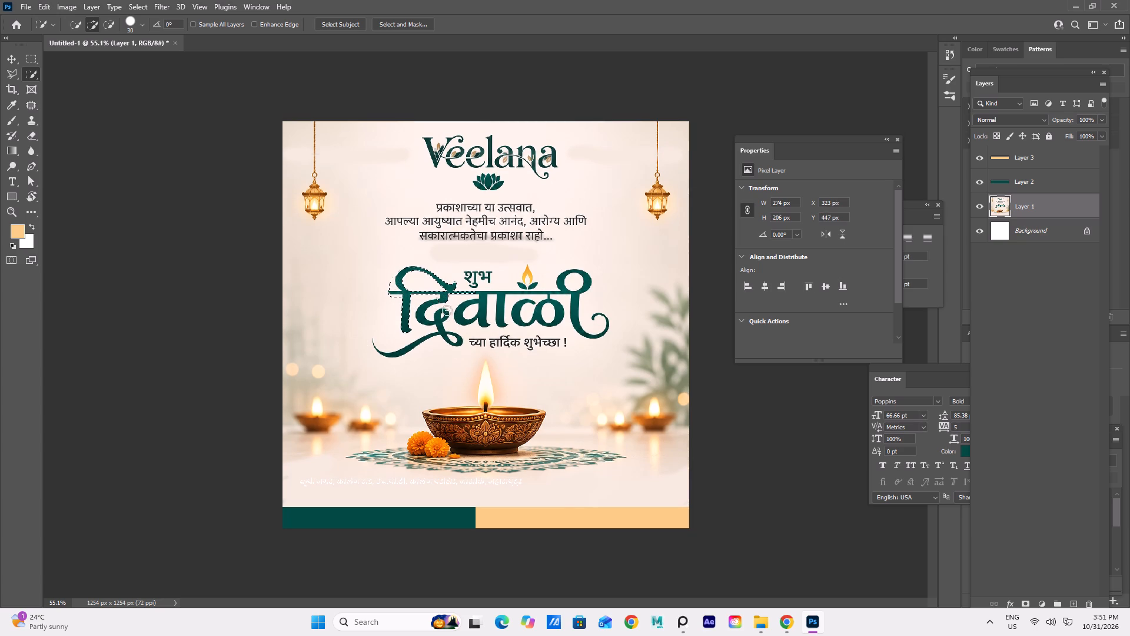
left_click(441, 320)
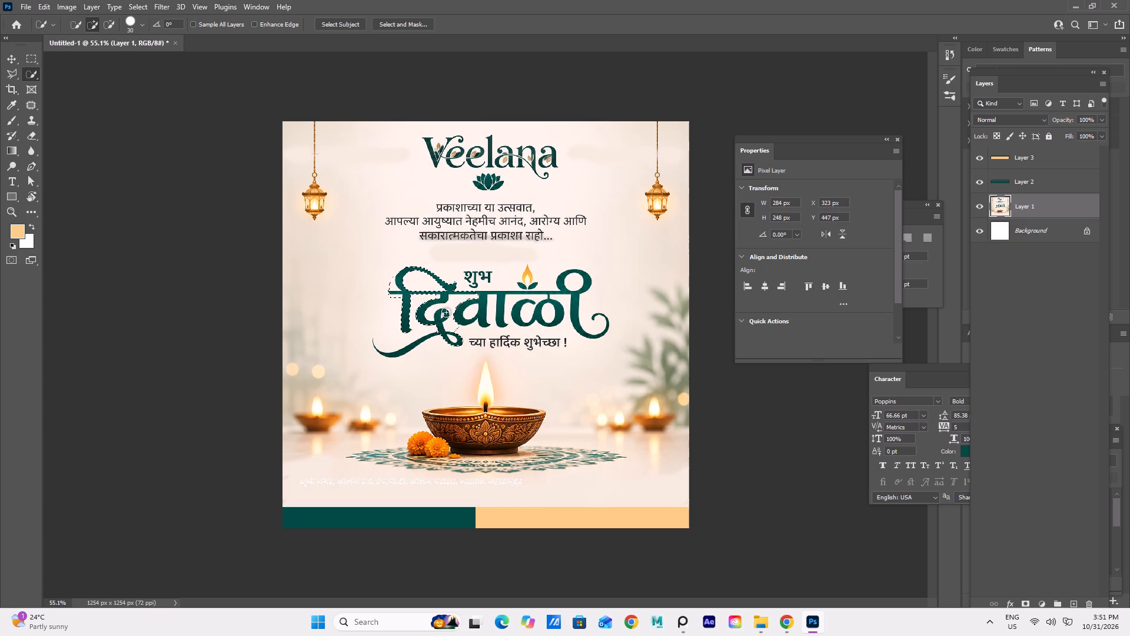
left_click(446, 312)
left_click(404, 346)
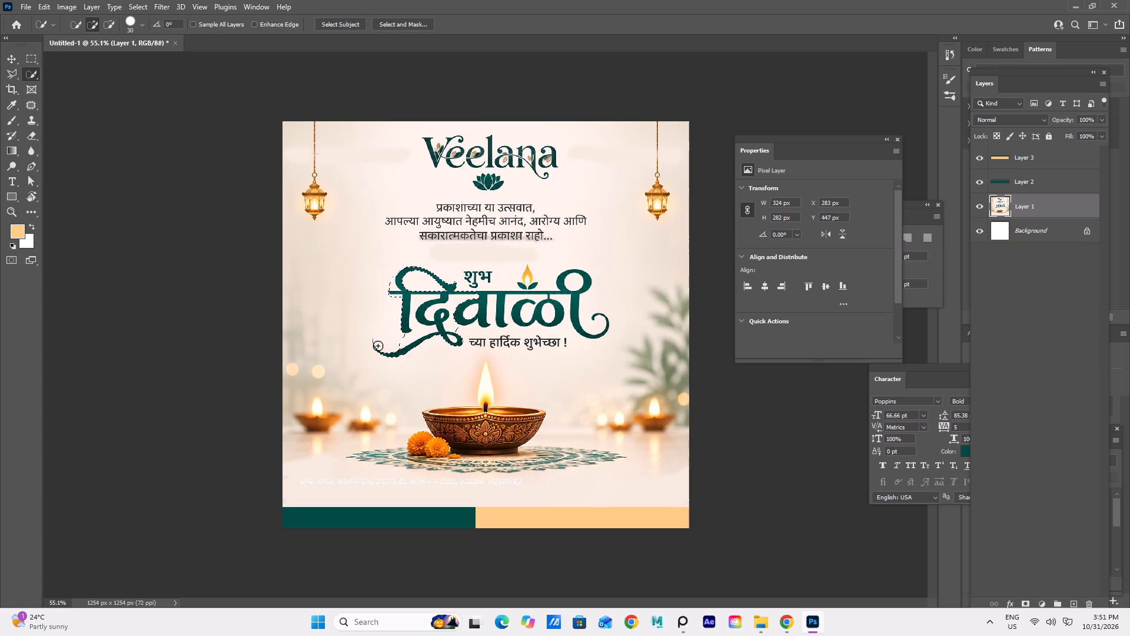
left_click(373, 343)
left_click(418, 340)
Undo the new lettering selections back to the active address-shaped selection on Layer 1, and switch to the Move tool.
key("ctrl+z")
key("ctrl+z")
key("ctrl+z")
key("ctrl+z")
key("ctrl+z")
key("ctrl+z")
key("ctrl+z")
key("ctrl+z")
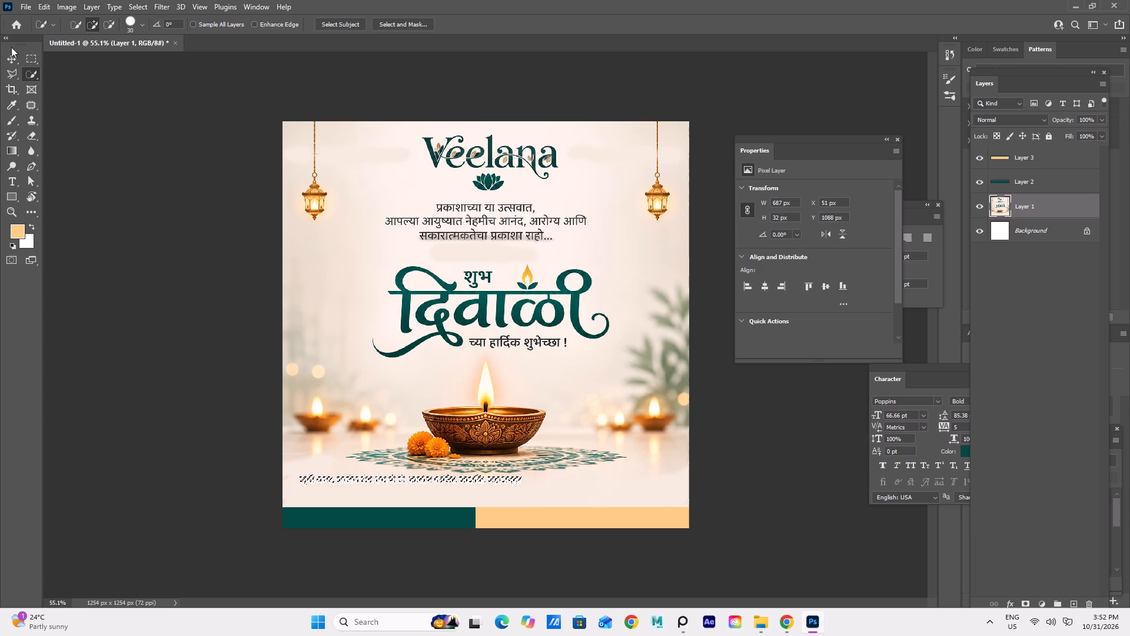
left_click_drag(10, 53, 10, 40)
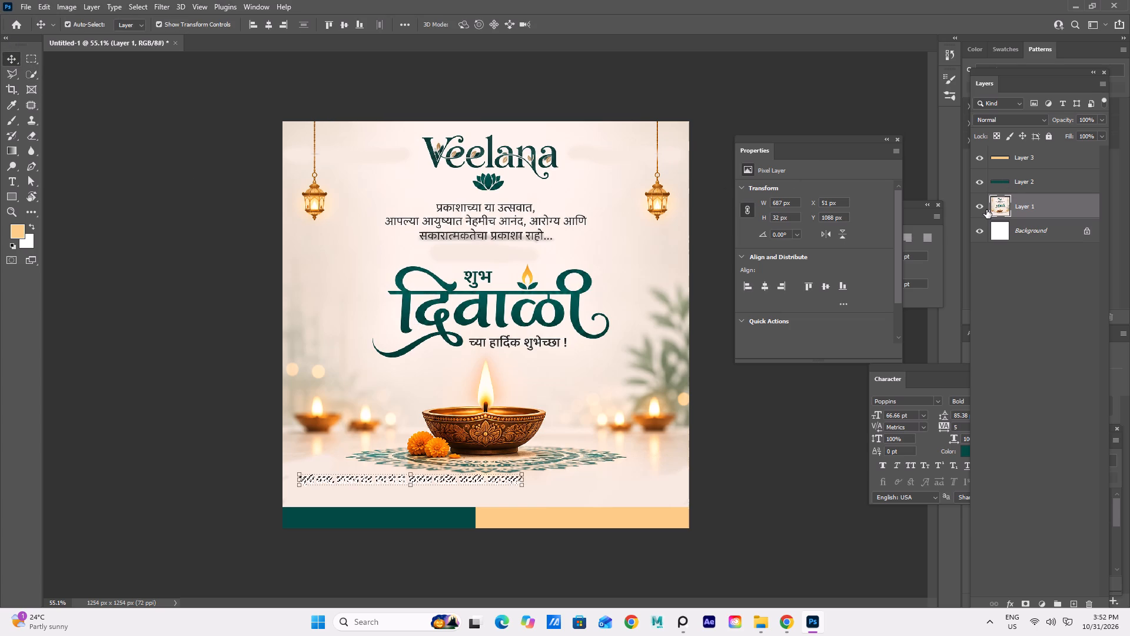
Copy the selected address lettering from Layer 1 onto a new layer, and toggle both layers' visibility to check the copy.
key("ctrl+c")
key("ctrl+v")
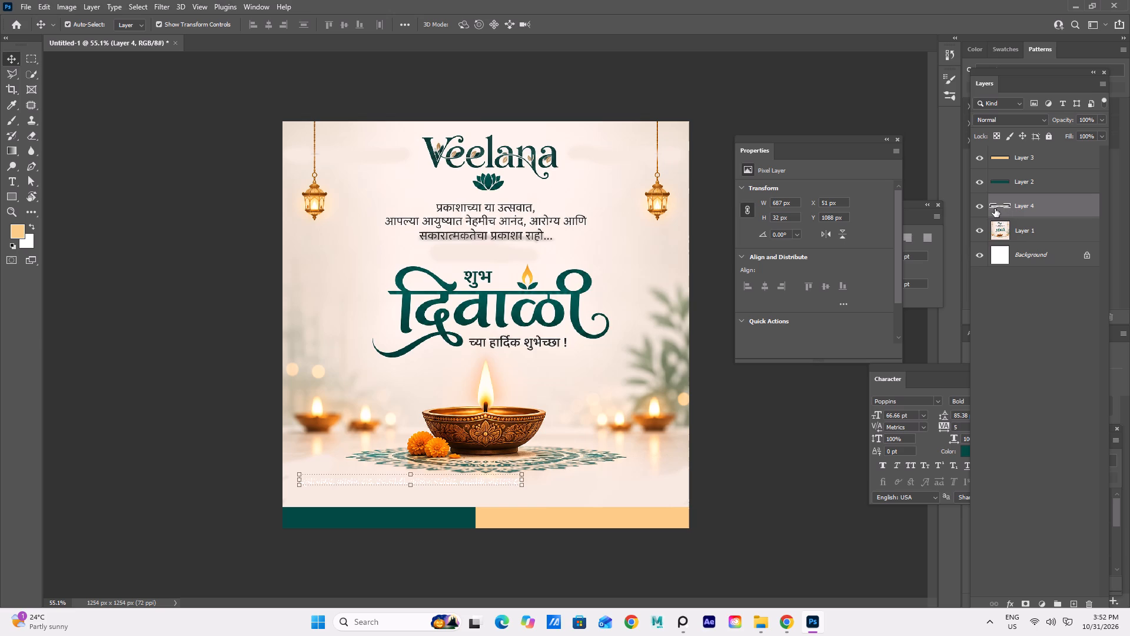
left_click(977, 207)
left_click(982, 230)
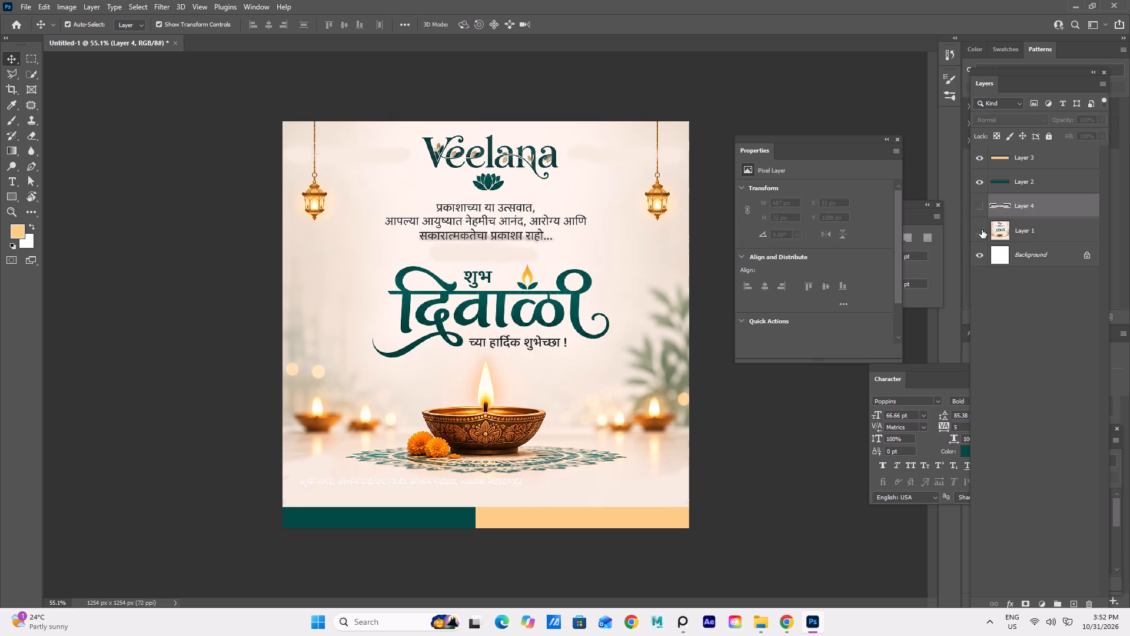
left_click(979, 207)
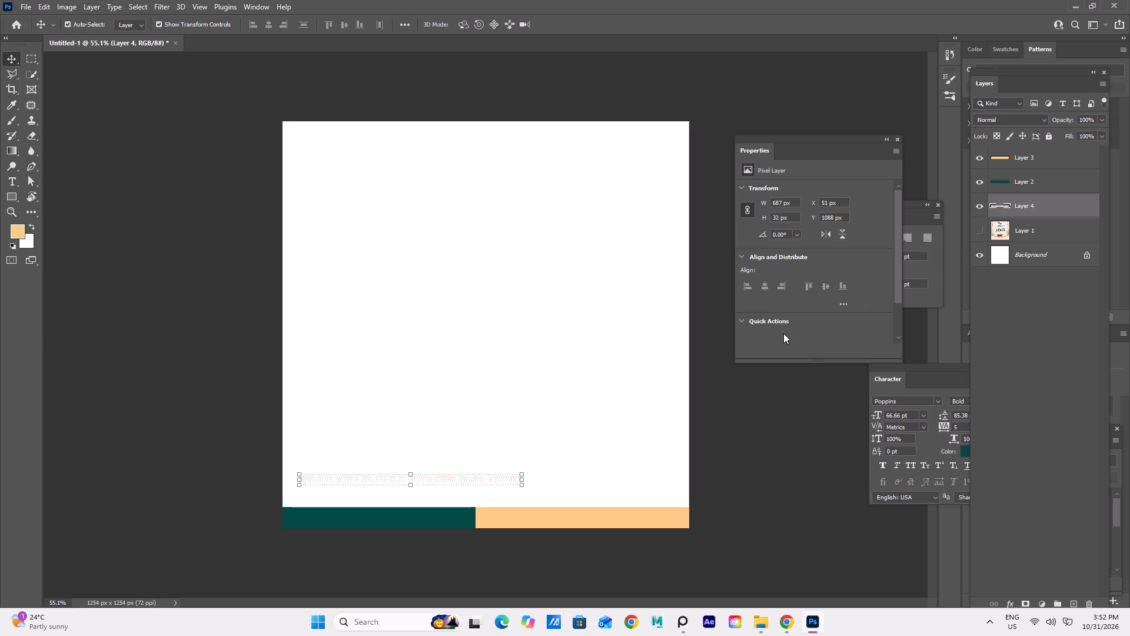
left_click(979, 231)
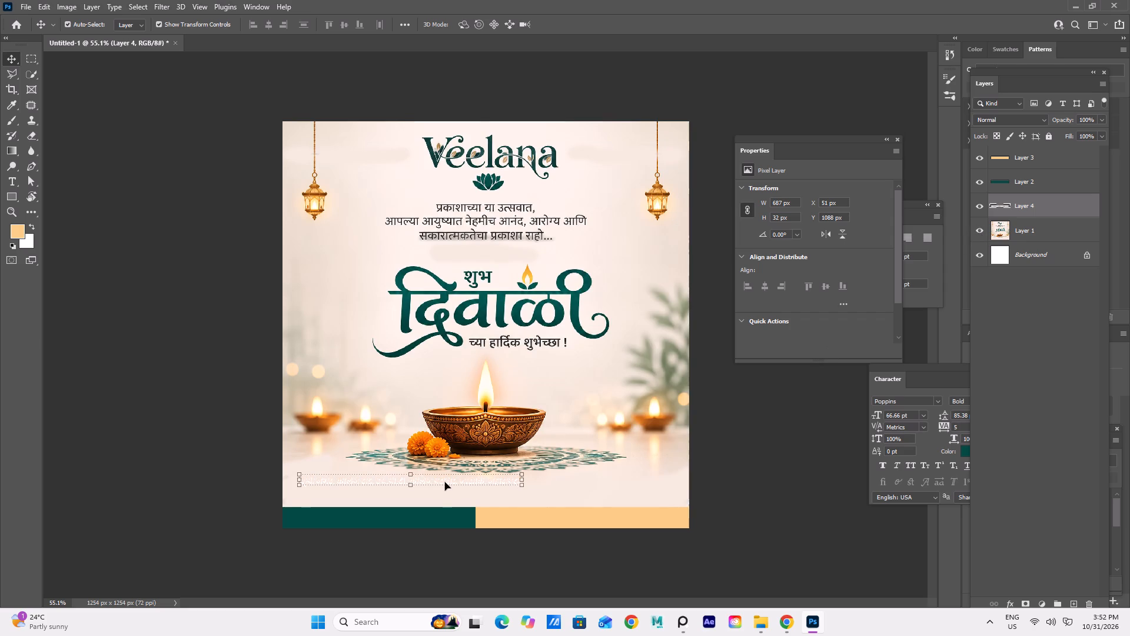
Shift the Layer 1 poster image up to a Y position of -21 px.
left_click_drag(450, 476, 449, 468)
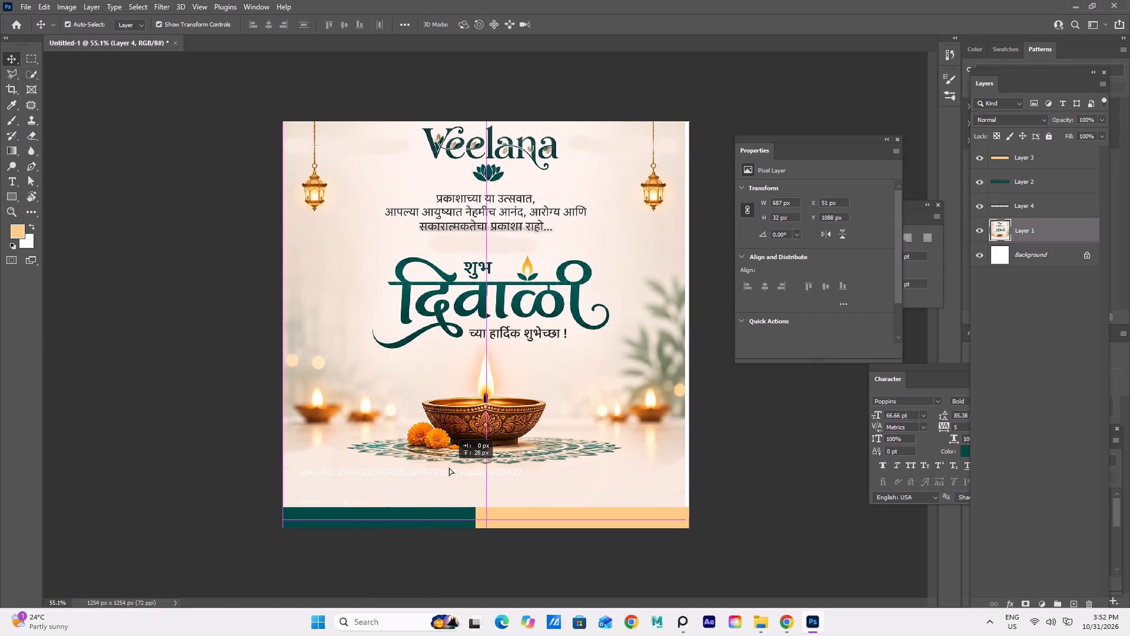
left_click_drag(449, 468, 448, 467)
left_click(189, 376)
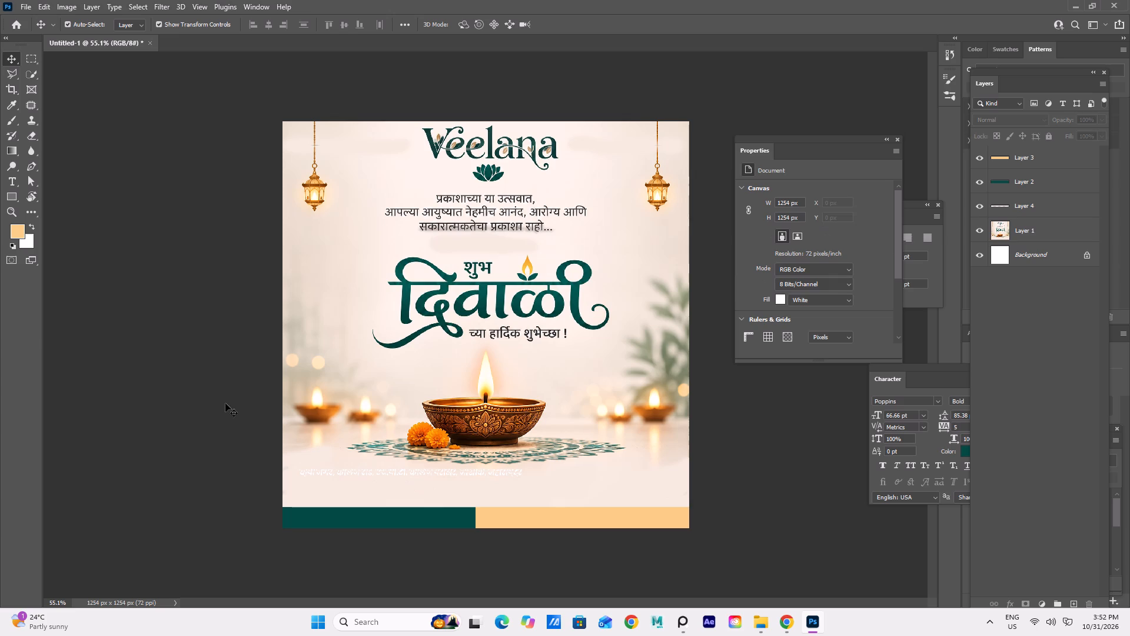
left_click(393, 376)
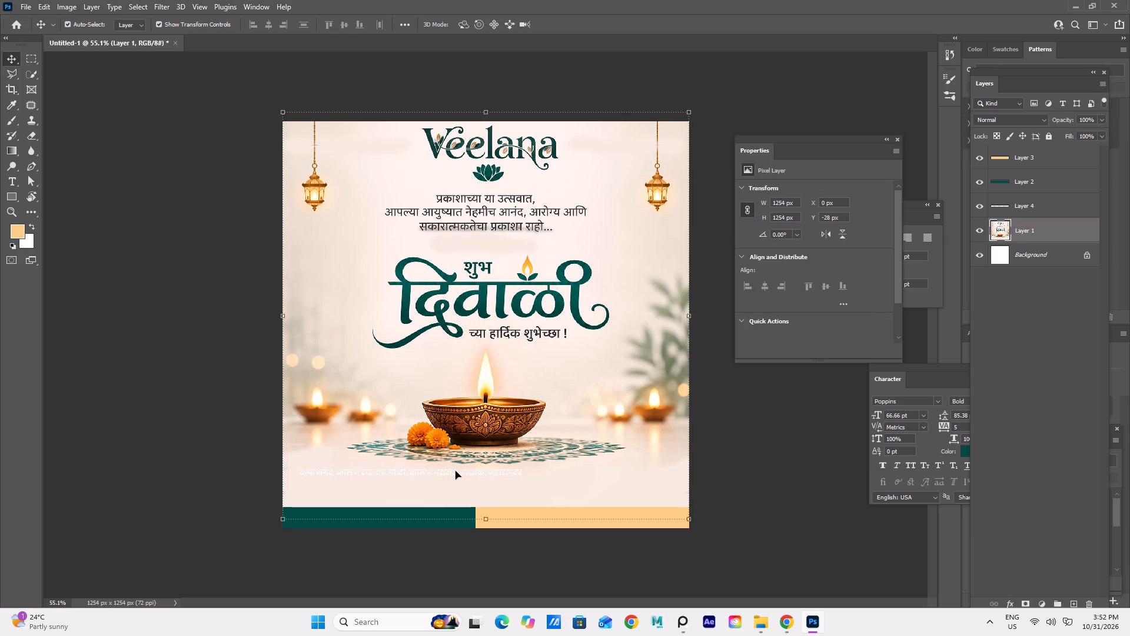
key("Down")
key("Down")
key("Down")
key("Down")
key("Down")
key("Down")
key("Down")
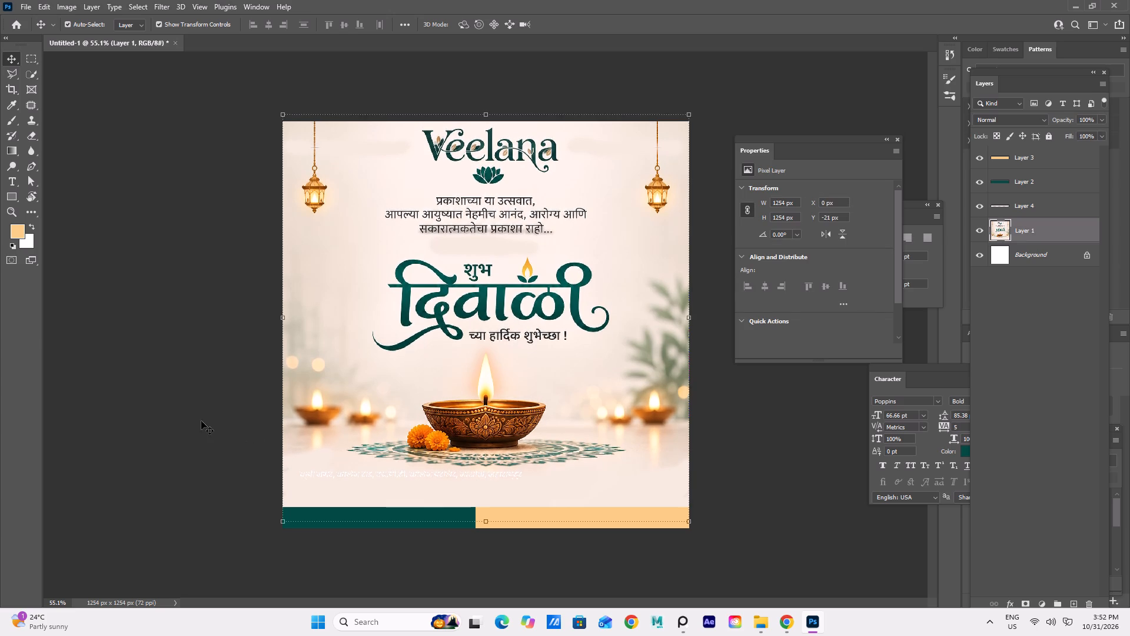
left_click(194, 416)
left_click(339, 473)
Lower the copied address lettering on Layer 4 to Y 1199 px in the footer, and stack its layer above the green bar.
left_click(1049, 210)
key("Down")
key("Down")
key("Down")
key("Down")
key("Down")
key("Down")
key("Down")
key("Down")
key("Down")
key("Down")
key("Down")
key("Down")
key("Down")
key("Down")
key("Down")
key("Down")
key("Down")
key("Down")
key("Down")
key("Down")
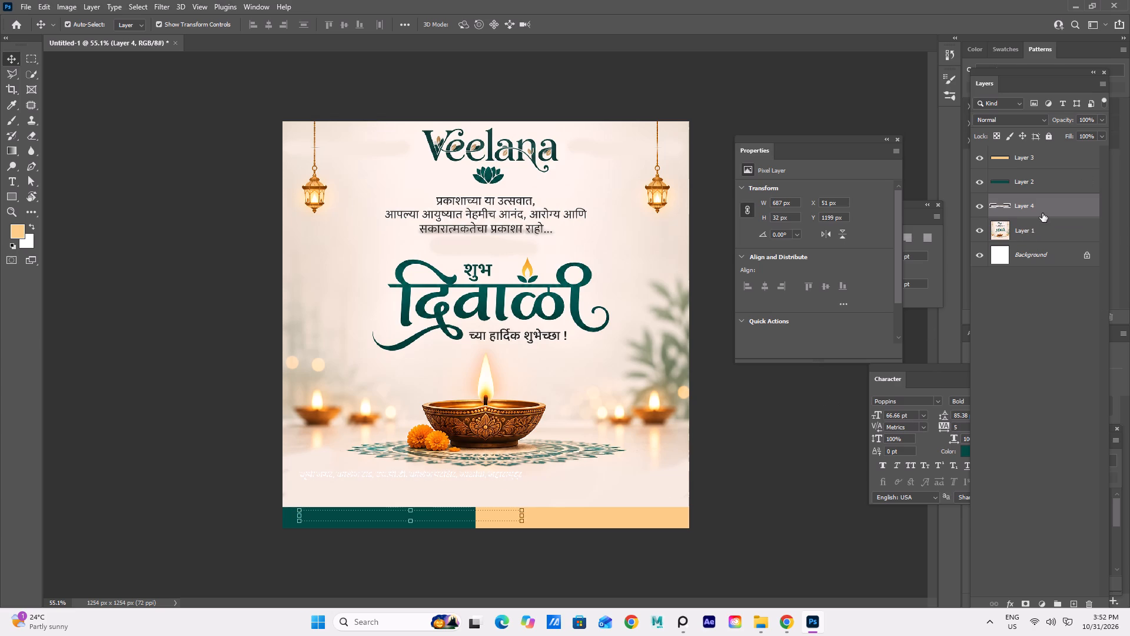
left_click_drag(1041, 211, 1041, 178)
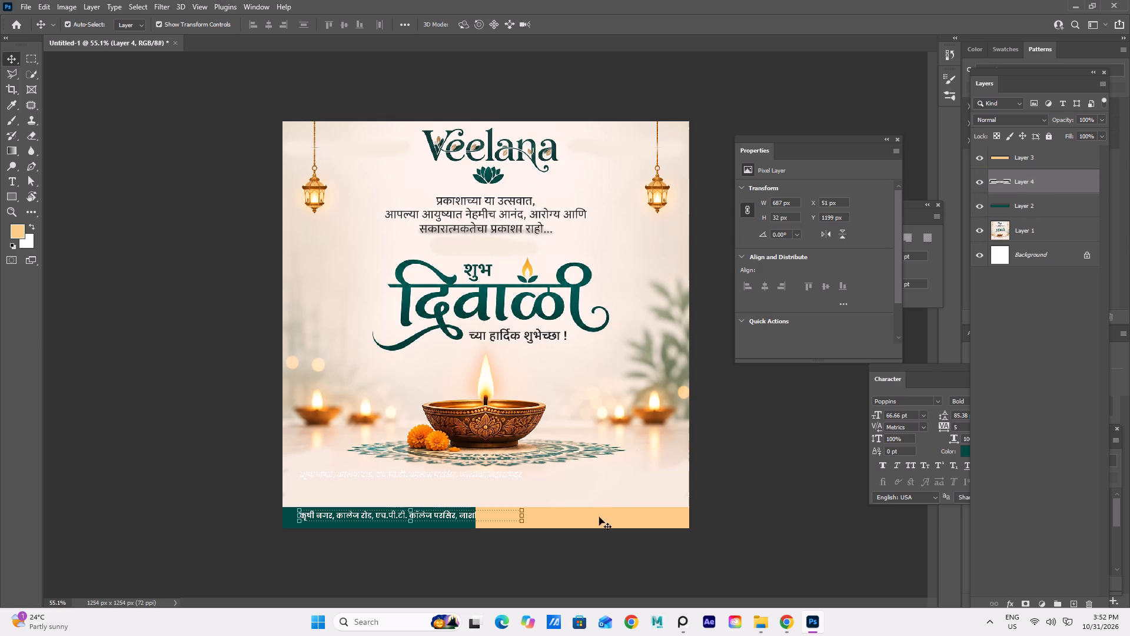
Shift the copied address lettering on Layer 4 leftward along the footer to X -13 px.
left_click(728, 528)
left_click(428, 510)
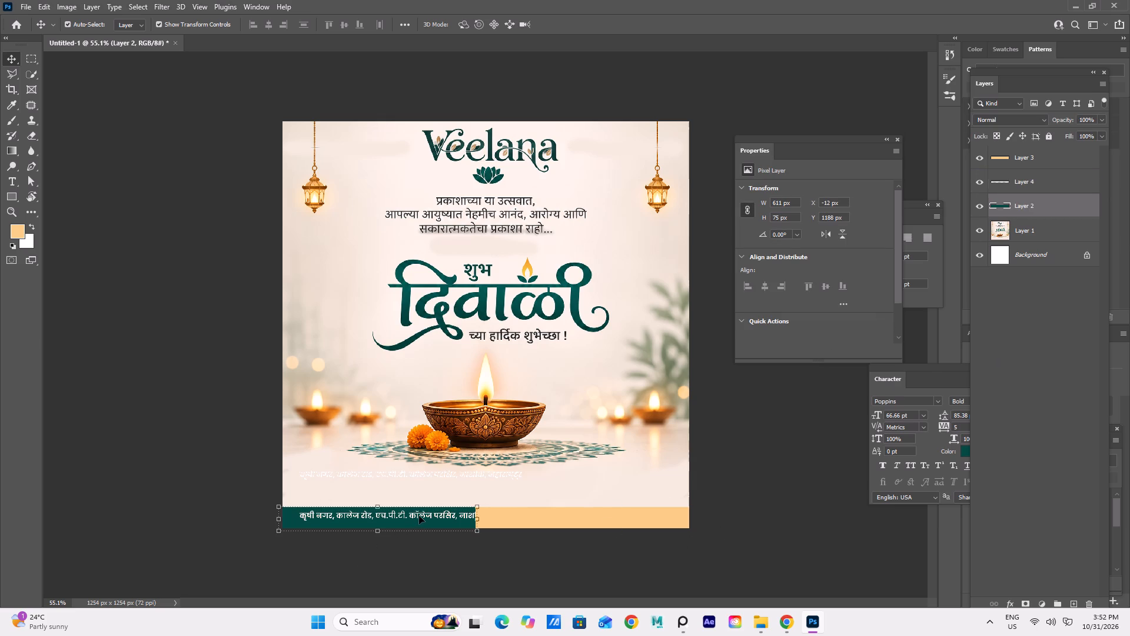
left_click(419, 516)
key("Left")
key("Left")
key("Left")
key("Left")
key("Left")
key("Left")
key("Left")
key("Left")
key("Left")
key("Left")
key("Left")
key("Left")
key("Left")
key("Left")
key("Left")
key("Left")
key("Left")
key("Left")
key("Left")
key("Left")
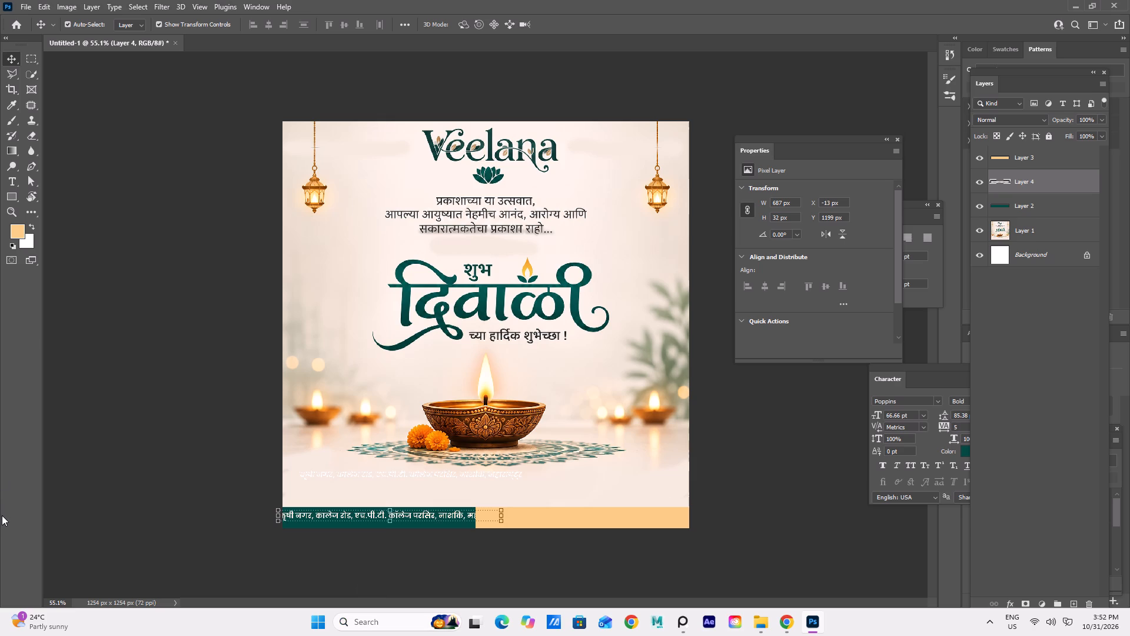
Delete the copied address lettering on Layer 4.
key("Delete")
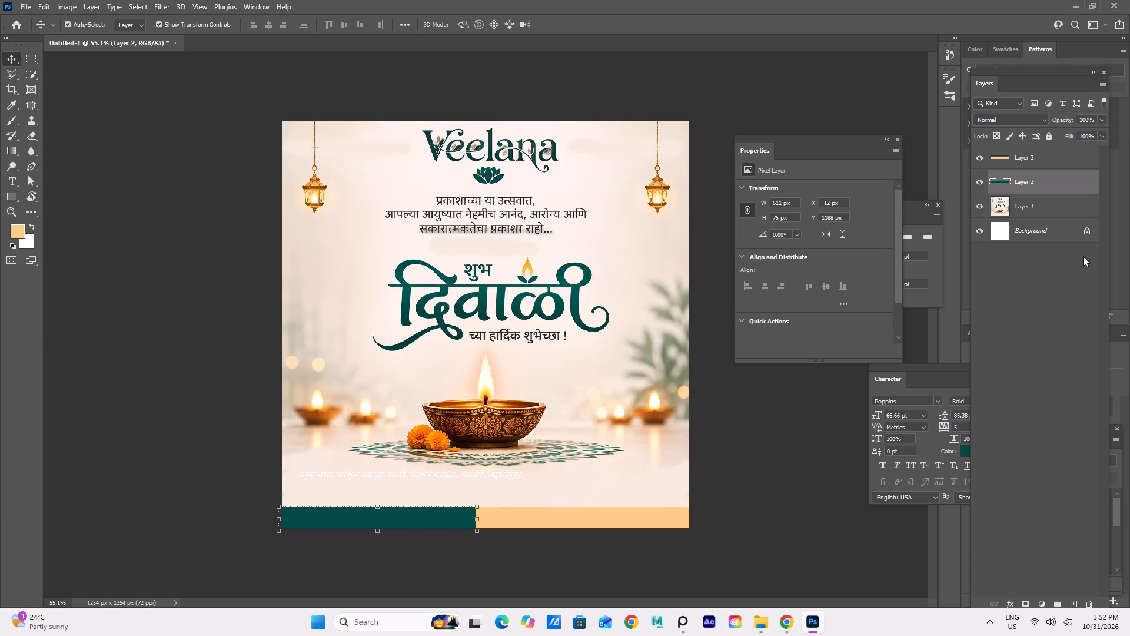
Copy the full Layer 1 poster image and paste it as a new layer directly above the original.
left_click(1024, 199)
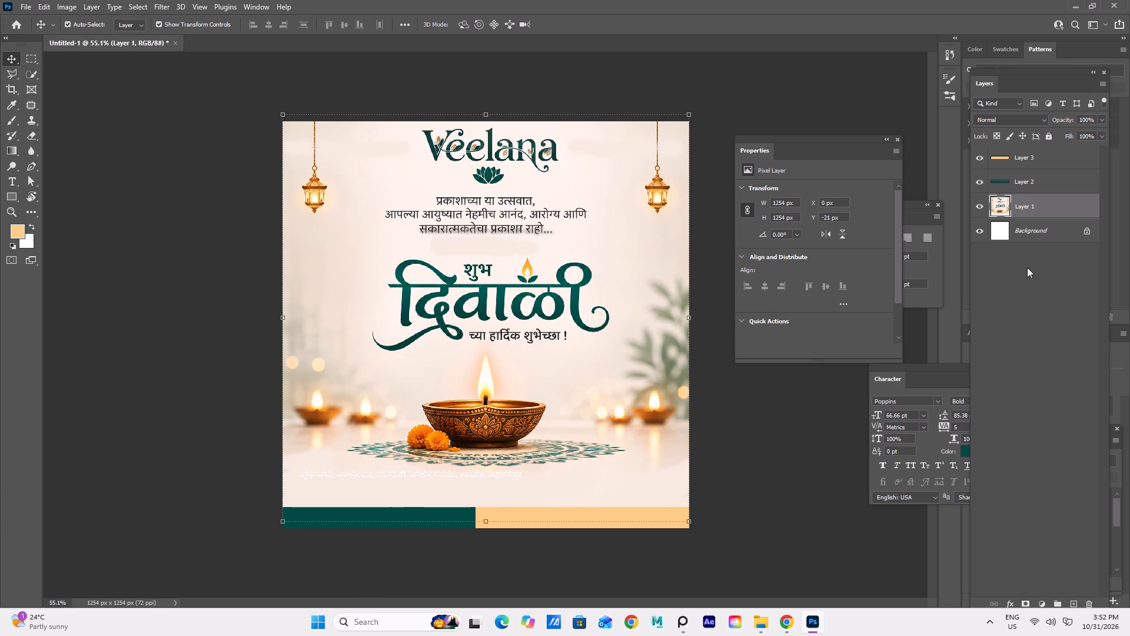
key("ctrl+c")
key("ctrl+v")
left_click(68, 202)
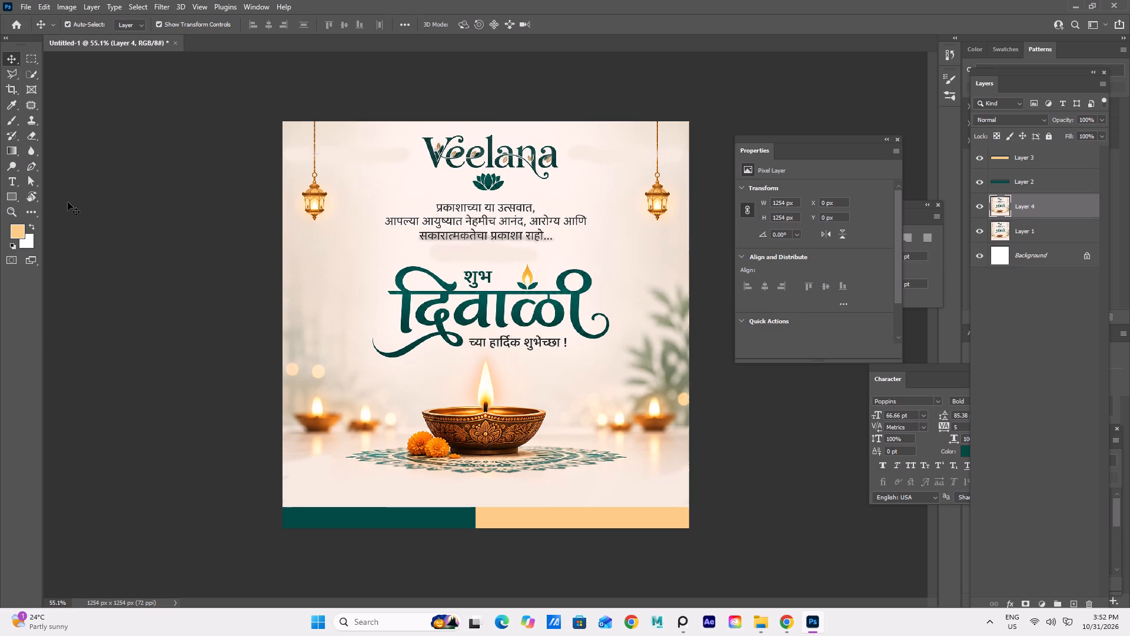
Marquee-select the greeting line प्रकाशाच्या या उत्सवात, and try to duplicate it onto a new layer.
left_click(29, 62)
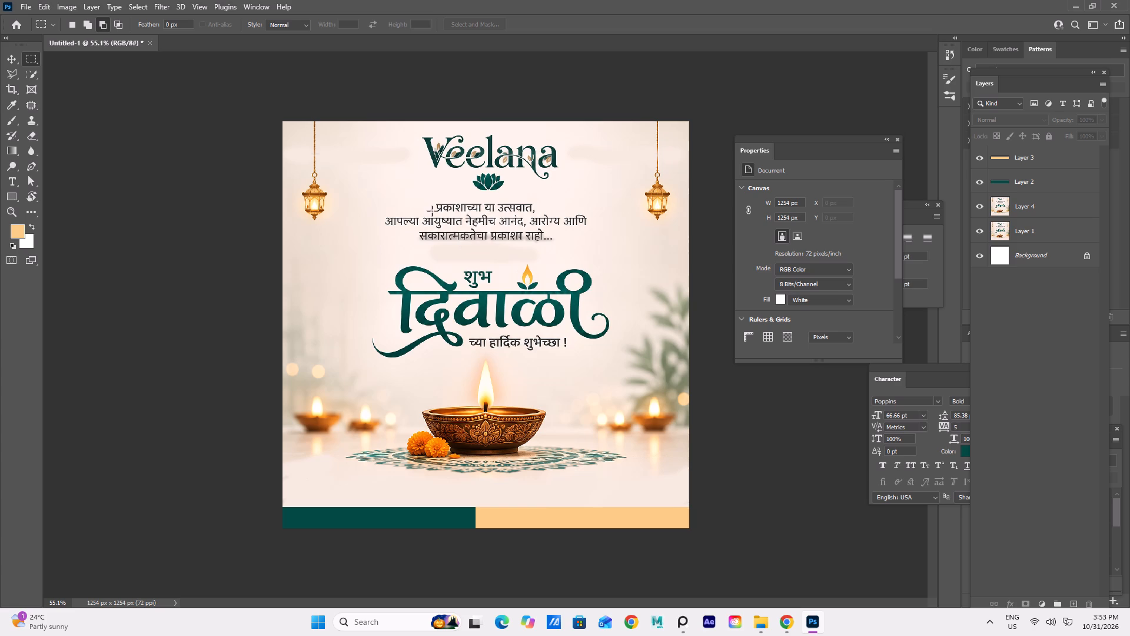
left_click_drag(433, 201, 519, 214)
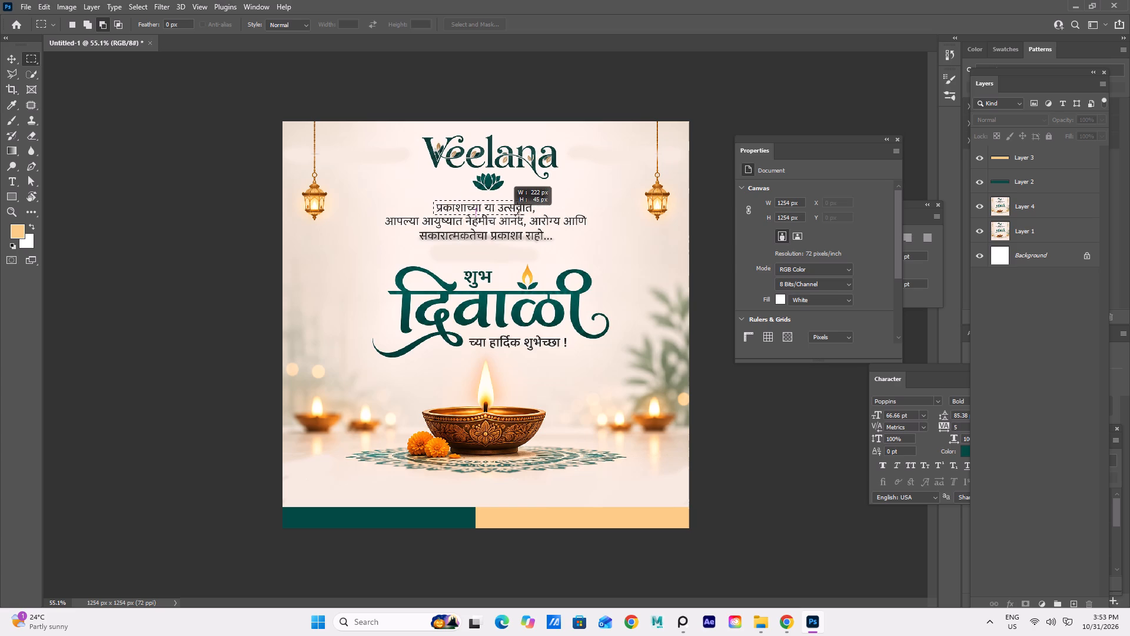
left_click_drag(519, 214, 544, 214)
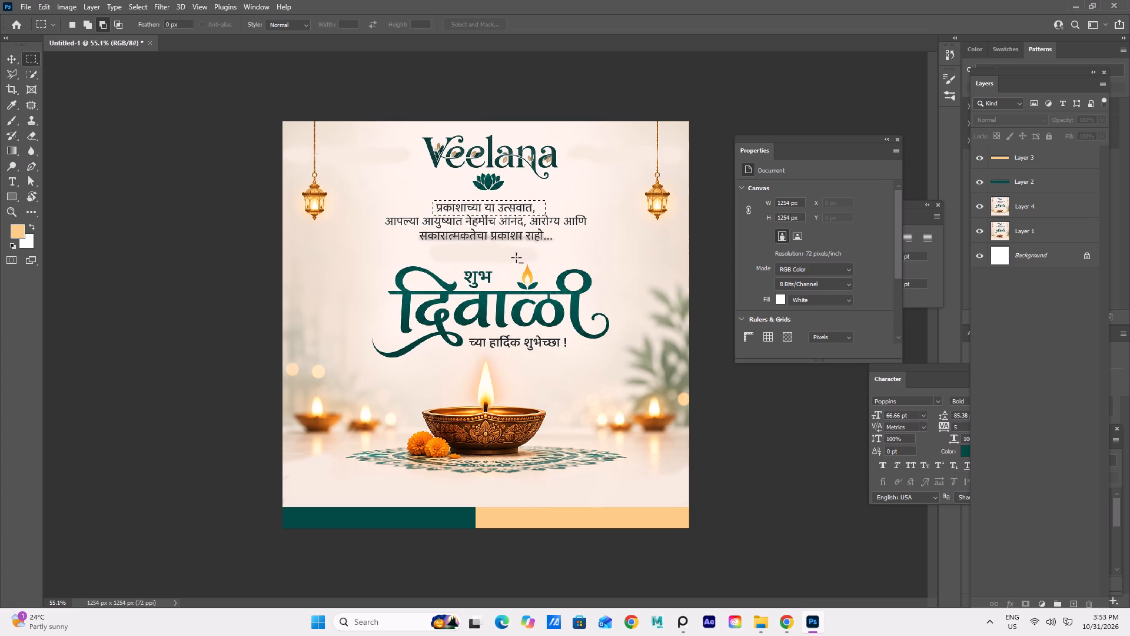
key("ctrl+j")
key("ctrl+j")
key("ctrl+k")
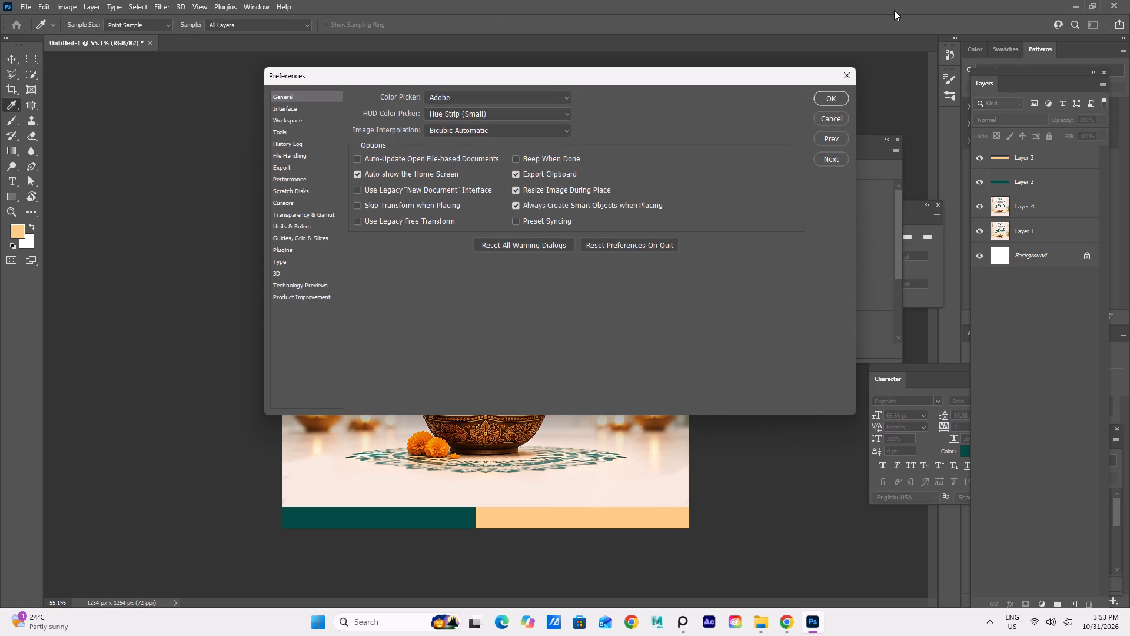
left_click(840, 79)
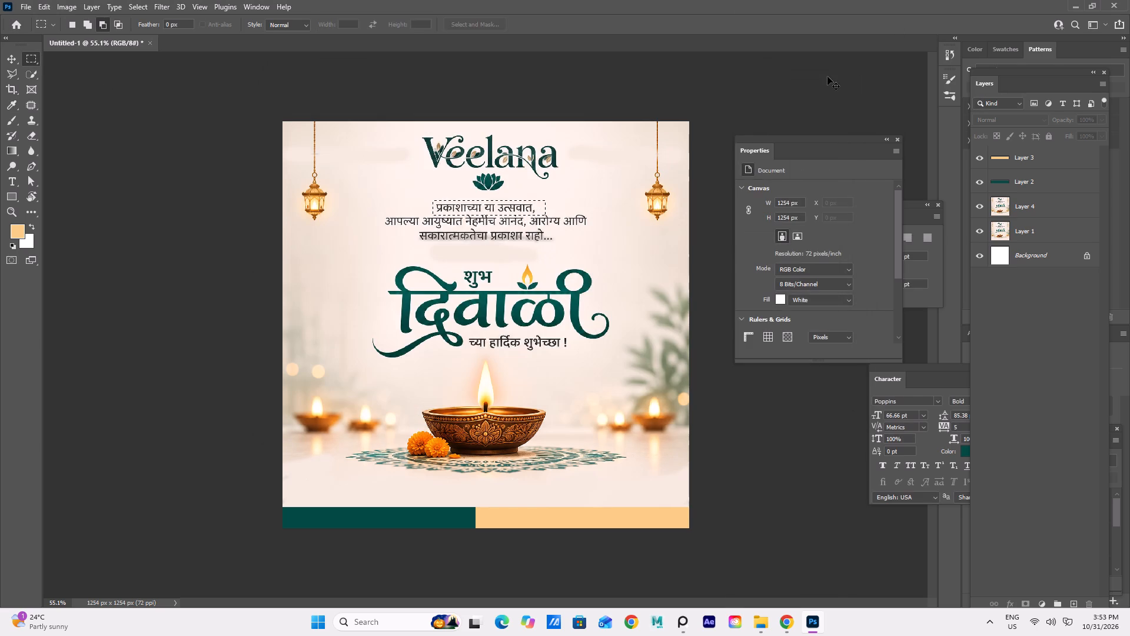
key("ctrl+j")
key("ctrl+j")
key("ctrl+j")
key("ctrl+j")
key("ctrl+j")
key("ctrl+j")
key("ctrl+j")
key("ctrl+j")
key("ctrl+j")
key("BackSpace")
Hide the original Layer 1 and toggle Layer 4 off and on to check the pasted poster copy.
left_click(979, 230)
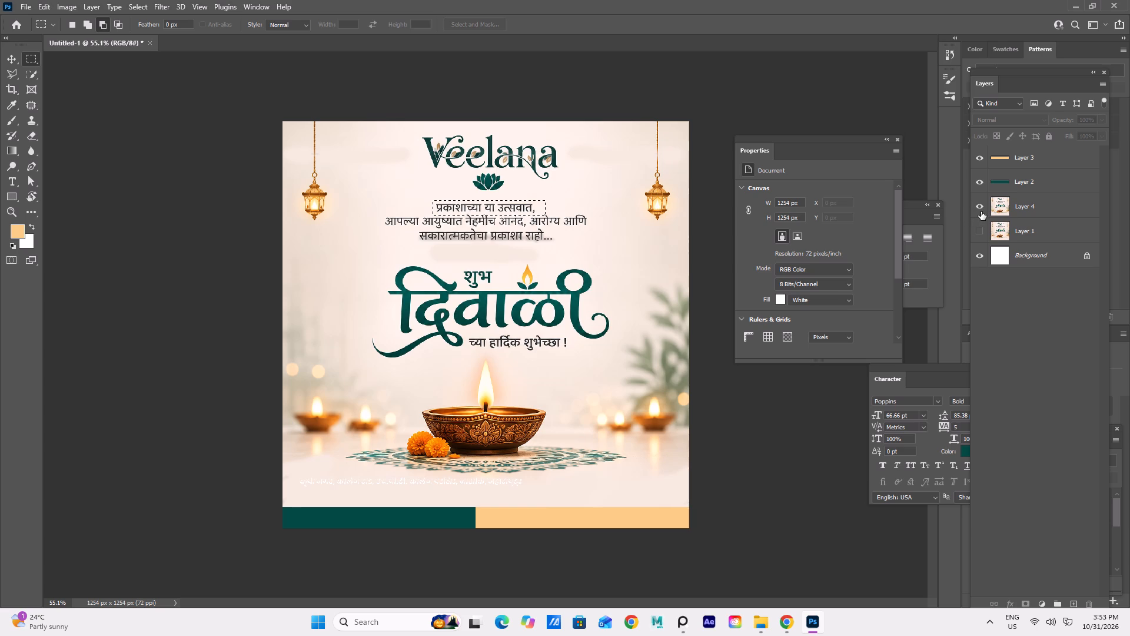
left_click(981, 211)
left_click(981, 210)
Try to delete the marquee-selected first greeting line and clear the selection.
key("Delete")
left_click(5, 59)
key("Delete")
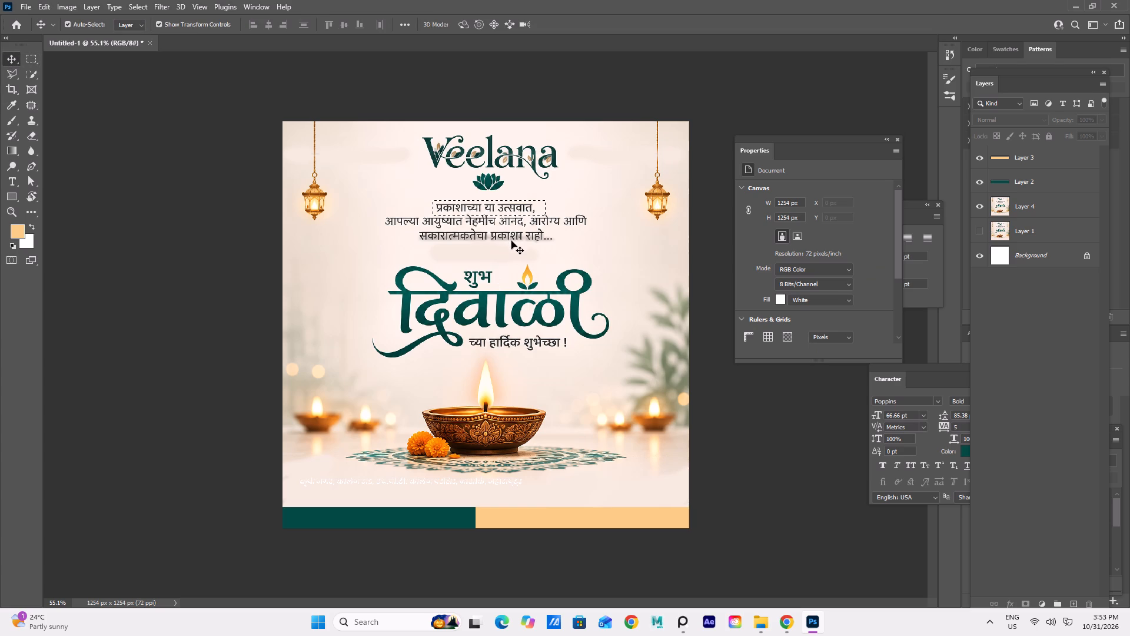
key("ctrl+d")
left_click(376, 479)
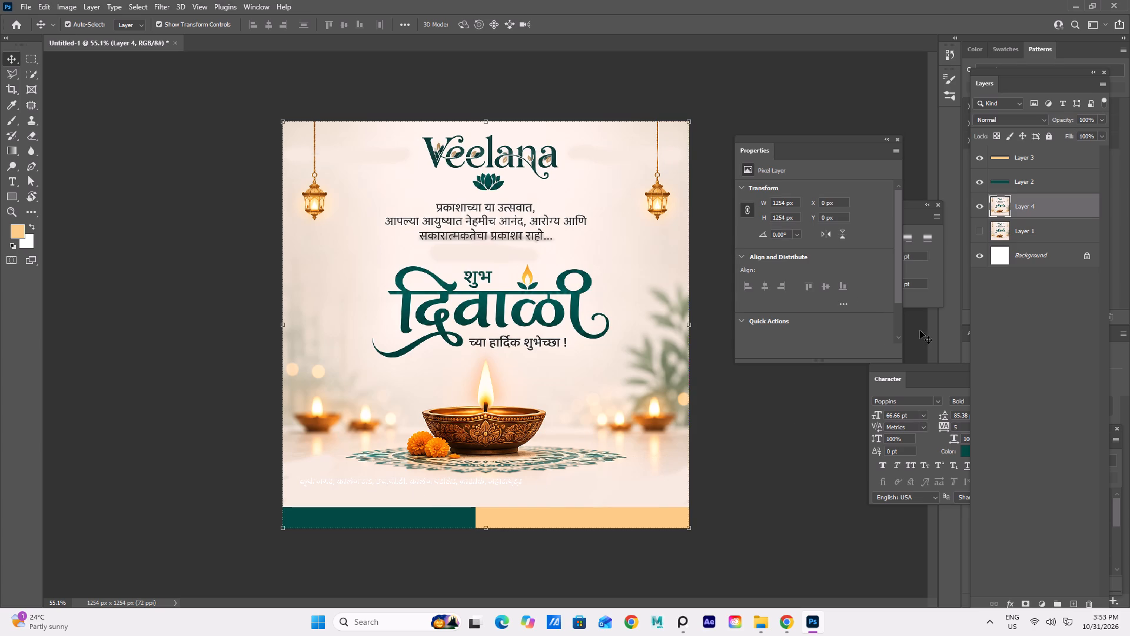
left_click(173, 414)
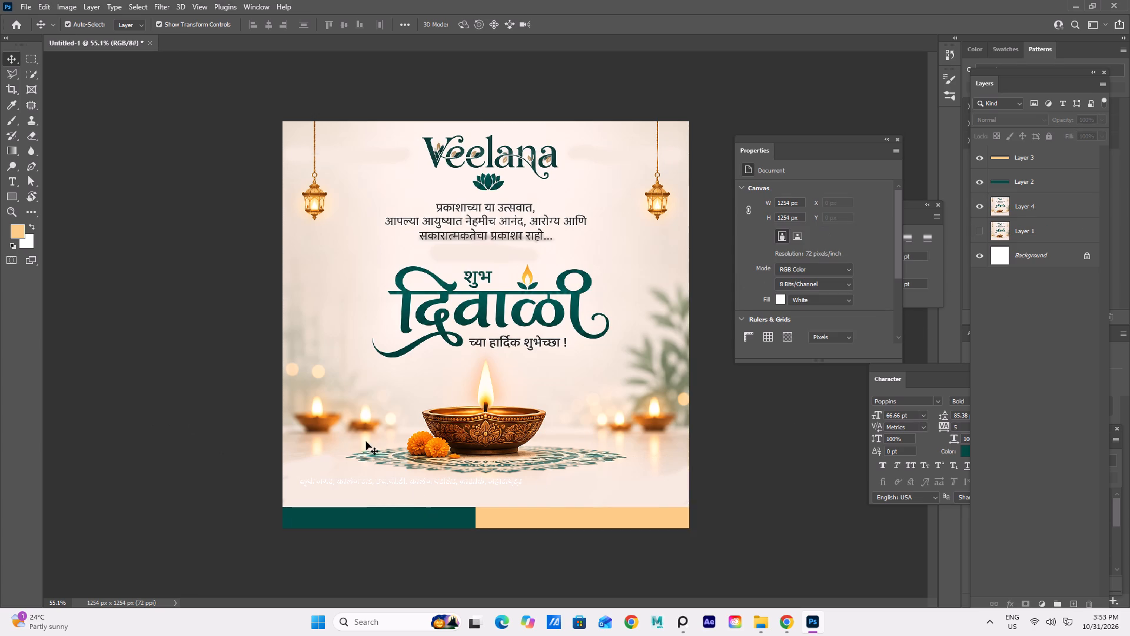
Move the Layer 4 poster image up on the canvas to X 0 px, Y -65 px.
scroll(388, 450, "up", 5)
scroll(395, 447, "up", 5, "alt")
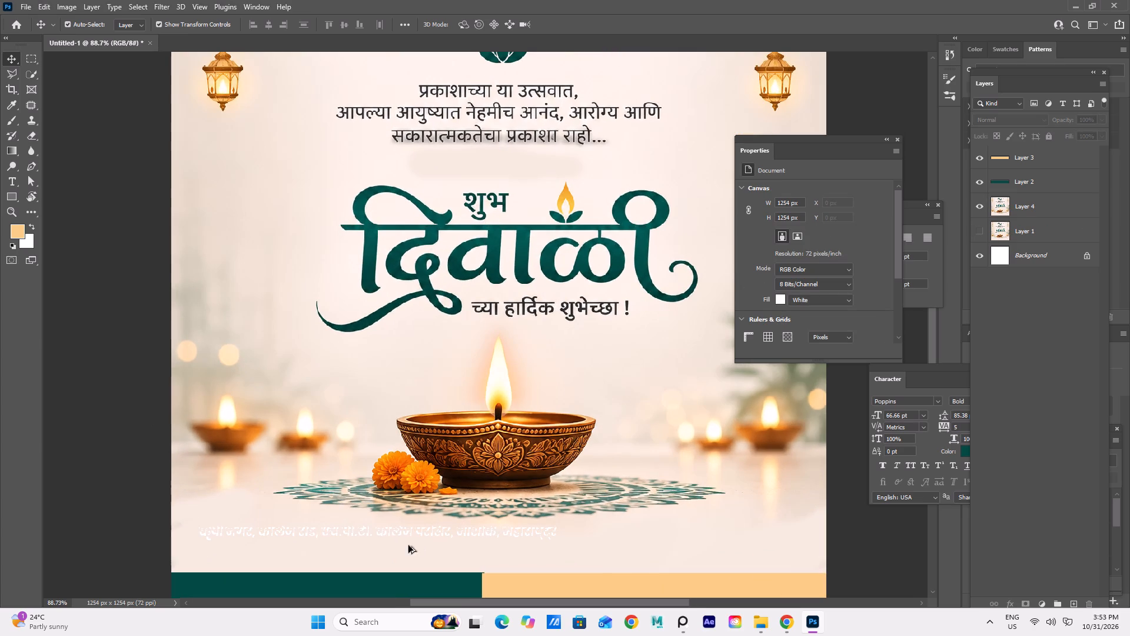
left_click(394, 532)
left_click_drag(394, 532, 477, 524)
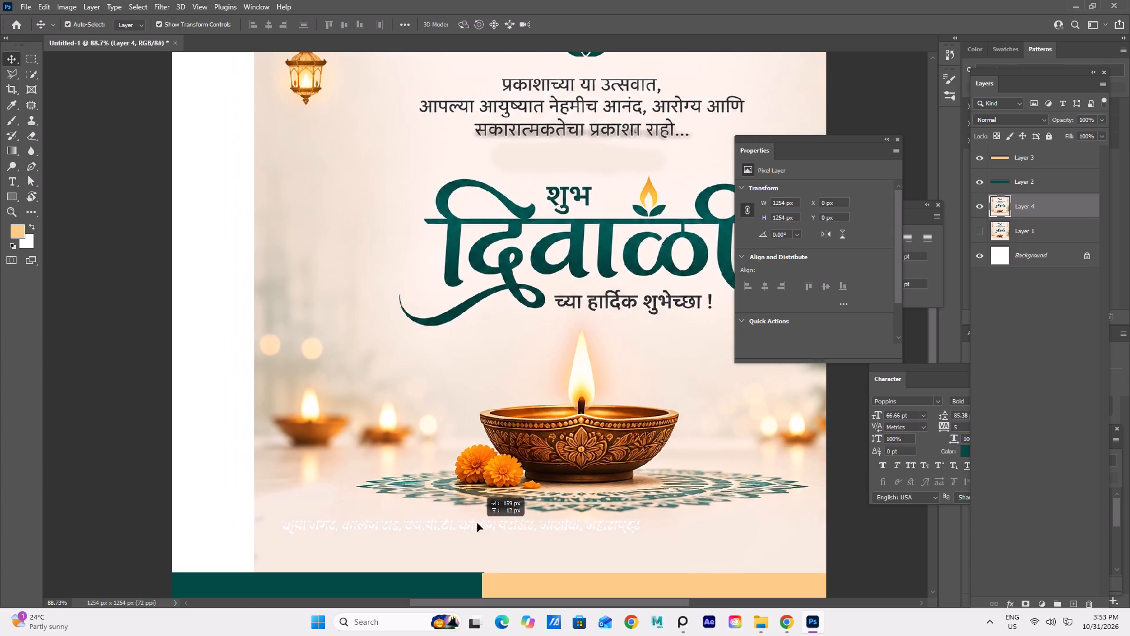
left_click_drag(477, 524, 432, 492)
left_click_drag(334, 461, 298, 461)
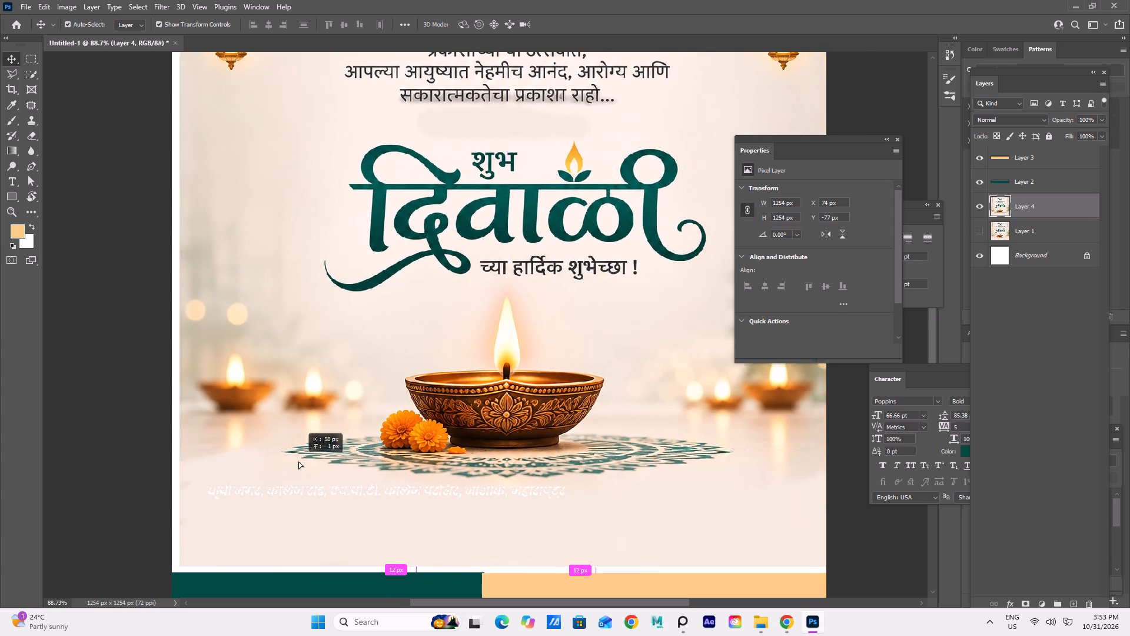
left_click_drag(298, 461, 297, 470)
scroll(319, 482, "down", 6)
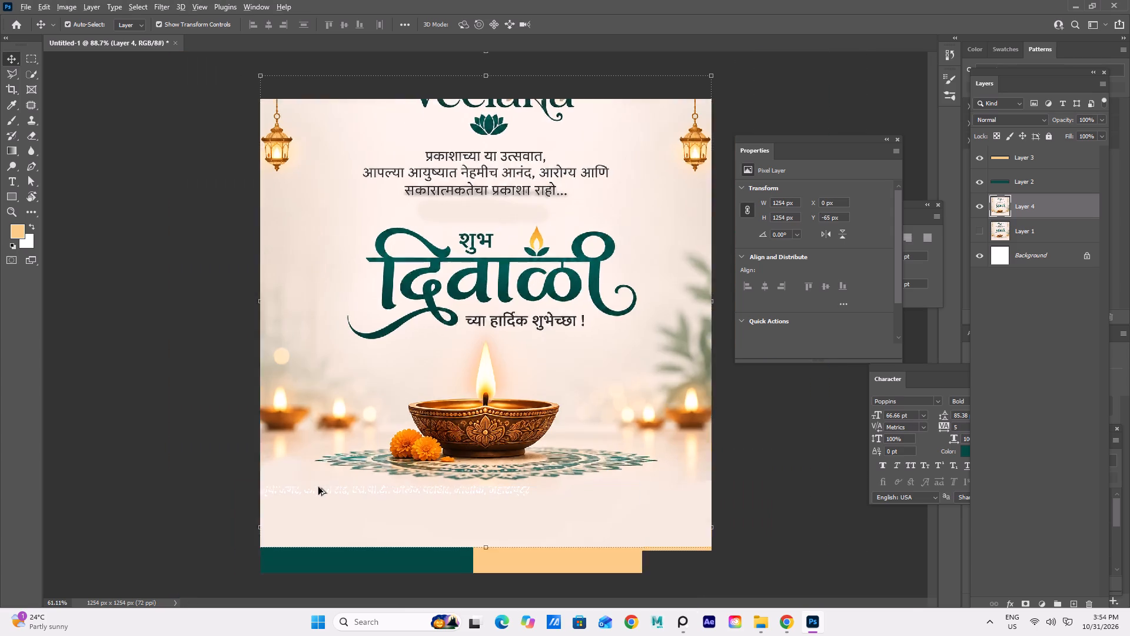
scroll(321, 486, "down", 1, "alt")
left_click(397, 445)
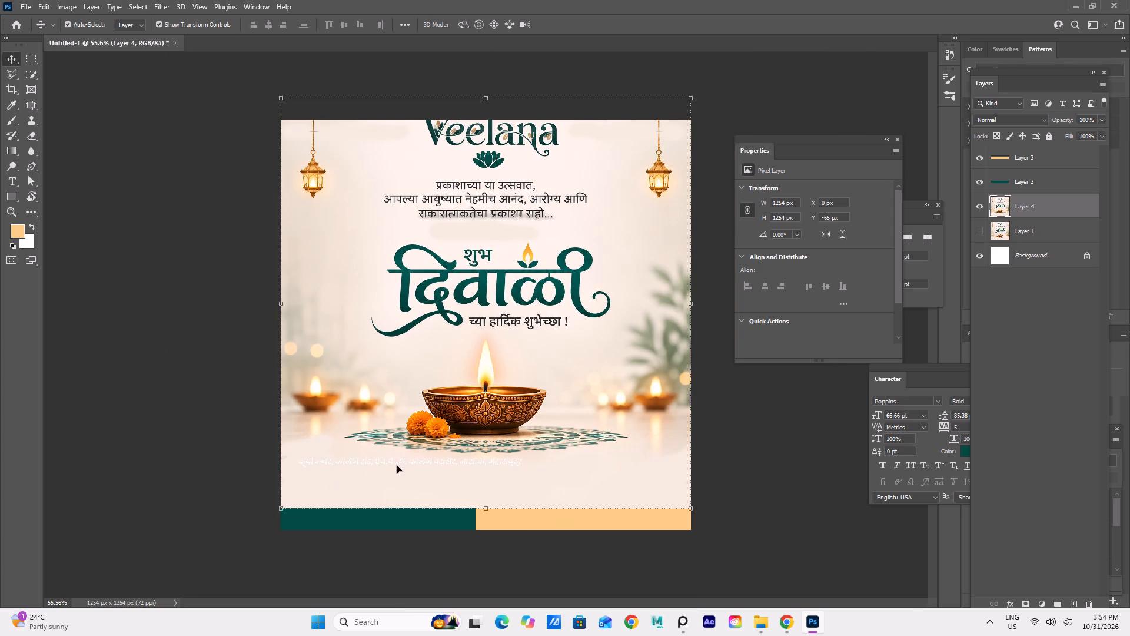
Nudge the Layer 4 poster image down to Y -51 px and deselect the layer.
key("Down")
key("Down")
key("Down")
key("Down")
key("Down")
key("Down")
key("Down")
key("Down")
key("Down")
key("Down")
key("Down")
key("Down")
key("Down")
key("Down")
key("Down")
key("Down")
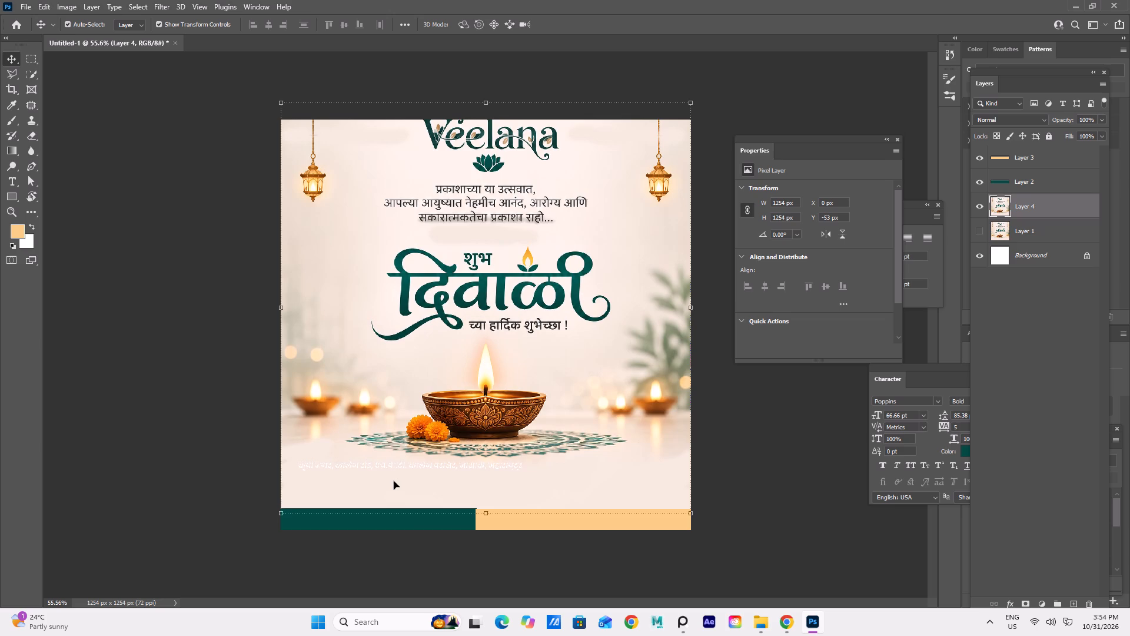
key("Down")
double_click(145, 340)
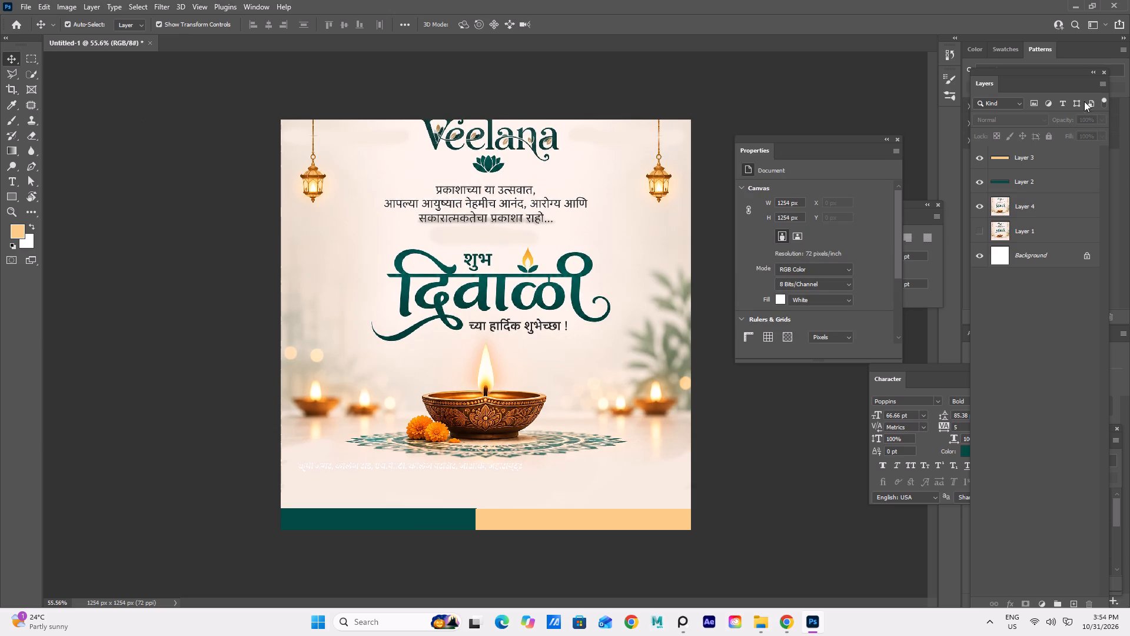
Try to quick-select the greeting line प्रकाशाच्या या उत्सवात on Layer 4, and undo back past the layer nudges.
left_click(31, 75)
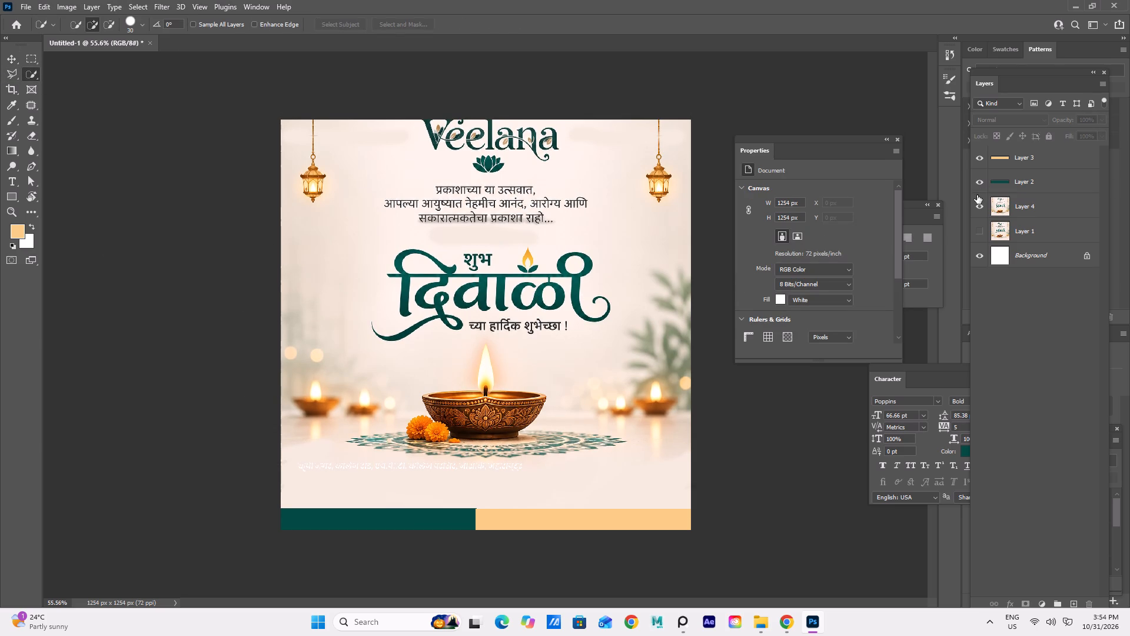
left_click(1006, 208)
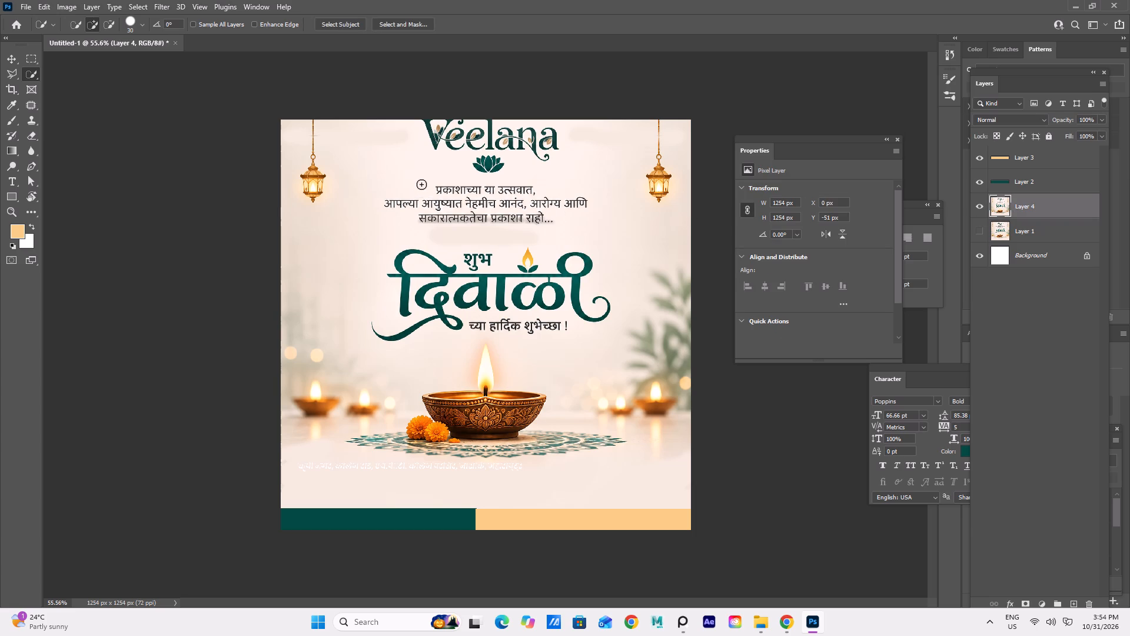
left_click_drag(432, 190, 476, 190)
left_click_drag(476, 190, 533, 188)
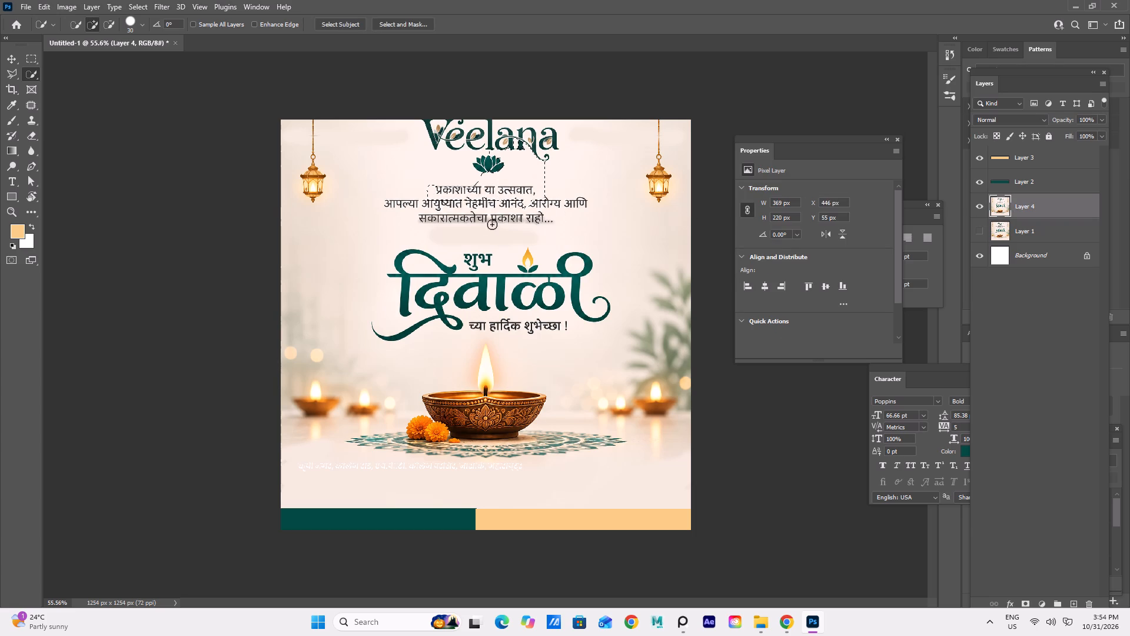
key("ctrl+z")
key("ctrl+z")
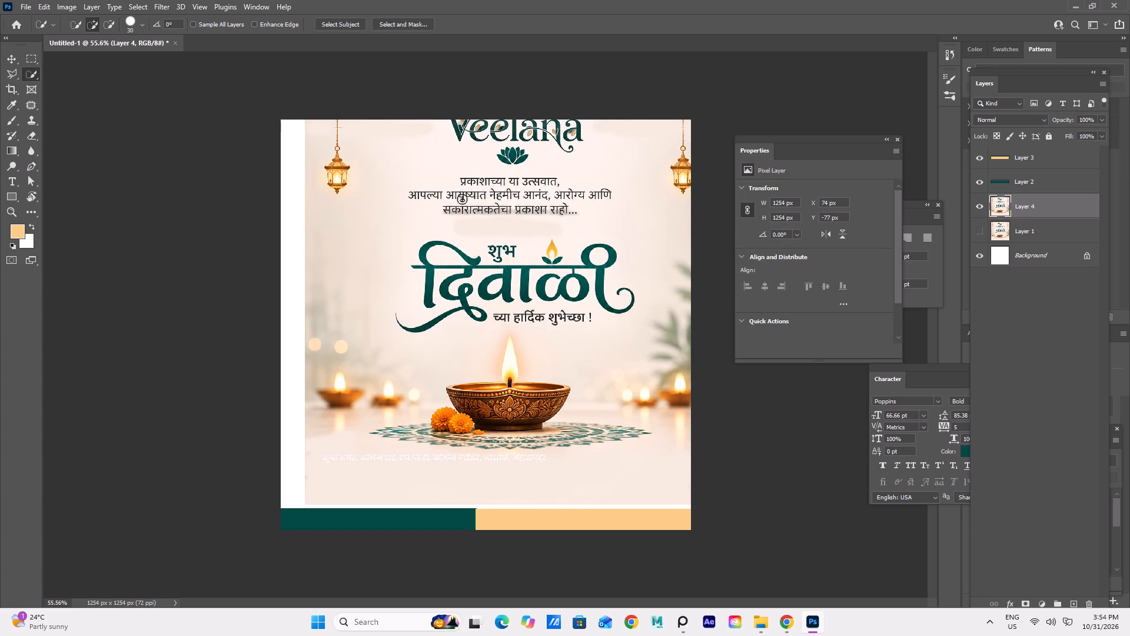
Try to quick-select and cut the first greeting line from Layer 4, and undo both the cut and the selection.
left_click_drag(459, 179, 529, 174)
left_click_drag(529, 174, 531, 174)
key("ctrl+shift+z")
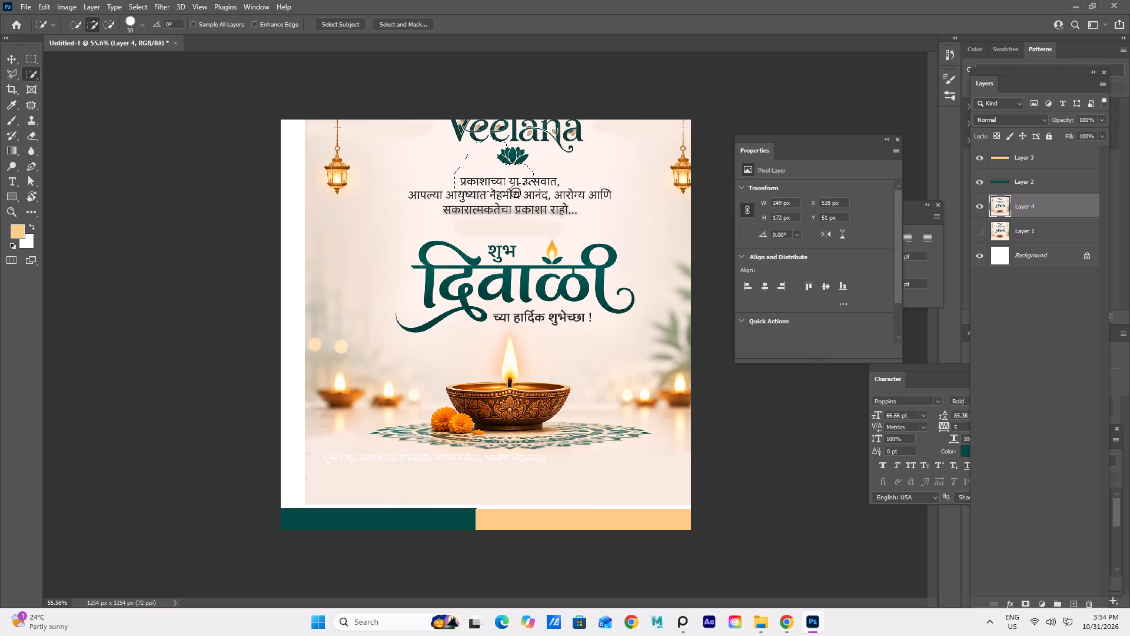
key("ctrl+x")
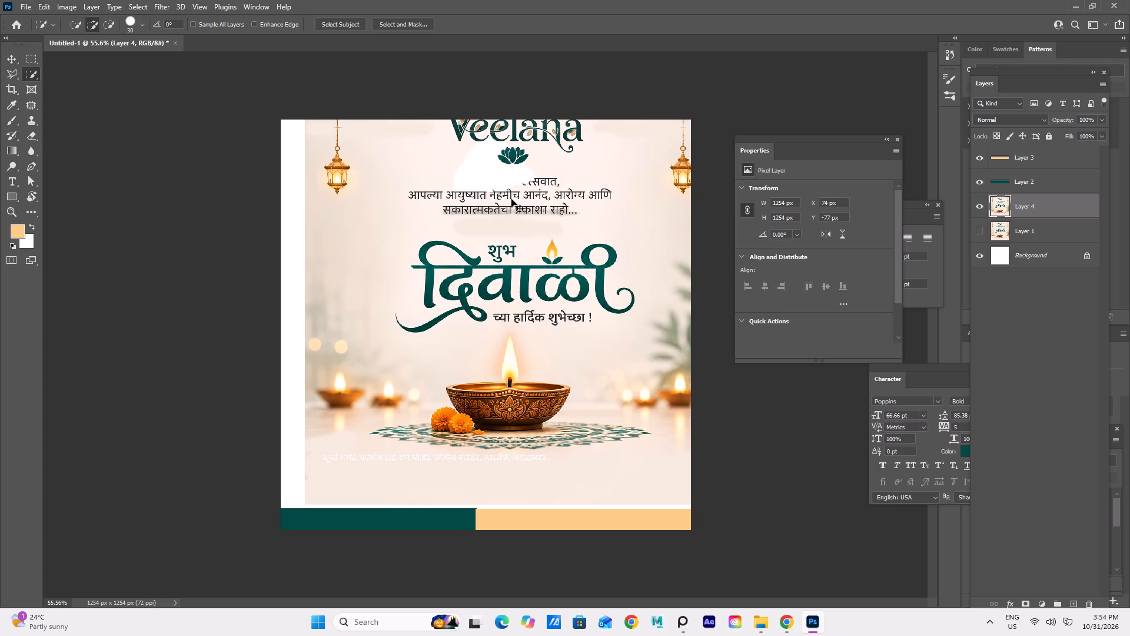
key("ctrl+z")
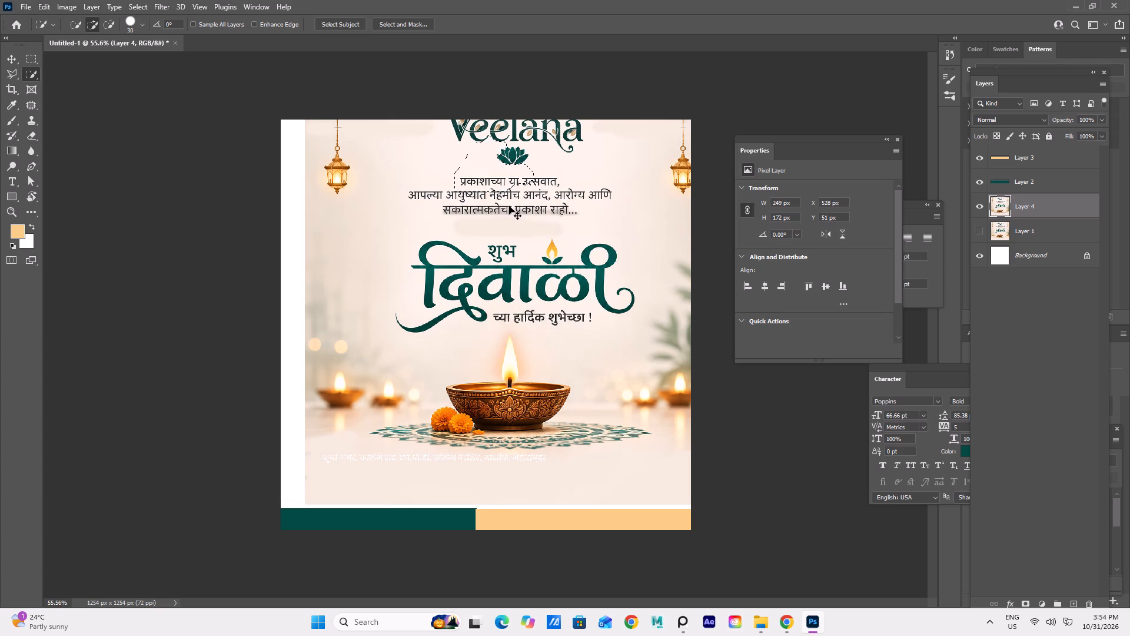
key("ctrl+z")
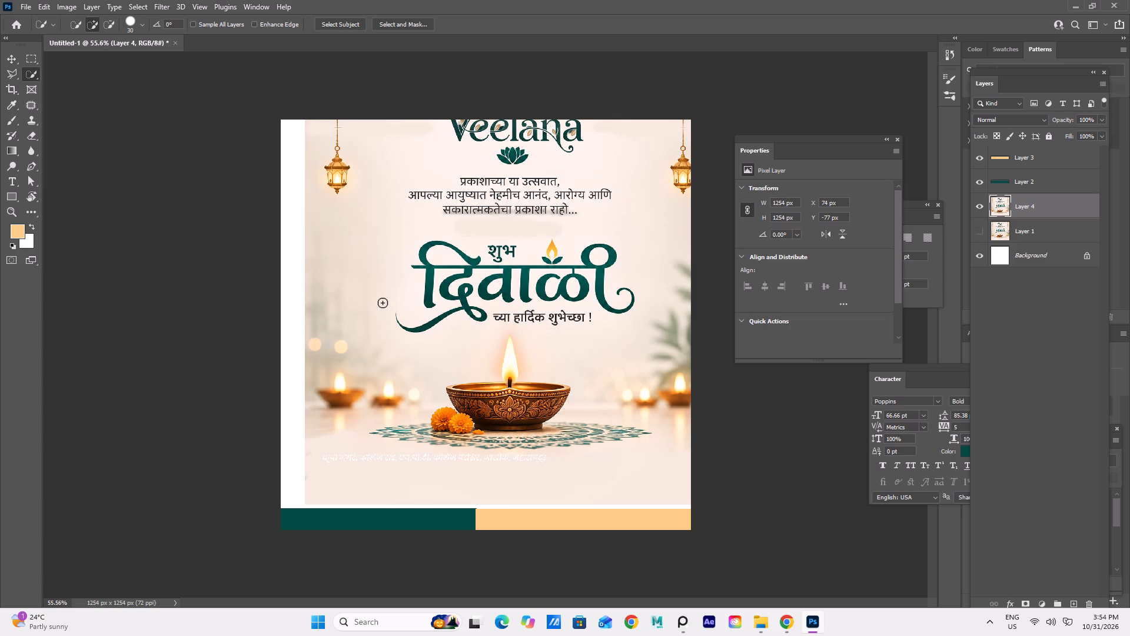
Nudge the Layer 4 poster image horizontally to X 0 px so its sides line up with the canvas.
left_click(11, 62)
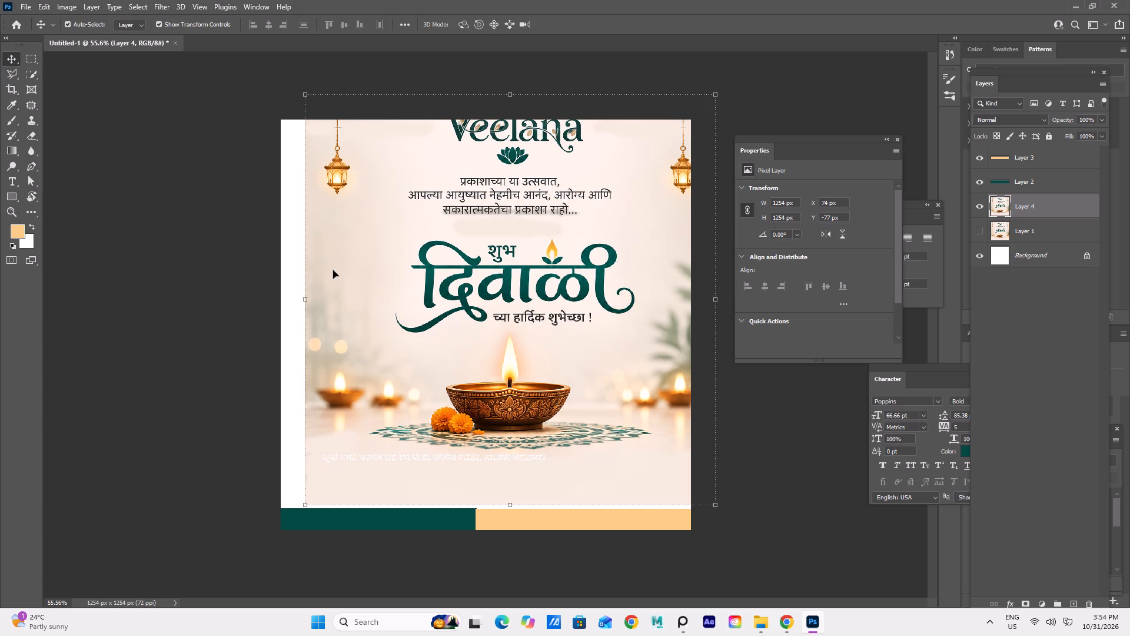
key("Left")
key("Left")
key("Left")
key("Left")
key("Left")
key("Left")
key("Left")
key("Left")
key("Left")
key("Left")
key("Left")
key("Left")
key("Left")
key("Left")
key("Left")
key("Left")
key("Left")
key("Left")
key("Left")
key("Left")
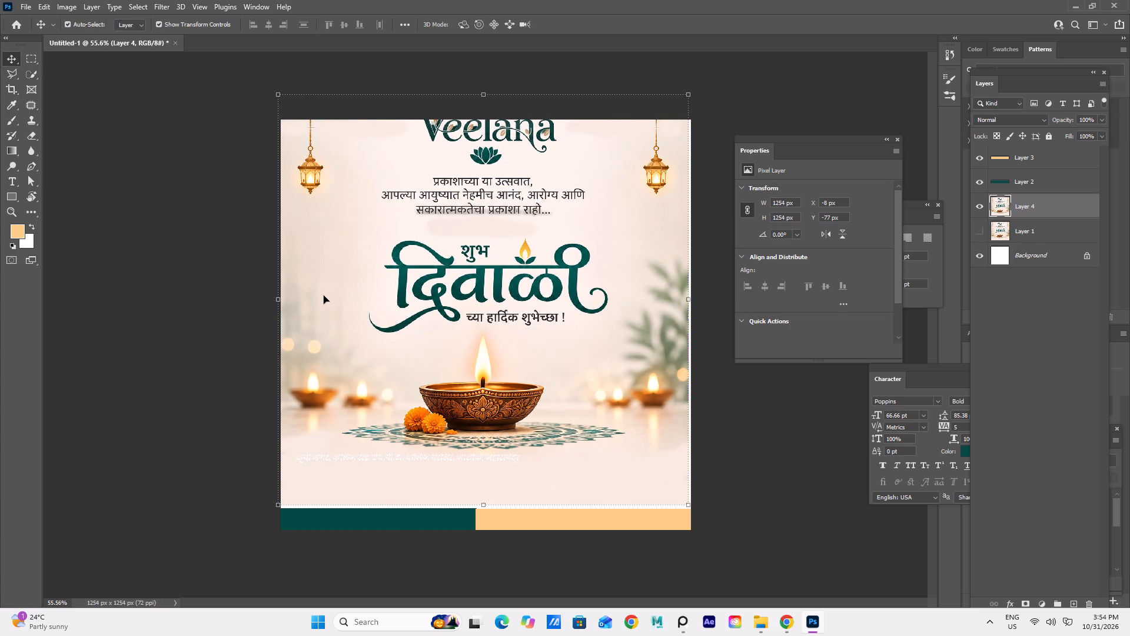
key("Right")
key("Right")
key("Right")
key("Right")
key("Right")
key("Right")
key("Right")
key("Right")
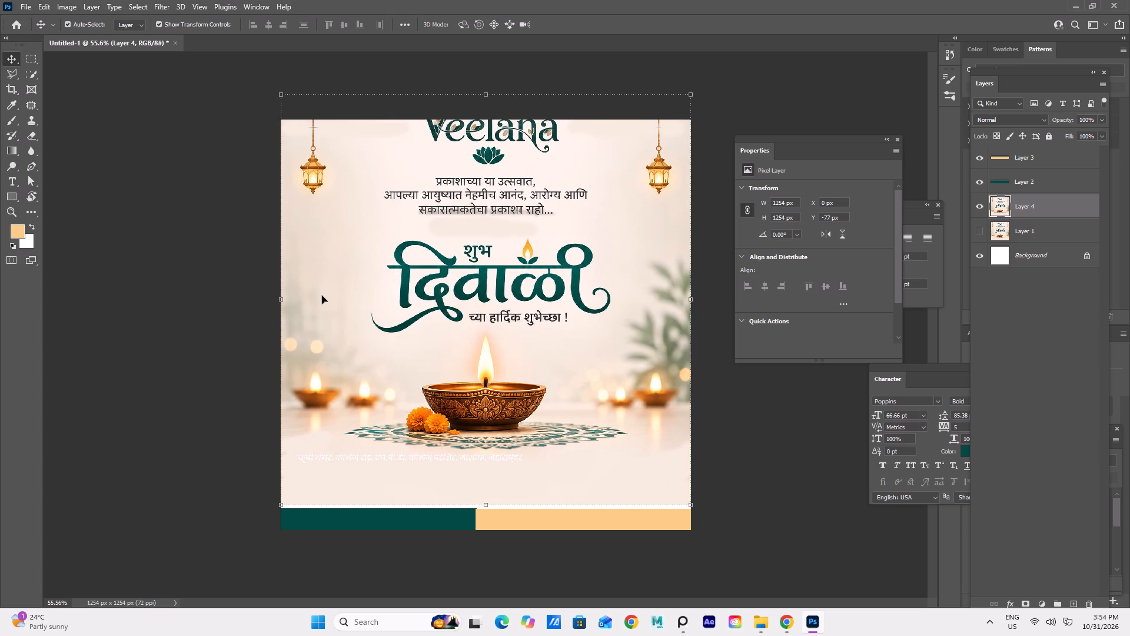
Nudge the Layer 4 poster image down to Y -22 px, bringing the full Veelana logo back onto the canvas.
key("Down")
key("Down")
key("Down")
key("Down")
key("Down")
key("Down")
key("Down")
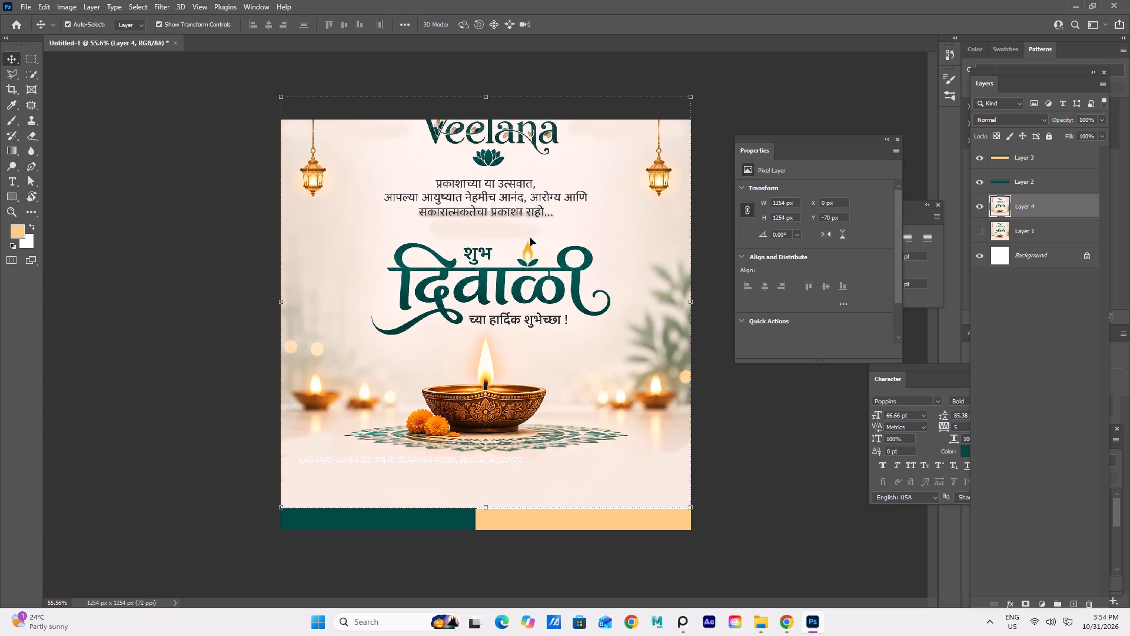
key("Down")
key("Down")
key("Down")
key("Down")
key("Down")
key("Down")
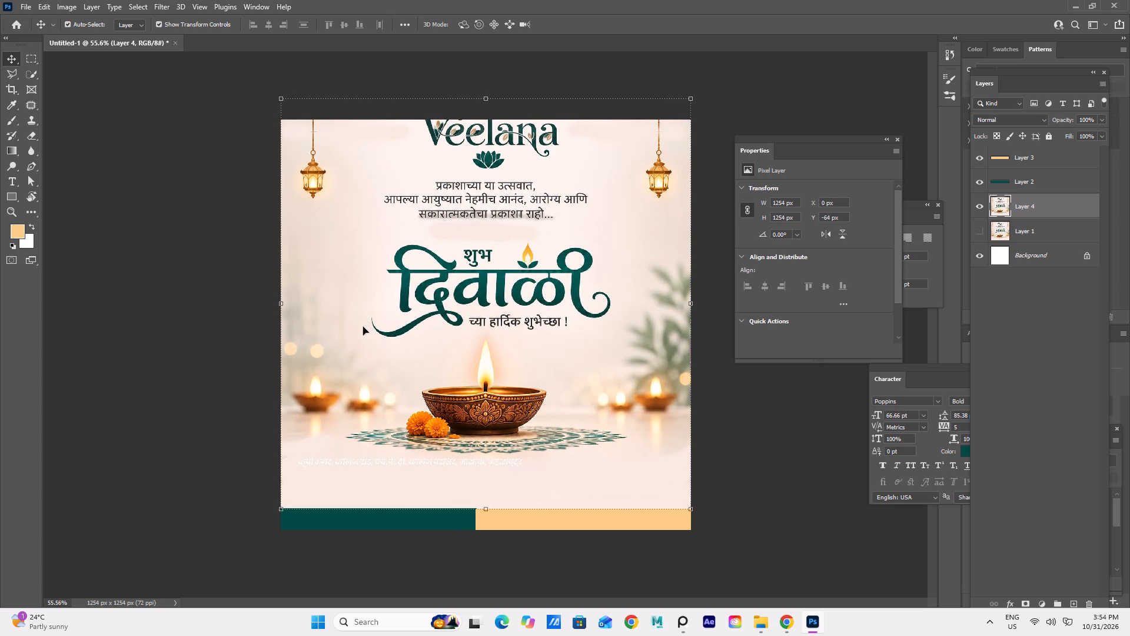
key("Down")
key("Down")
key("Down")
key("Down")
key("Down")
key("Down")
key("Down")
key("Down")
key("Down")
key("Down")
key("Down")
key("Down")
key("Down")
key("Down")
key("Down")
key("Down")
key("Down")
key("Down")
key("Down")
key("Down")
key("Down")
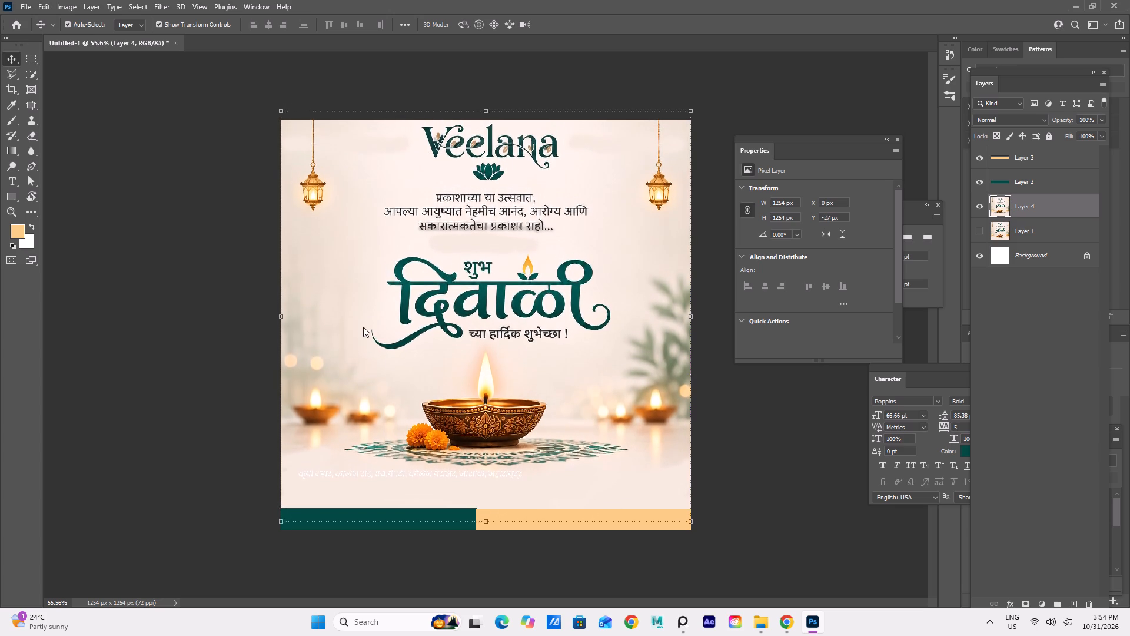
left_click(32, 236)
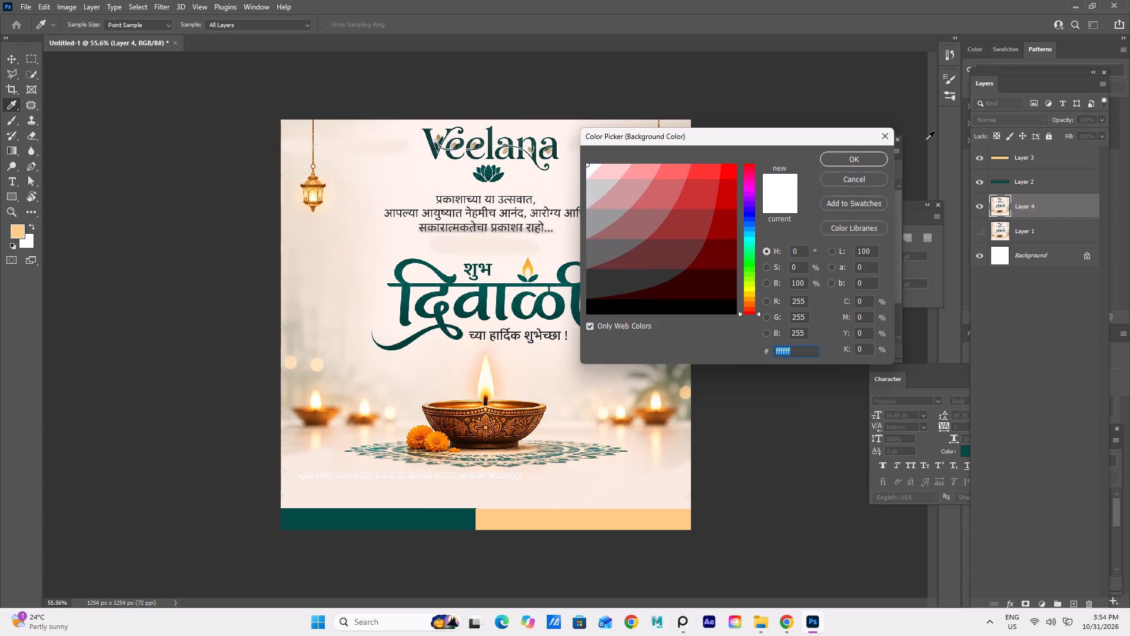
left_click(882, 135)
Quit Photoshop without saving the changes to Untitled-1.
left_click(1112, 4)
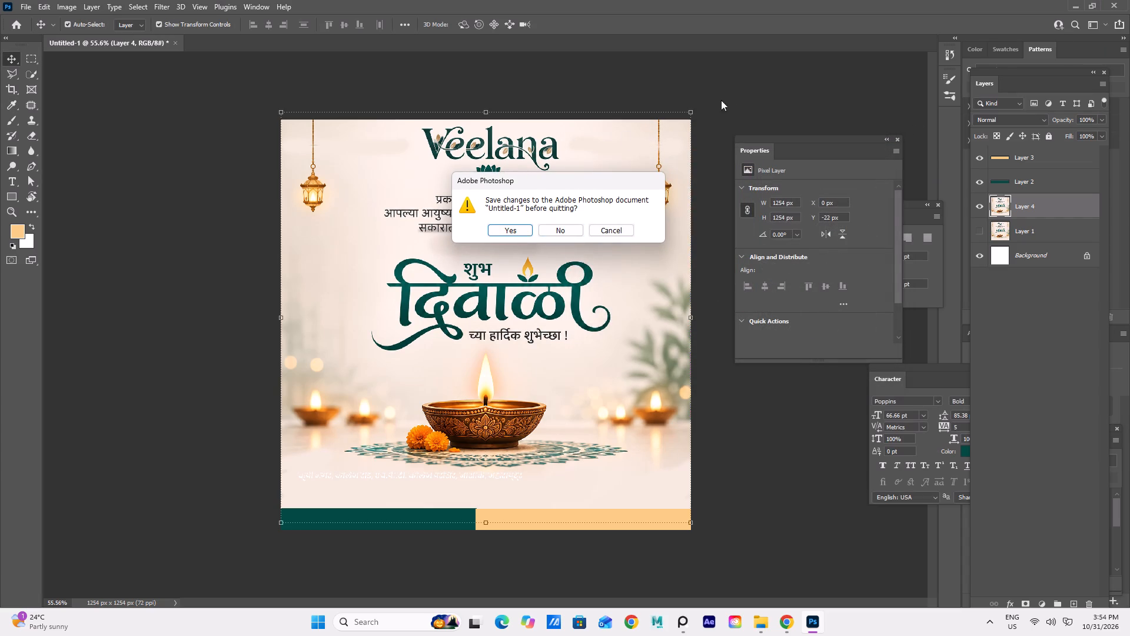
left_click(762, 73)
left_click(550, 227)
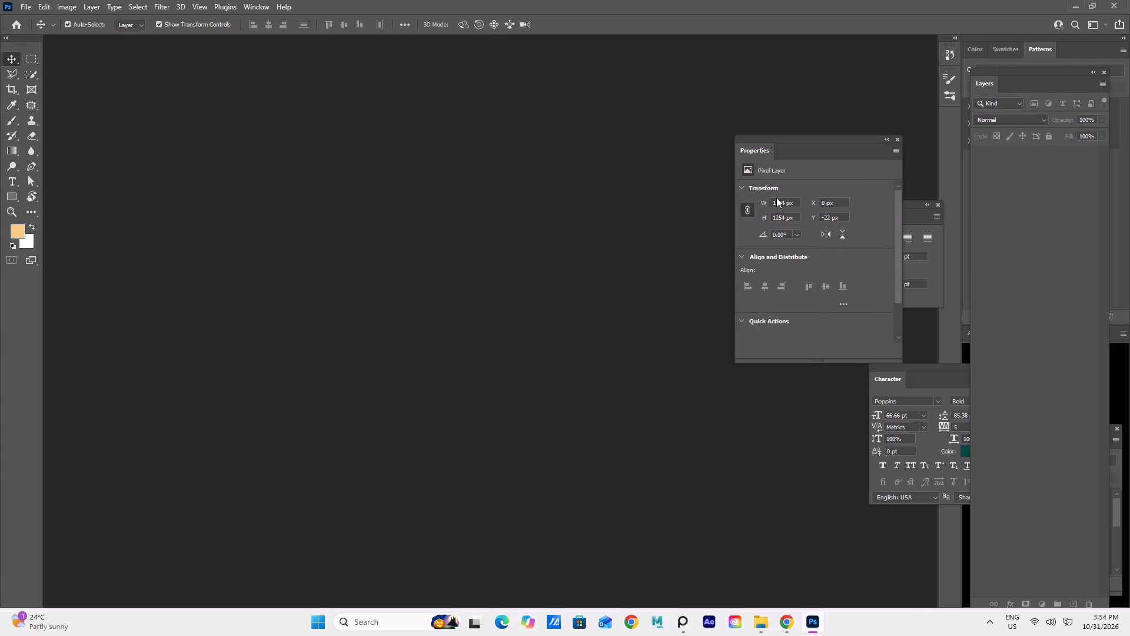
left_click(1114, 9)
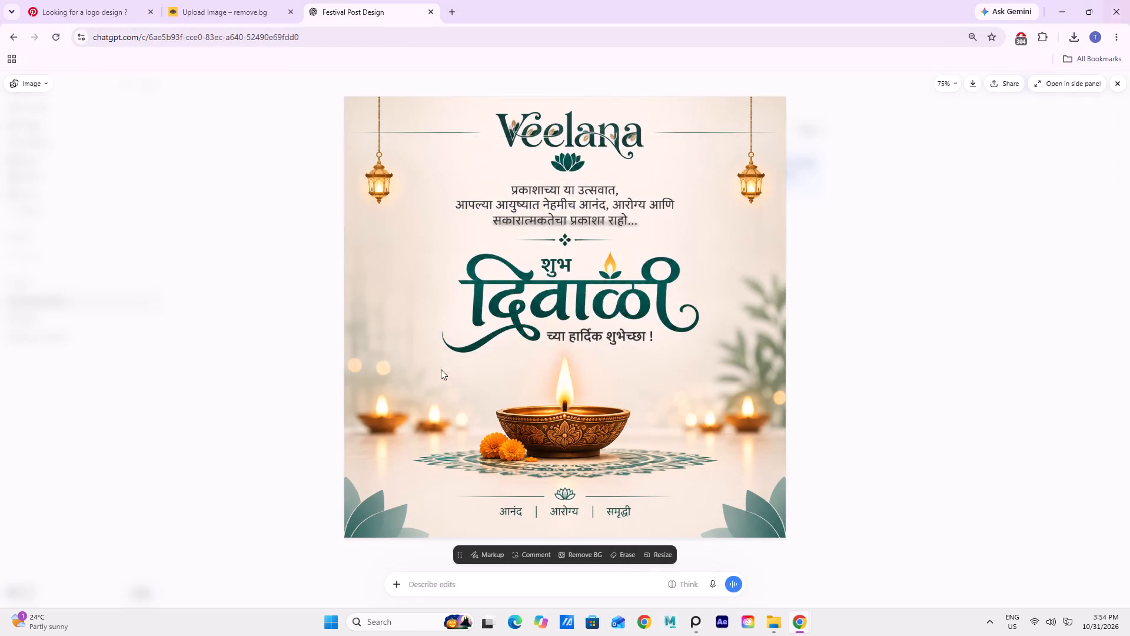
left_click(1109, 8)
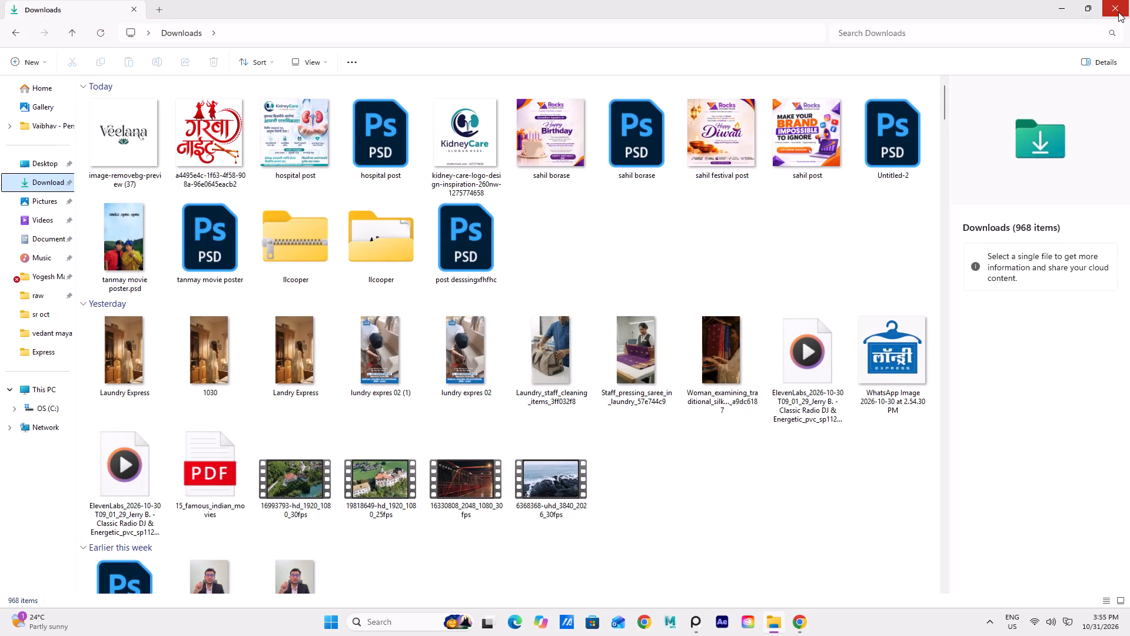